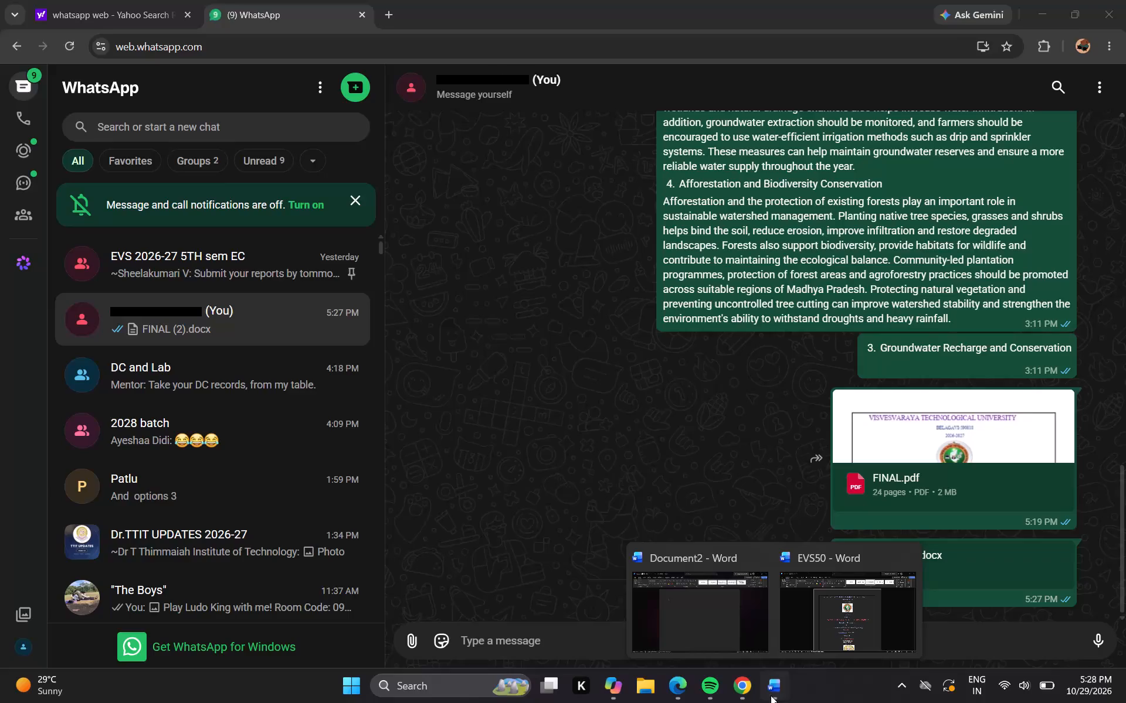
Switch to the blank Document2 window in Word and bring up the choices for opening an existing document.
click(749, 640)
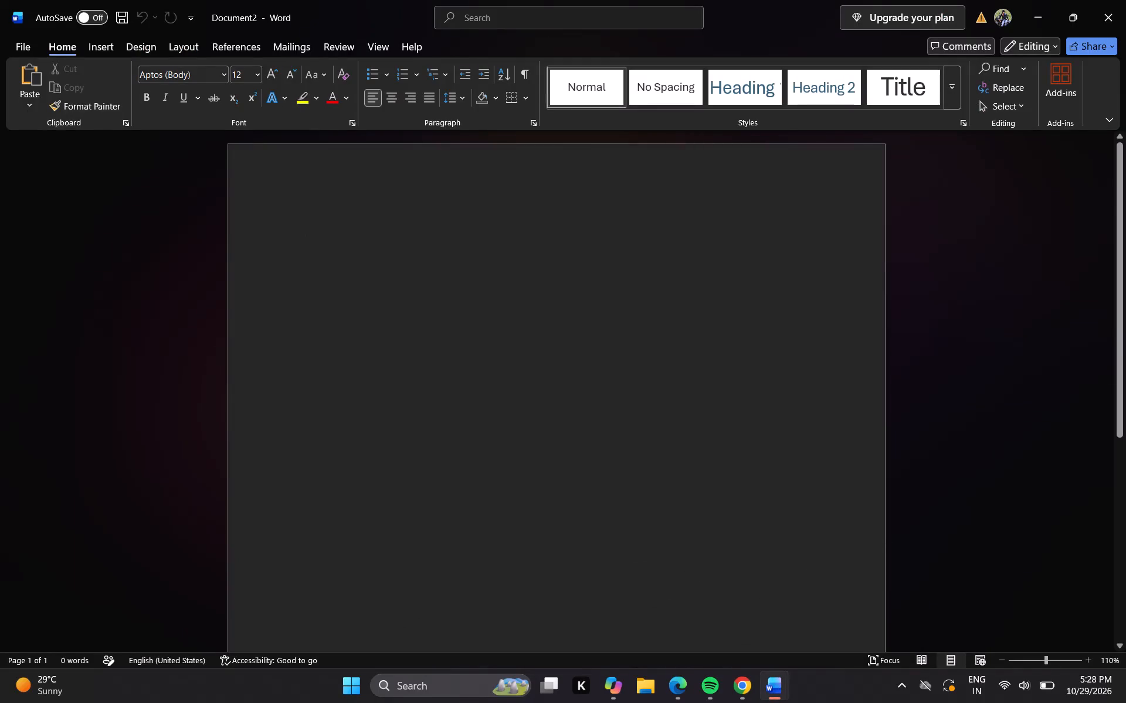
click(12, 42)
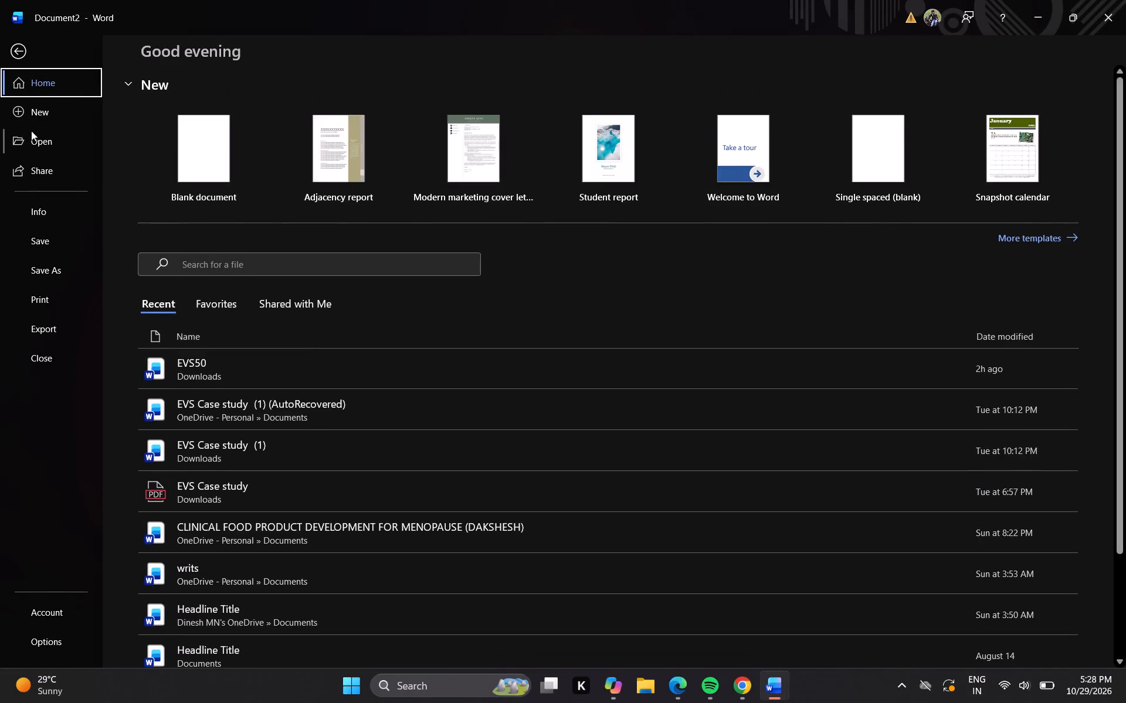
click(38, 142)
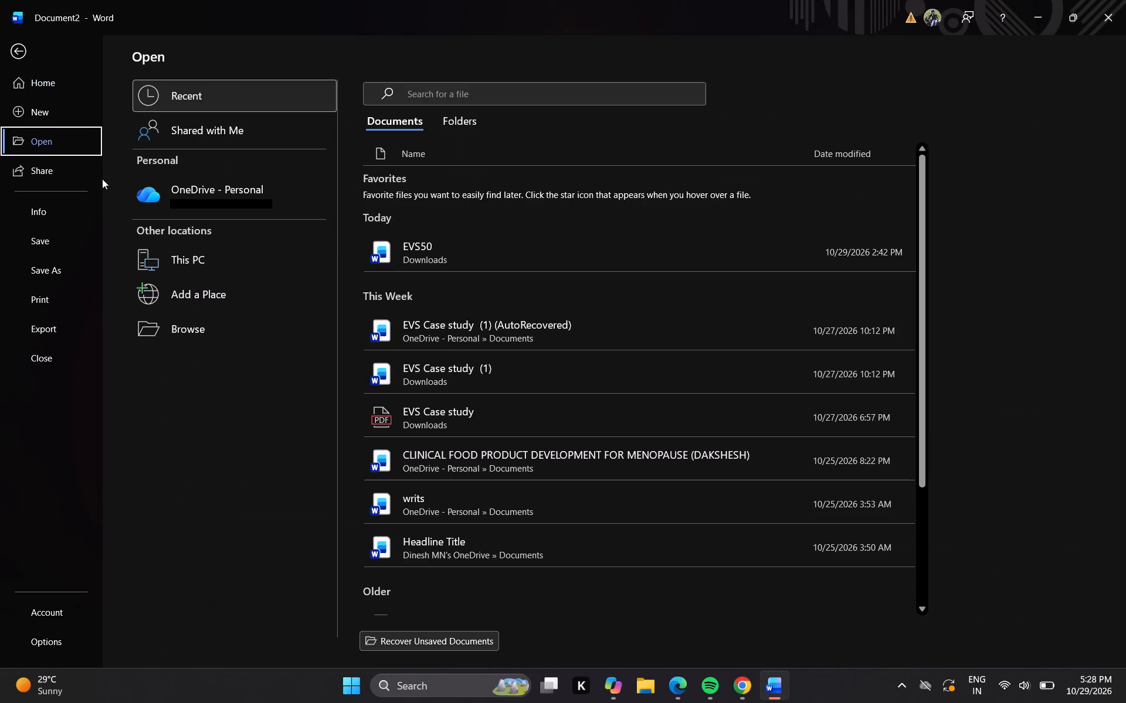
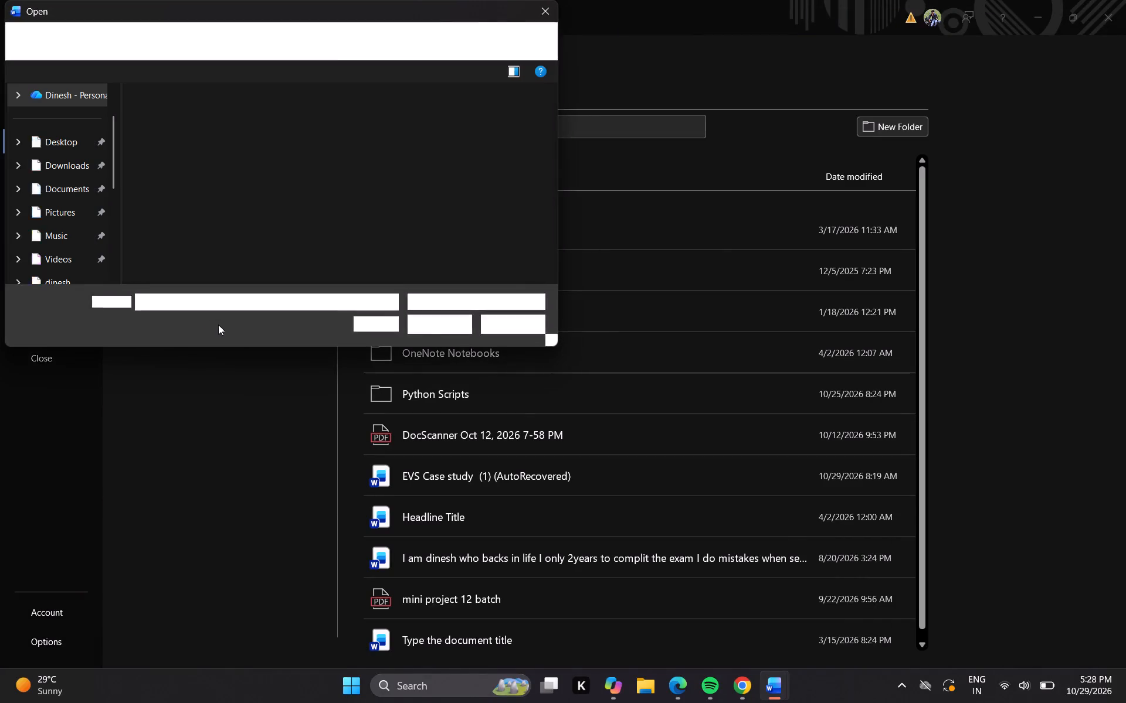
Open the Word document "FINAL (2)" from the Downloads folder.
click(48, 163)
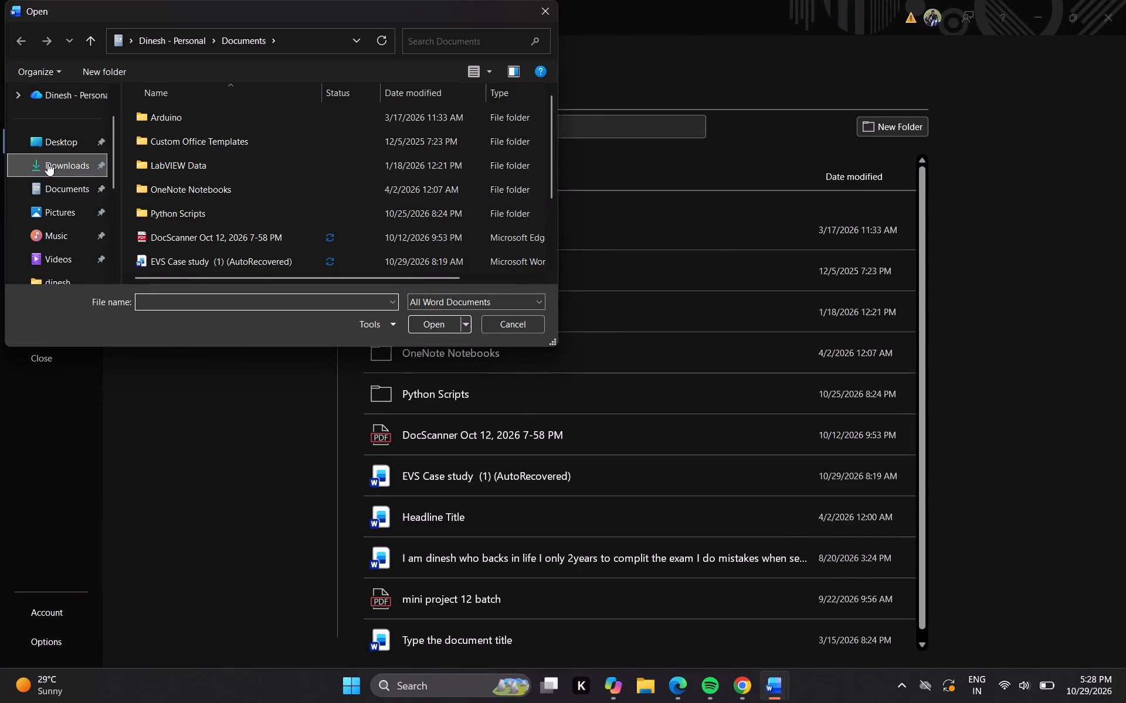
click(175, 134)
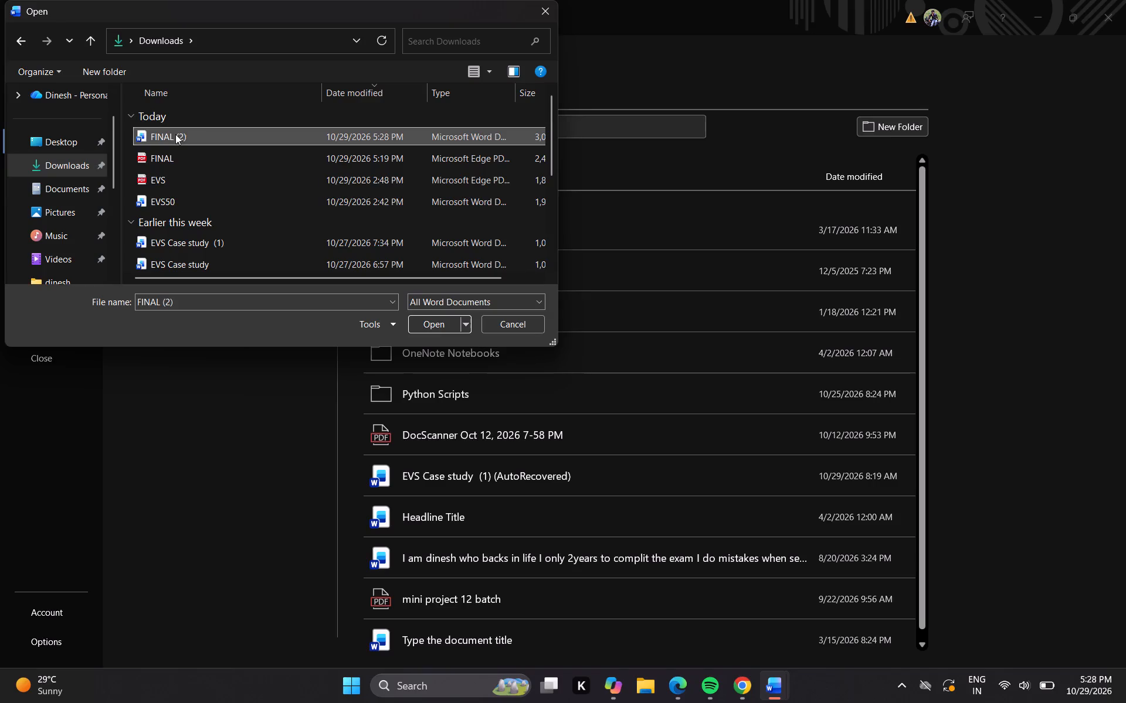
click(435, 326)
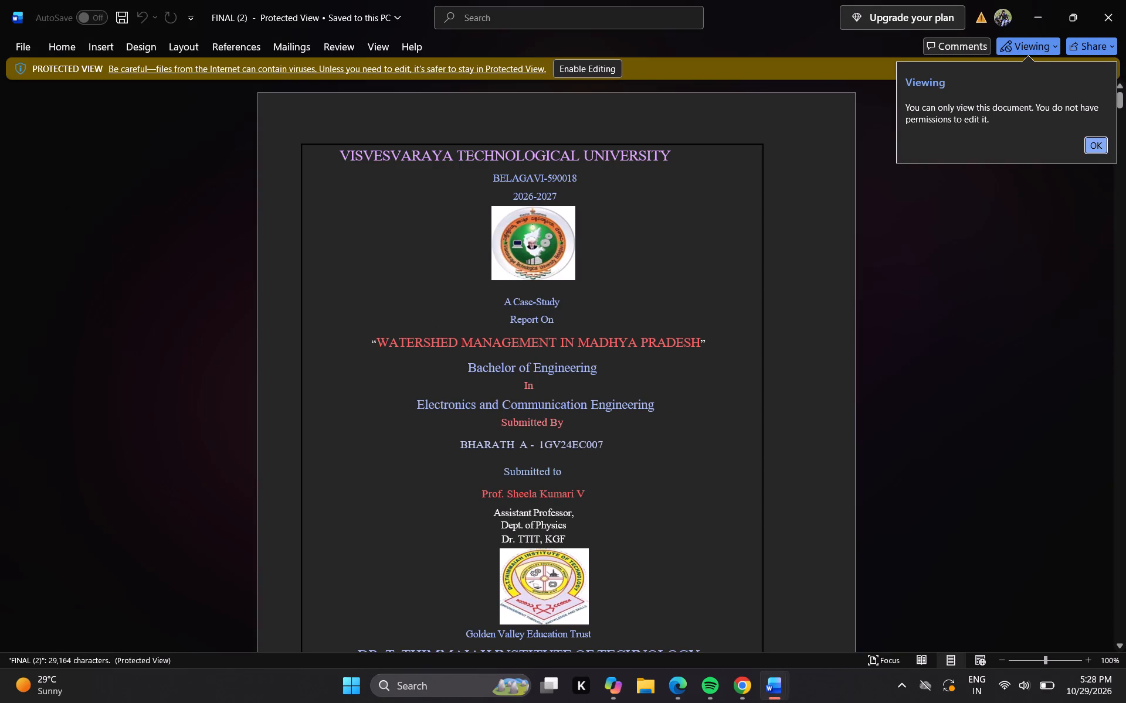
Review the protected report from the cover page to the page with Fig 1.7, examining content and footer page numbers.
click(1119, 453)
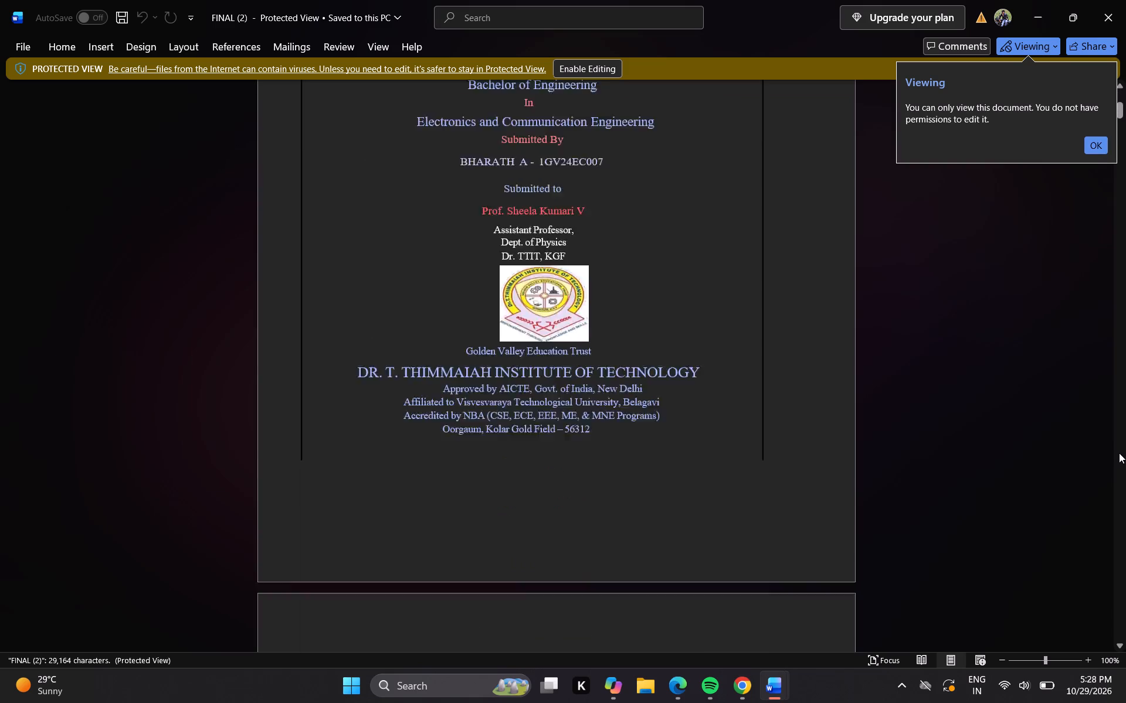
click(1119, 453)
click(1119, 453)
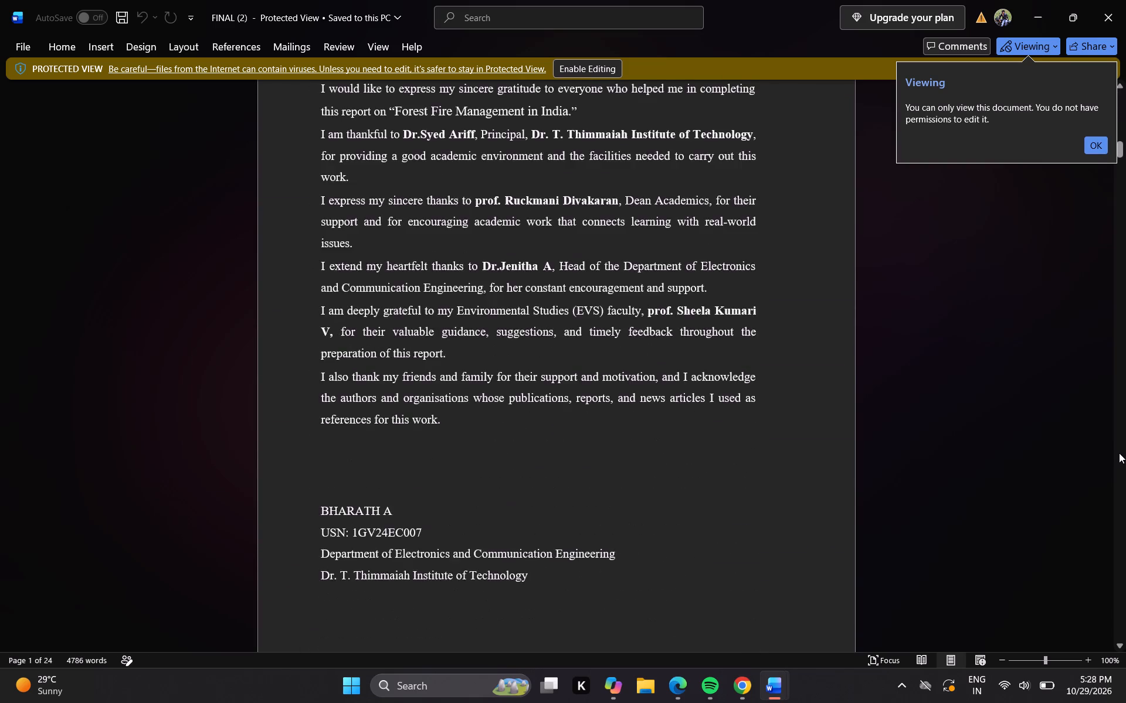
triple_click(1119, 453)
click(1119, 453)
click(1119, 453)
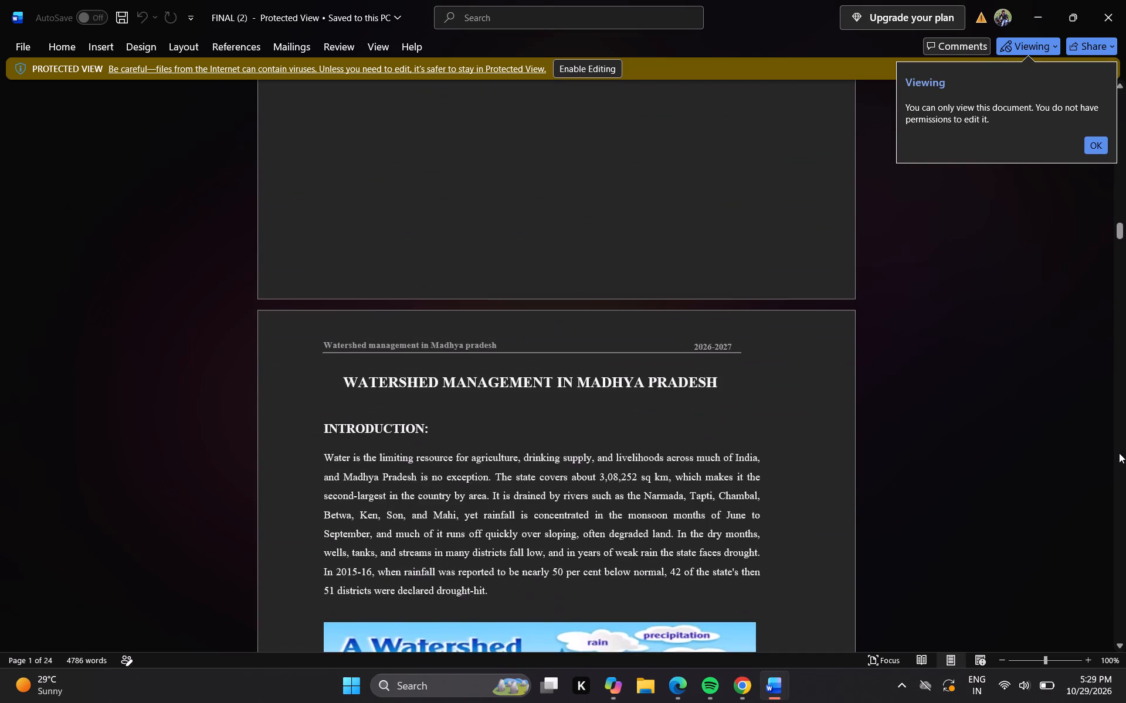
click(1119, 453)
triple_click(1119, 453)
click(1119, 453)
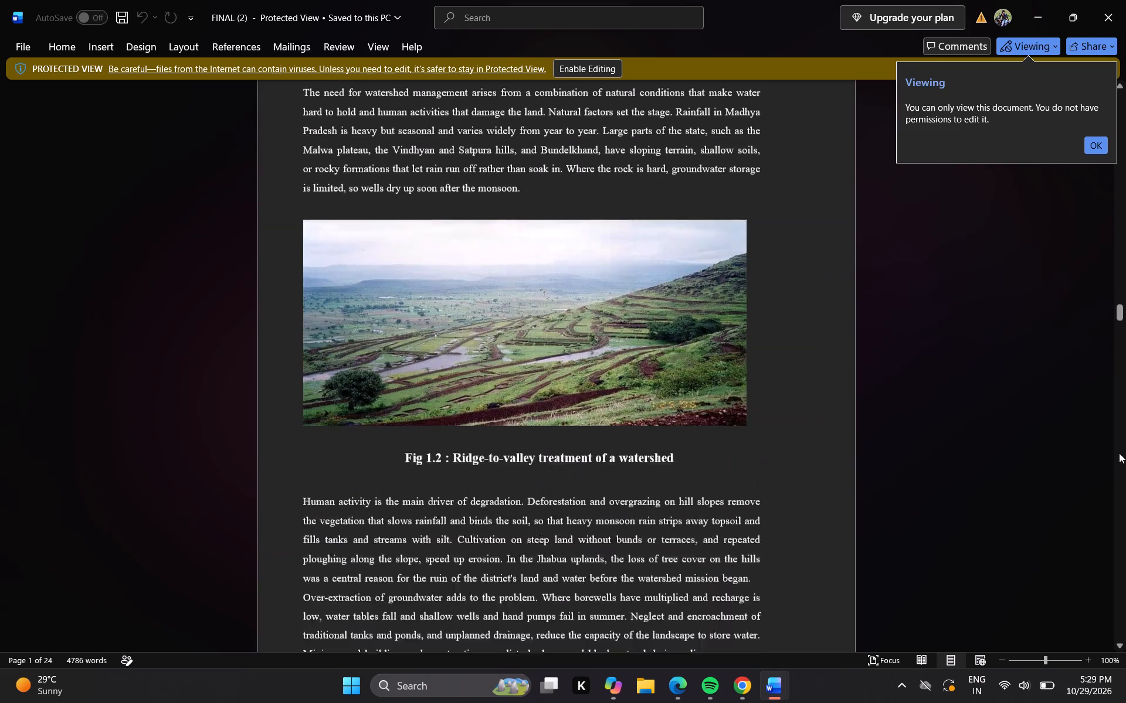
click(1119, 453)
click(1119, 453)
click(1119, 453)
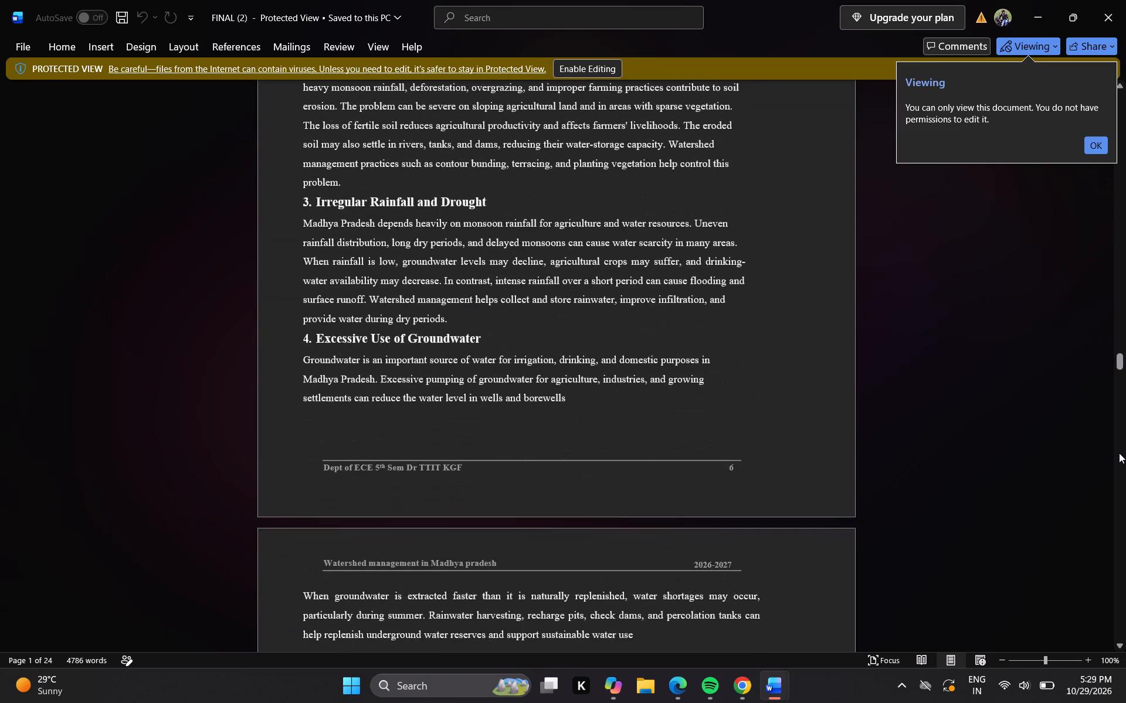
click(1119, 453)
click(1119, 453)
click(1119, 453)
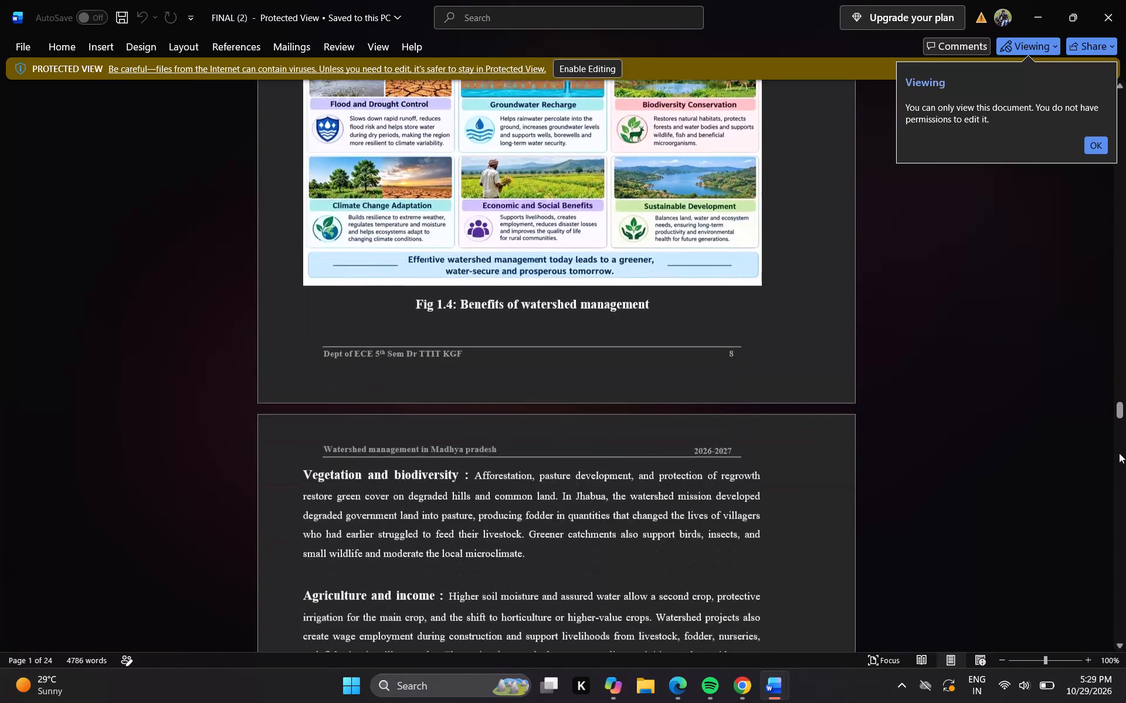
click(1119, 453)
click(1119, 453)
click(1119, 453)
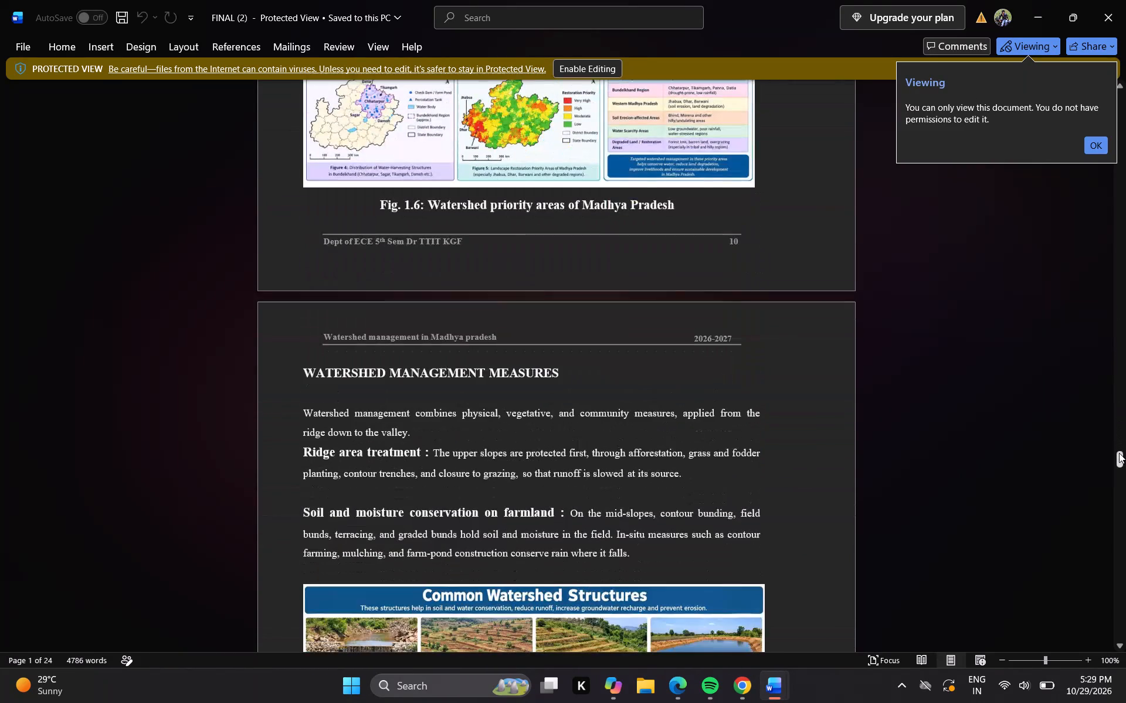
click(1119, 453)
click(1119, 480)
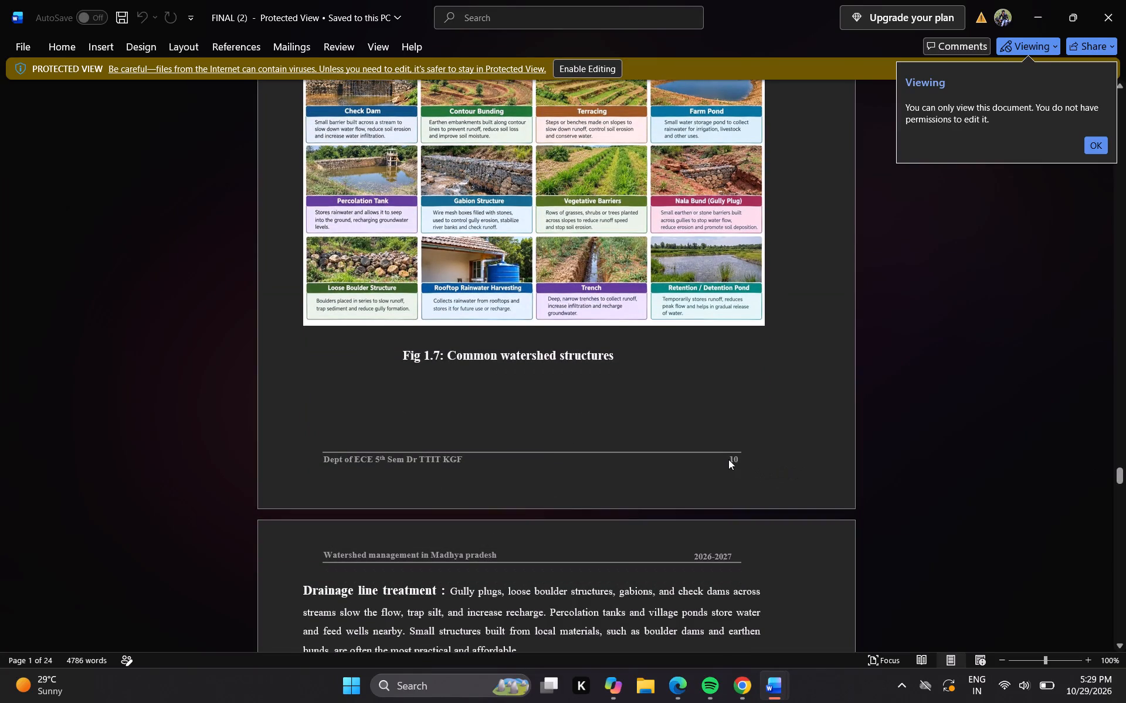
Enable editing of the protected report.
click(588, 73)
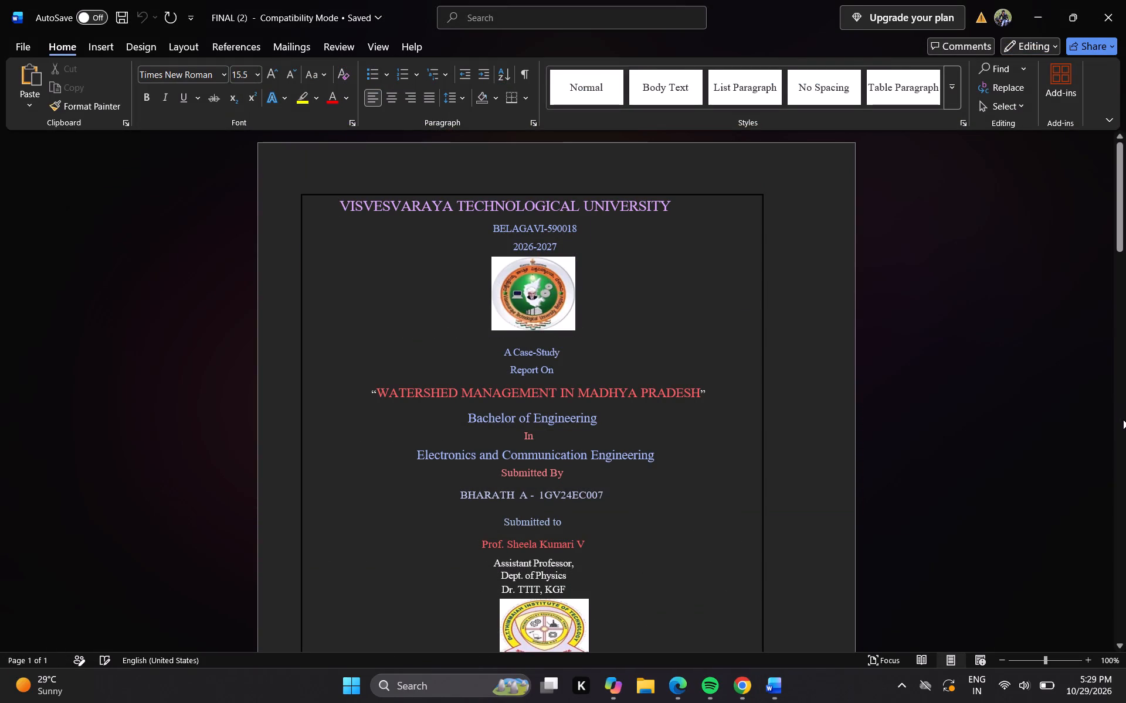
Change the footer page number on the page with Fig 1.7 to 11 and return to the body text.
click(1120, 451)
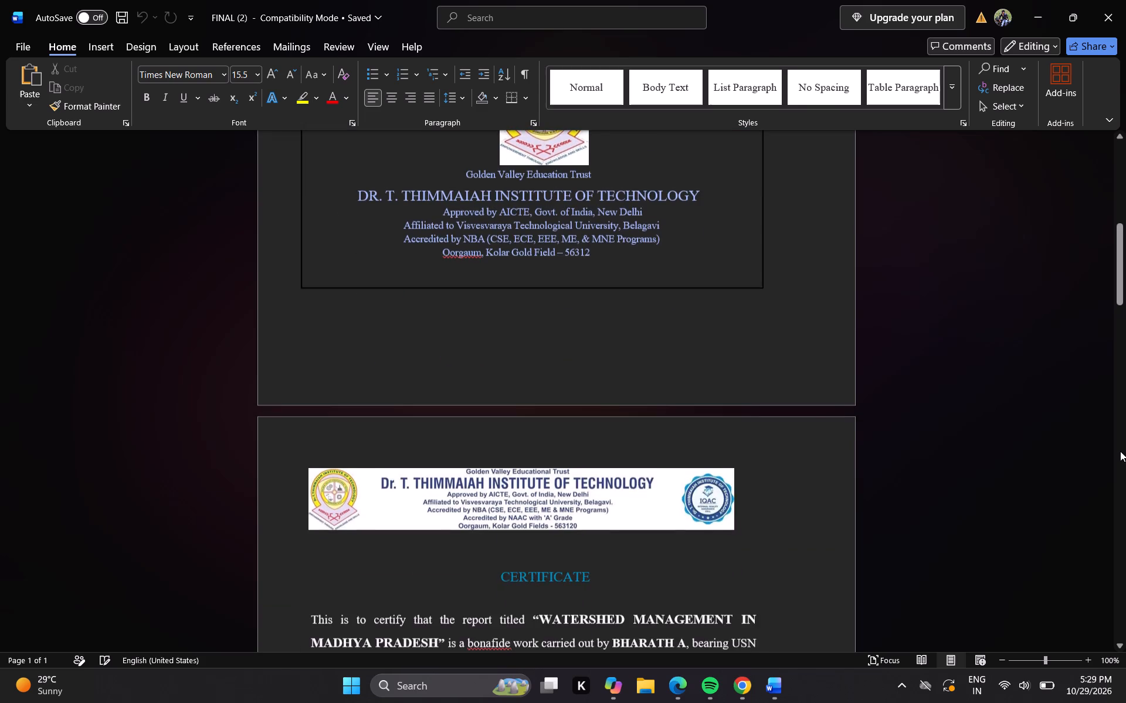
click(1120, 451)
click(1120, 451)
click(1120, 451)
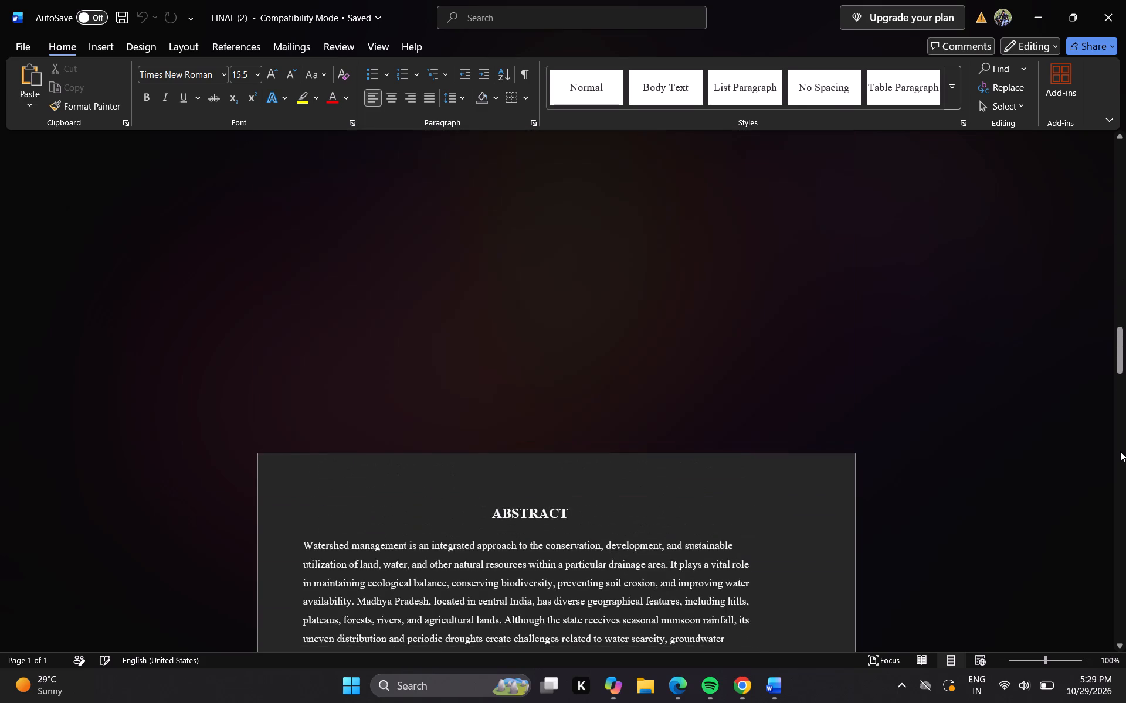
click(1120, 451)
click(1120, 451)
click(1121, 502)
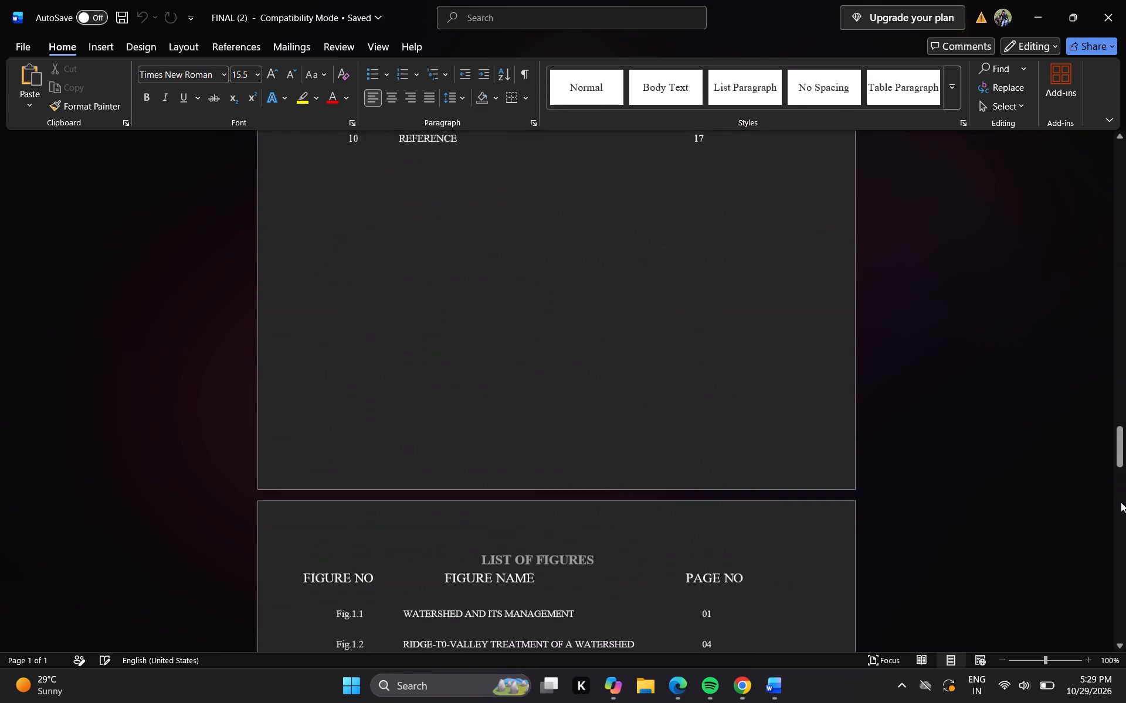
click(1121, 520)
click(1121, 520)
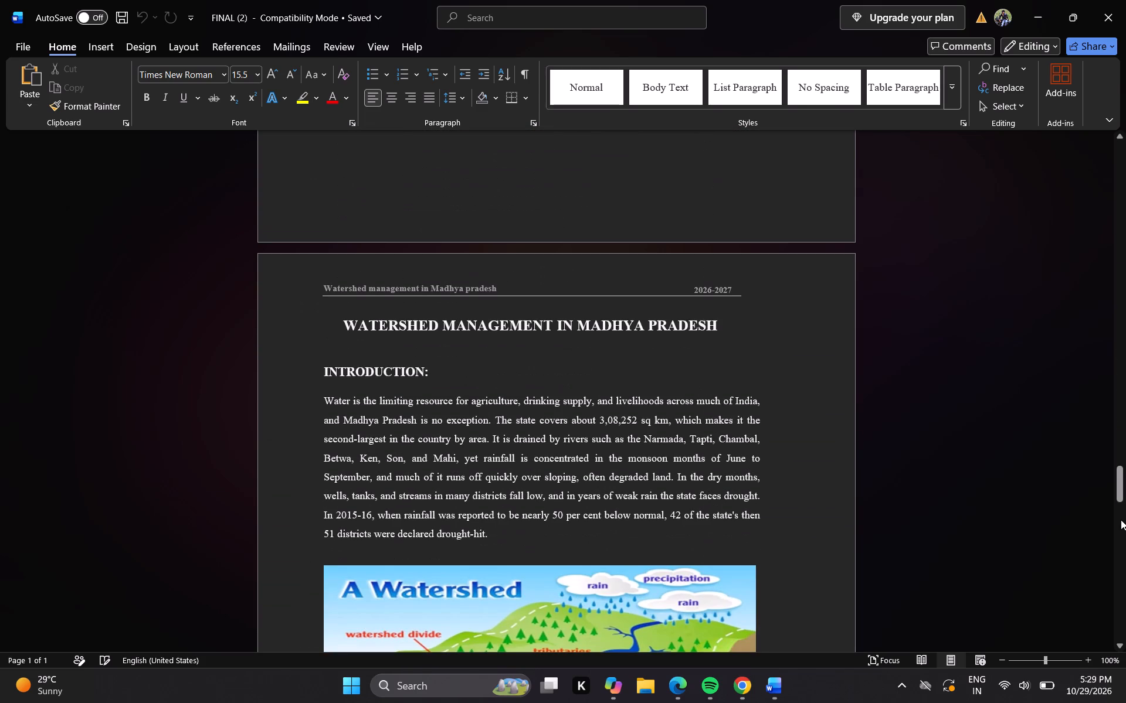
click(1121, 533)
click(1121, 533)
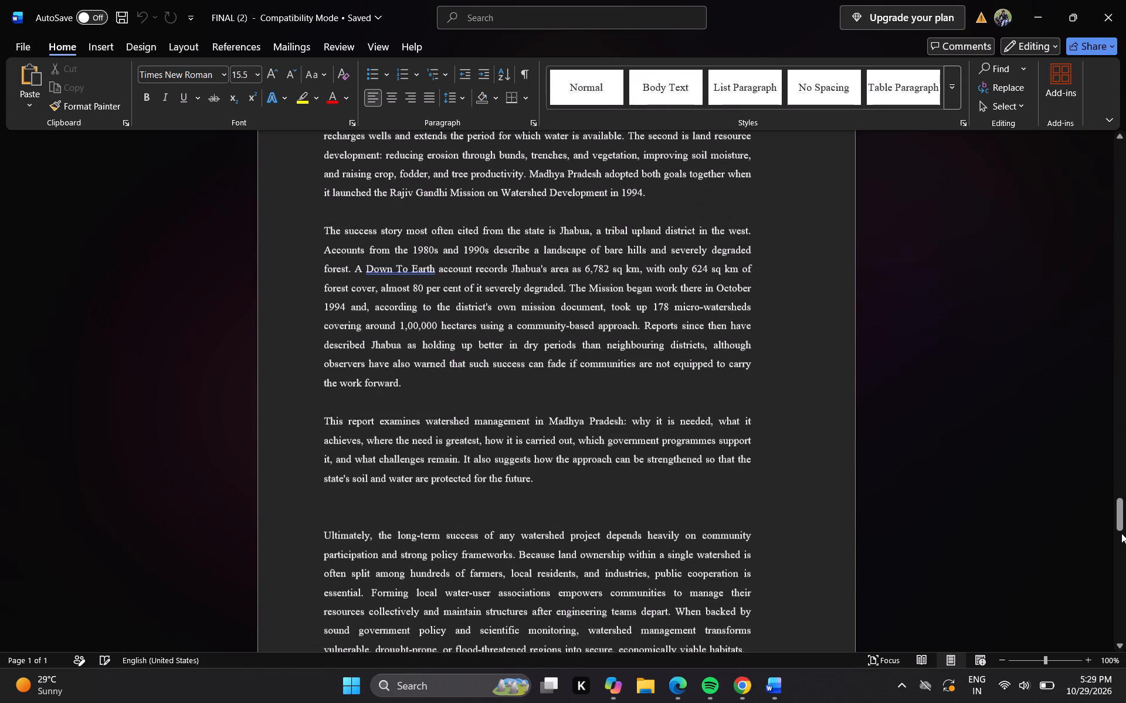
click(1121, 533)
click(1121, 562)
click(1121, 562)
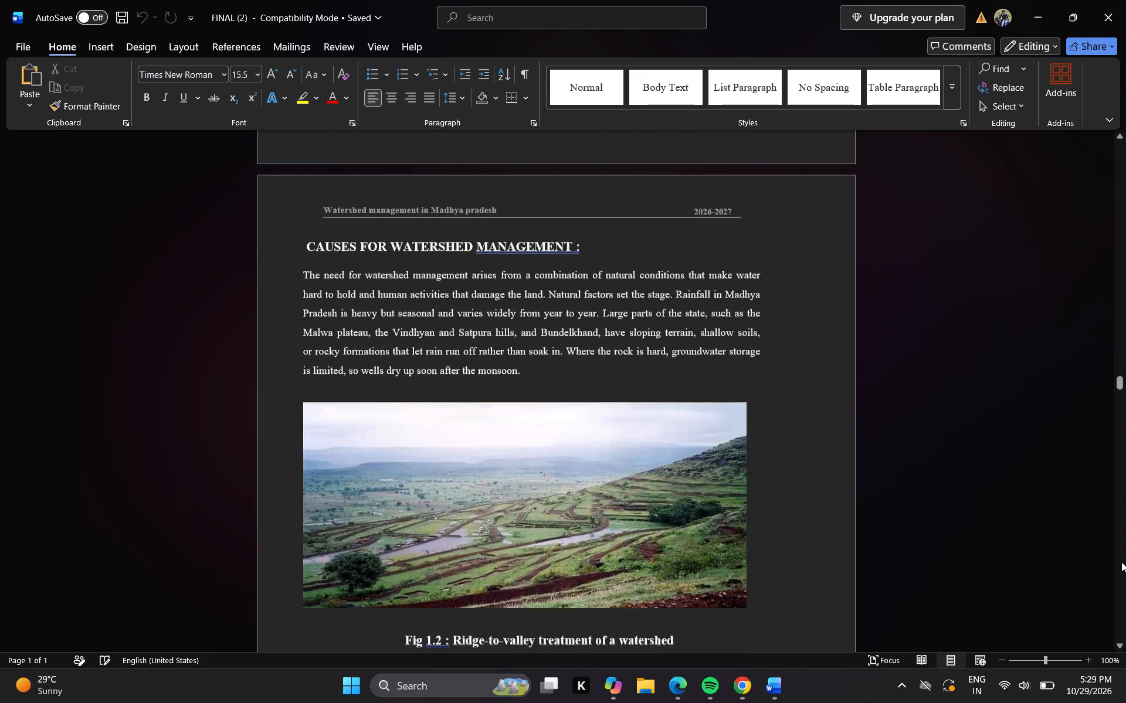
click(1121, 562)
click(1121, 562)
click(1121, 562)
click(1121, 562)
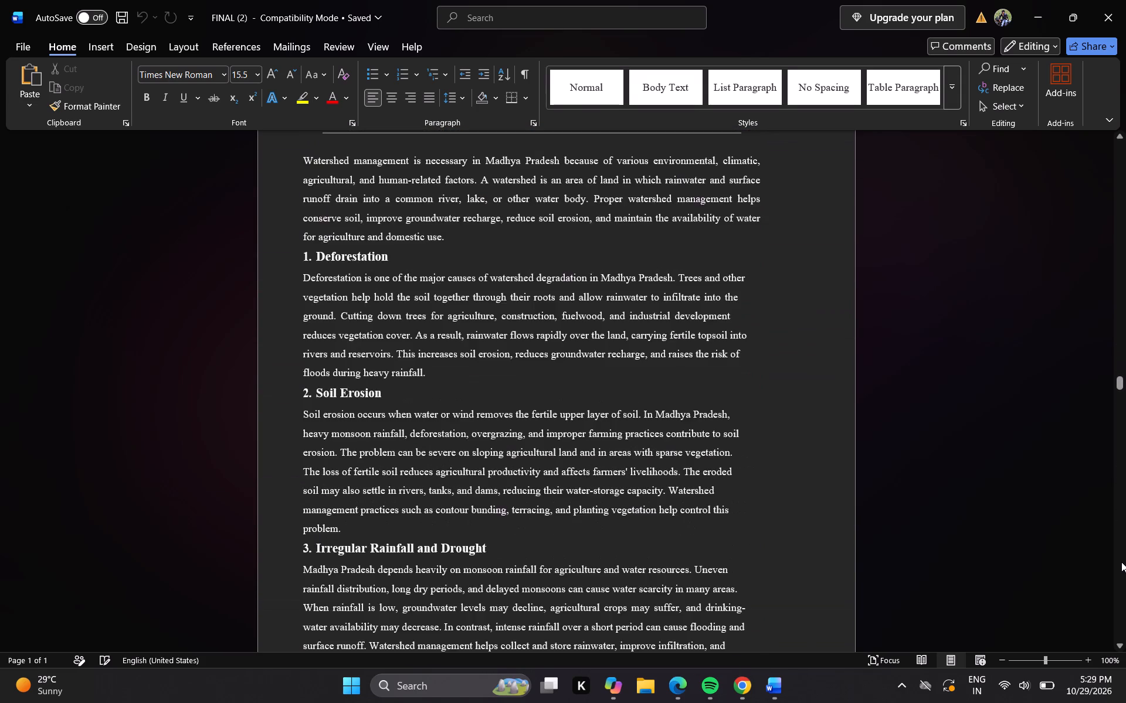
click(1121, 562)
click(1121, 562)
click(1121, 562)
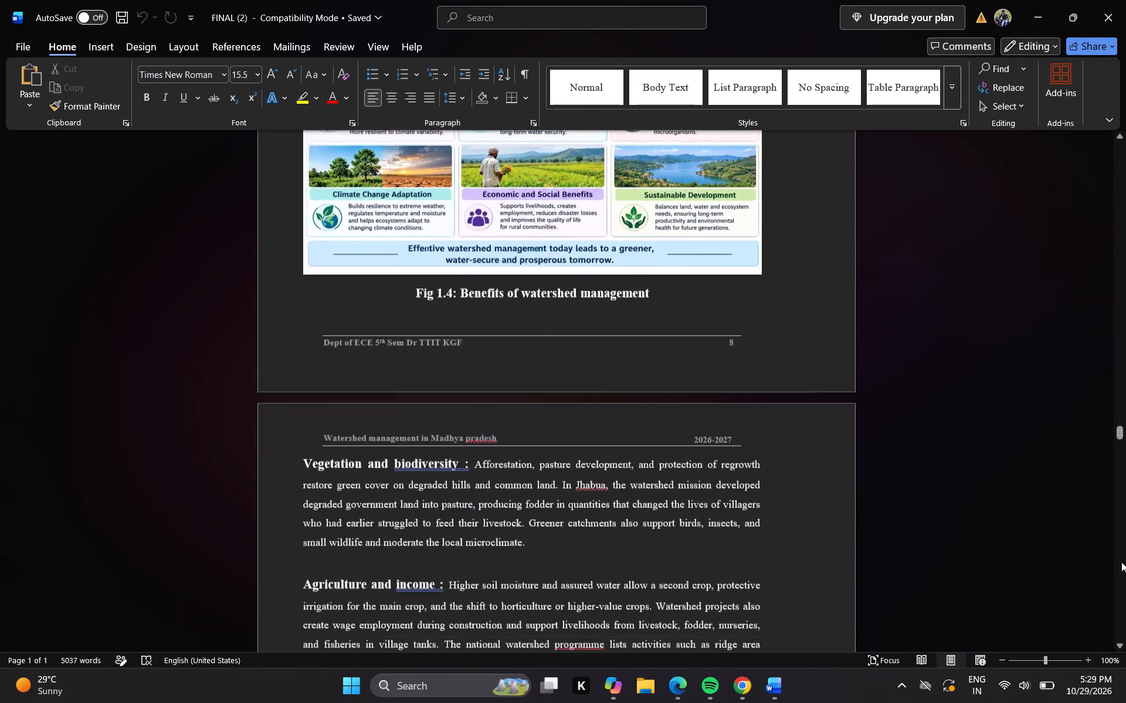
click(1121, 562)
click(1121, 562)
click(1121, 562)
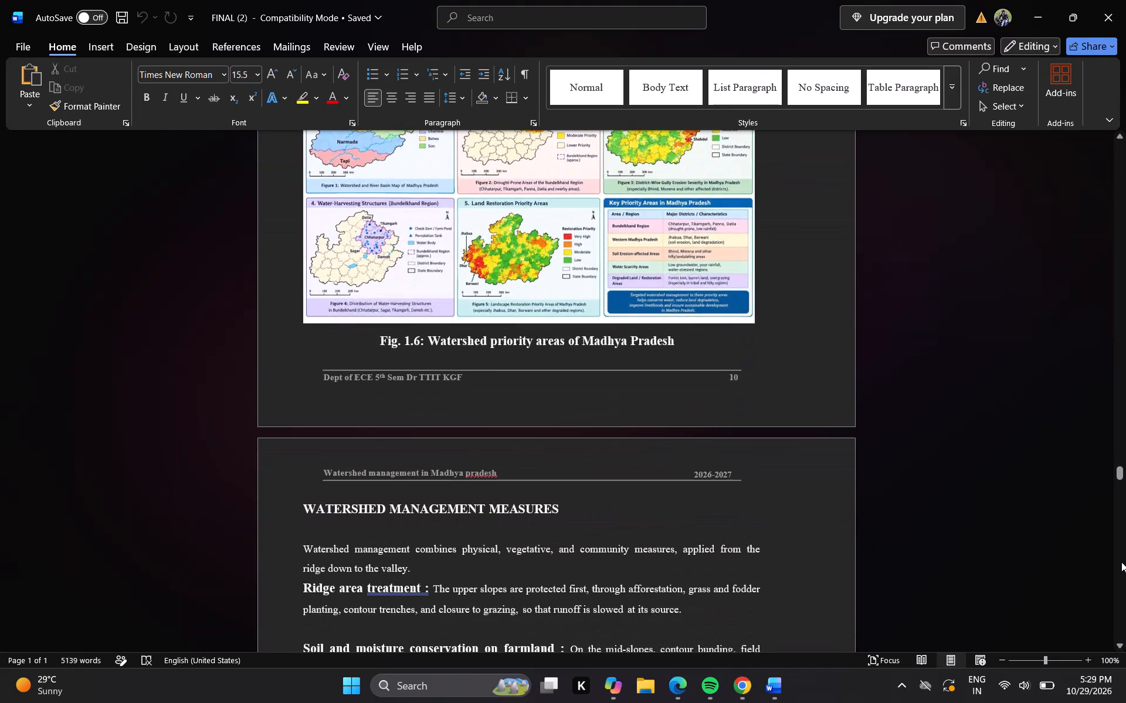
click(1123, 525)
click(1123, 525)
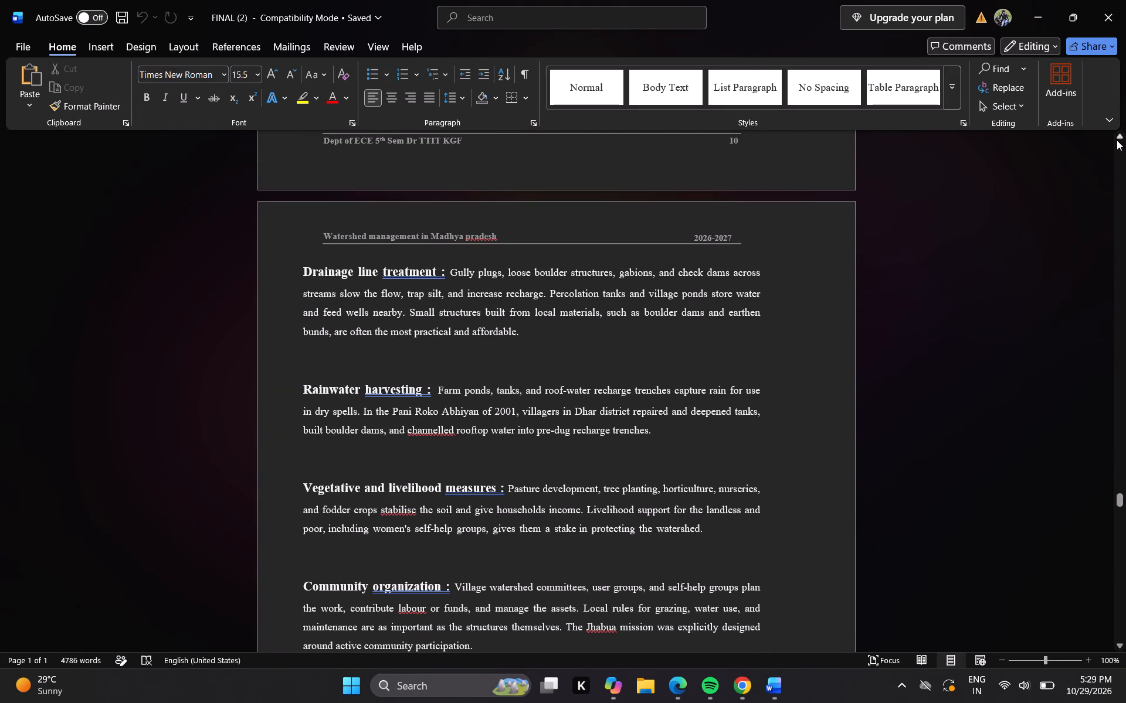
click(1117, 139)
triple_click(1117, 139)
triple_click(1117, 139)
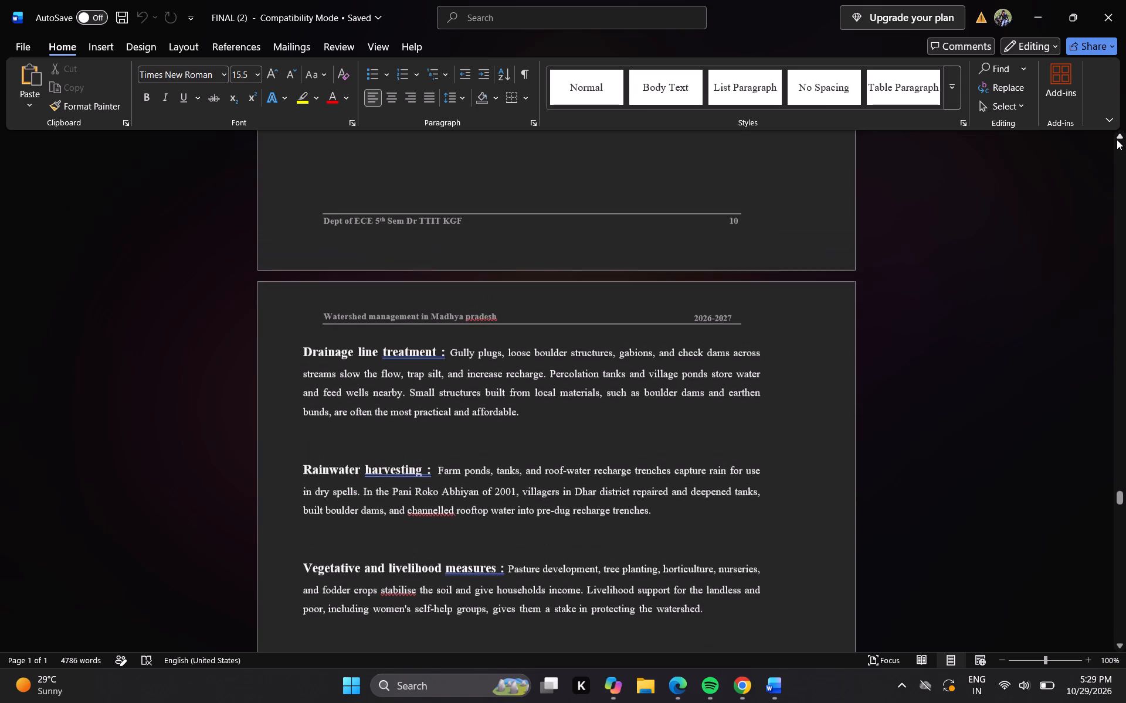
triple_click(1117, 139)
double_click(1117, 139)
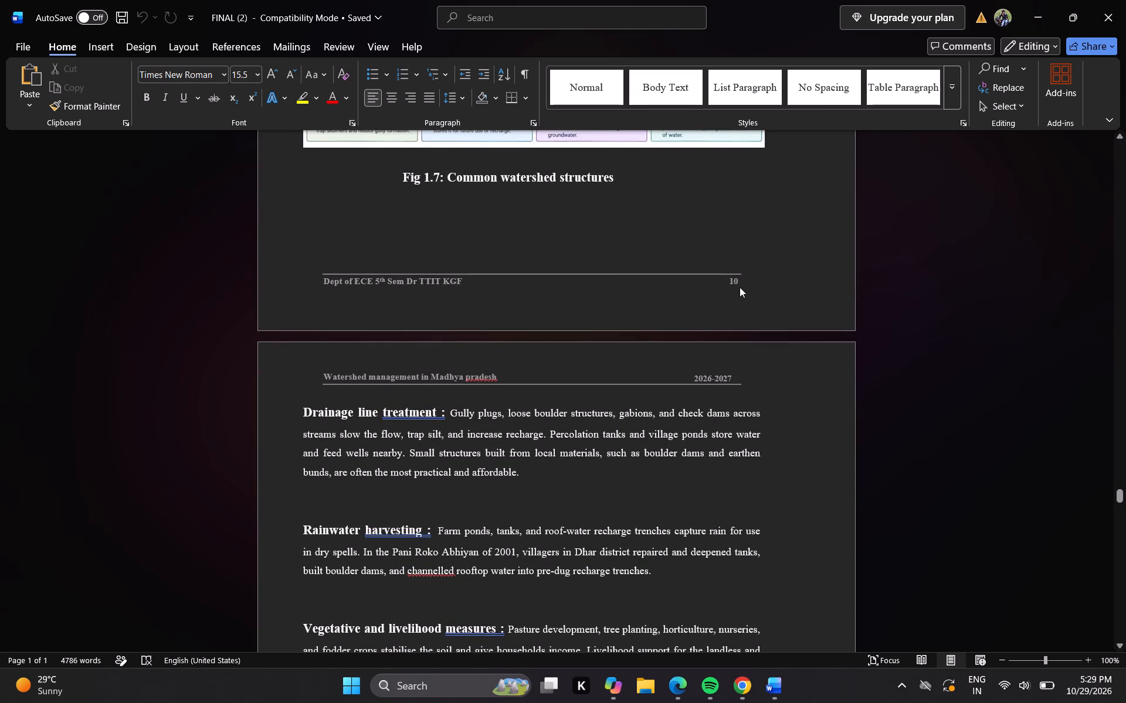
double_click(734, 281)
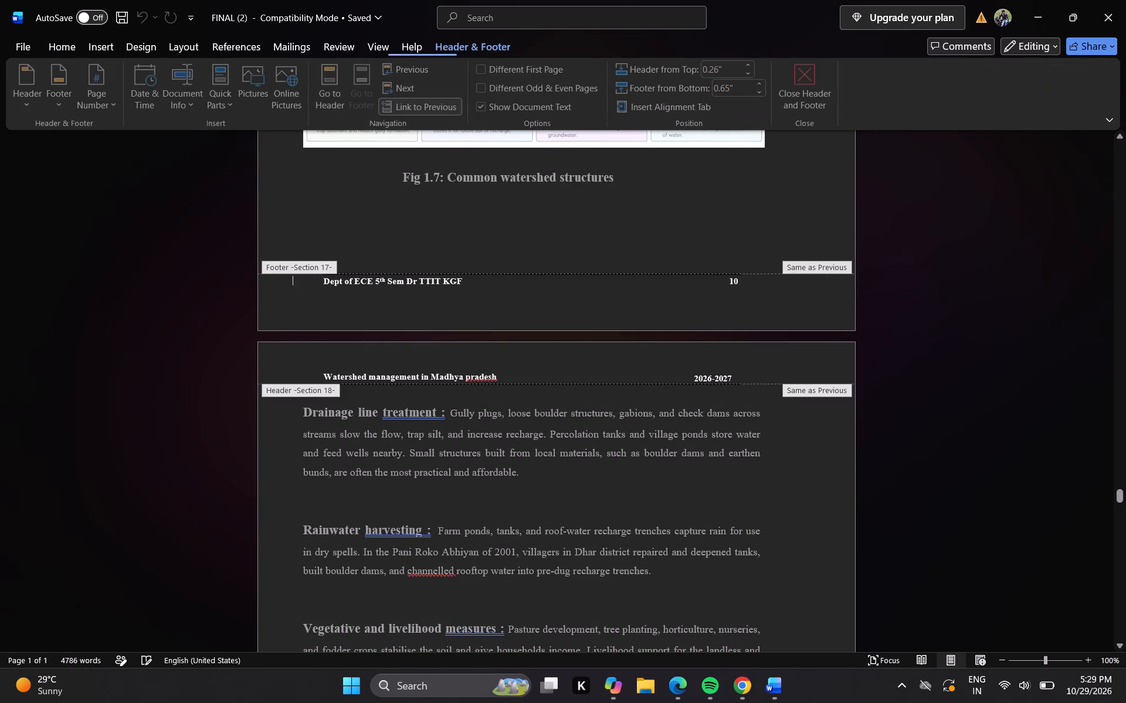
double_click(739, 281)
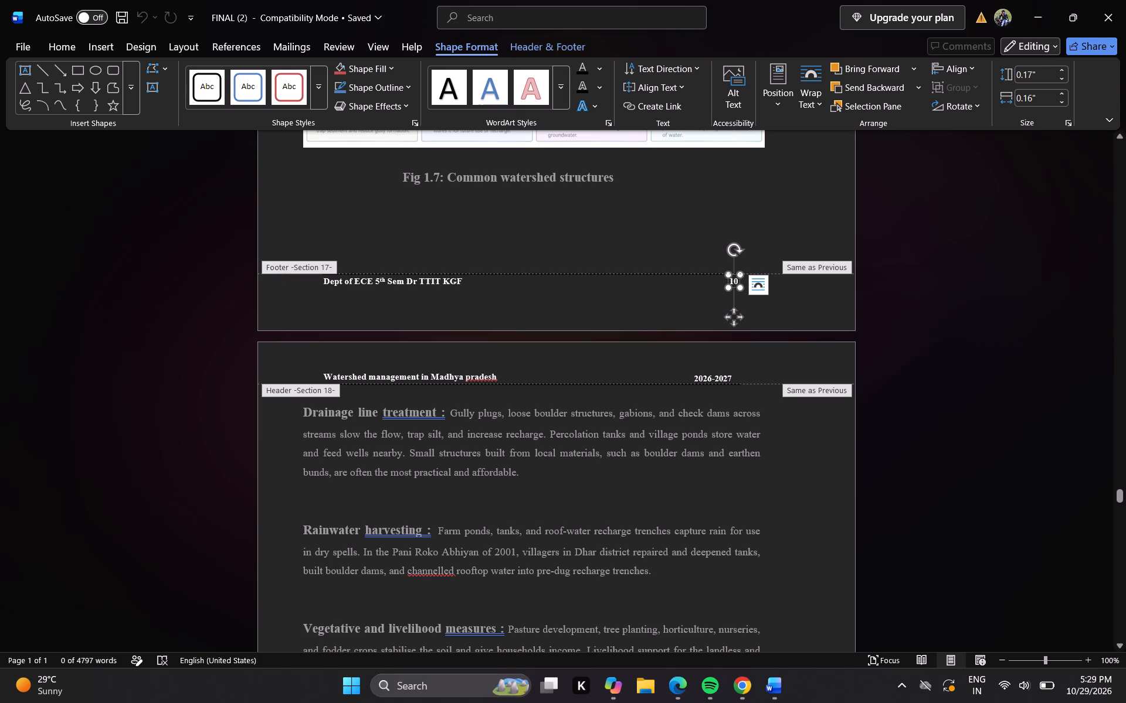
click(735, 280)
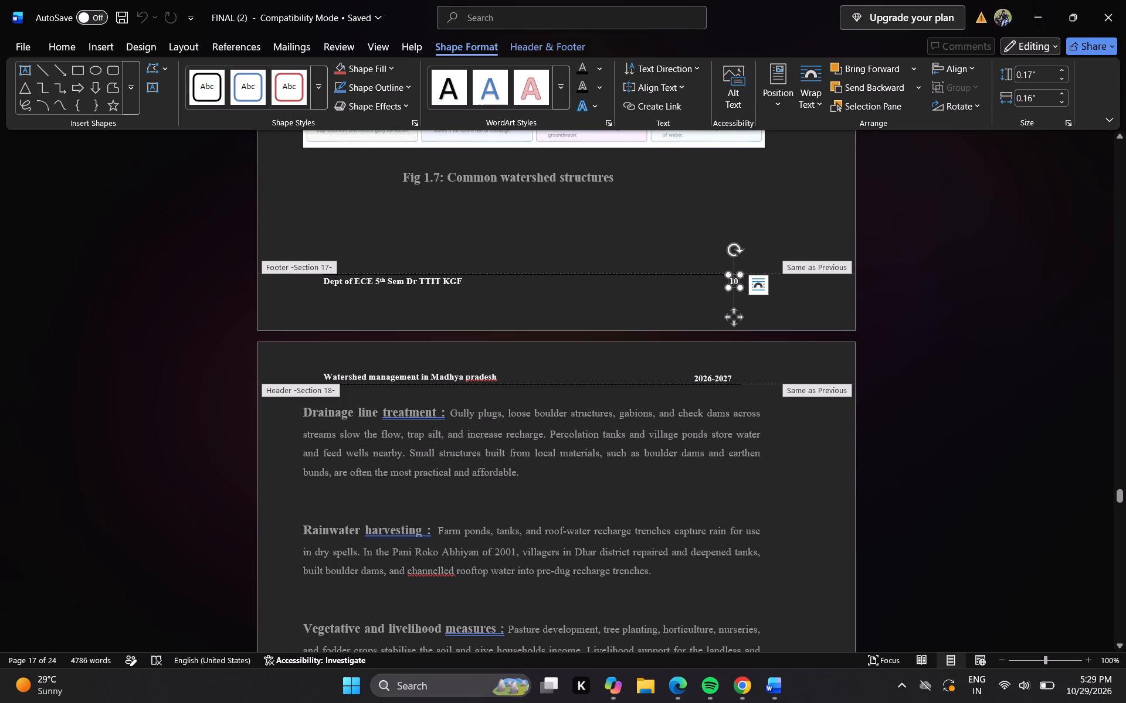
key(Right)
key(BackSpace)
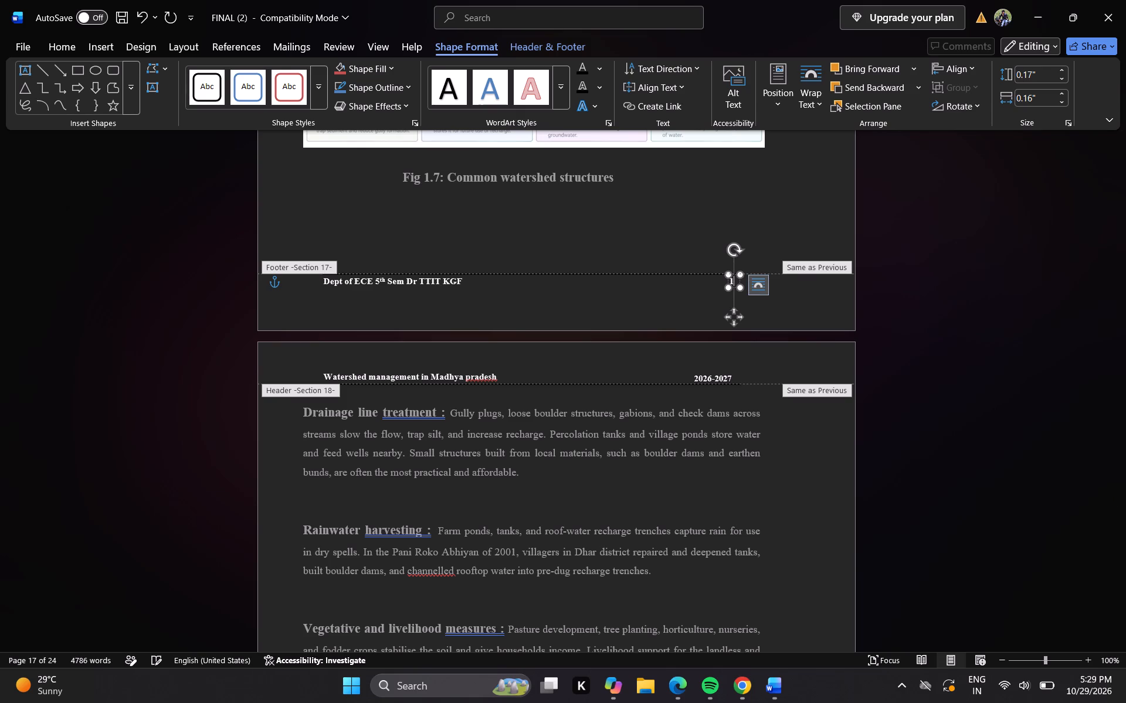
key(1)
key(Return)
click(699, 303)
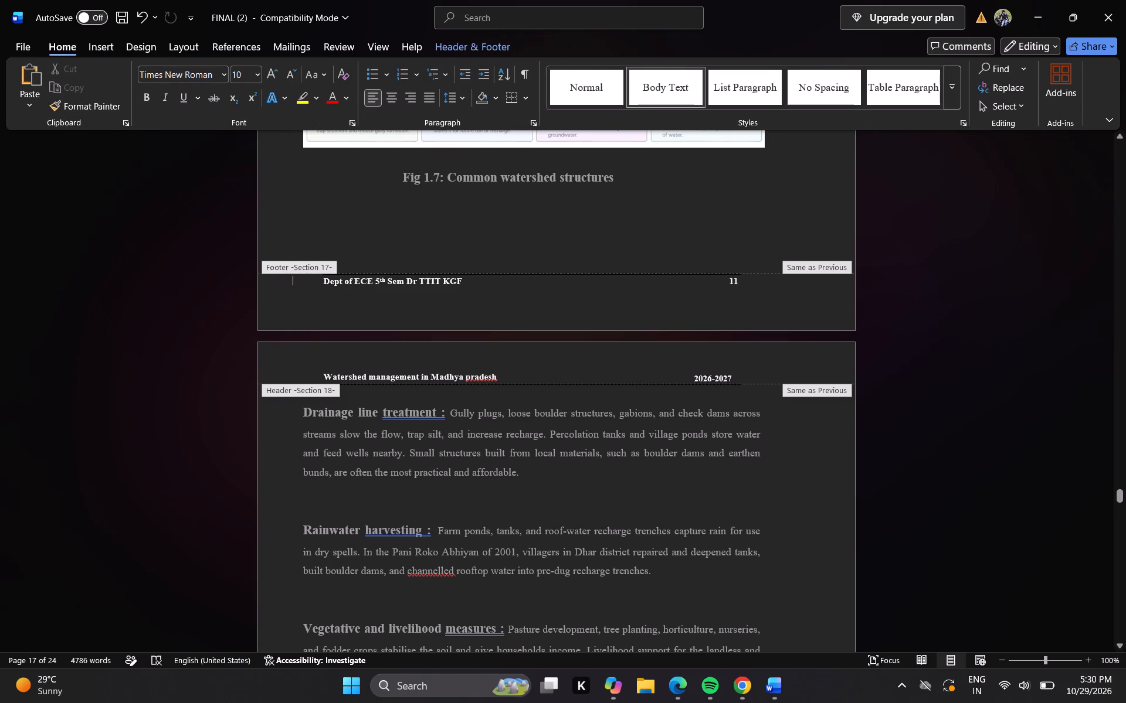
click(699, 303)
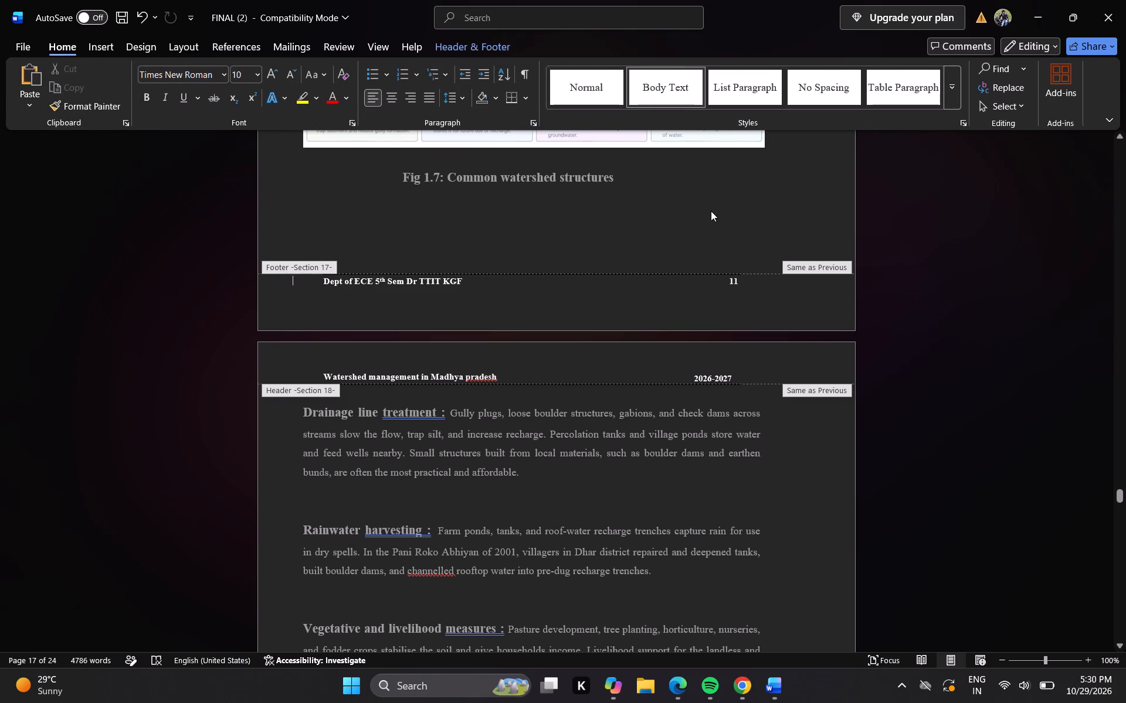
click(711, 211)
double_click(711, 211)
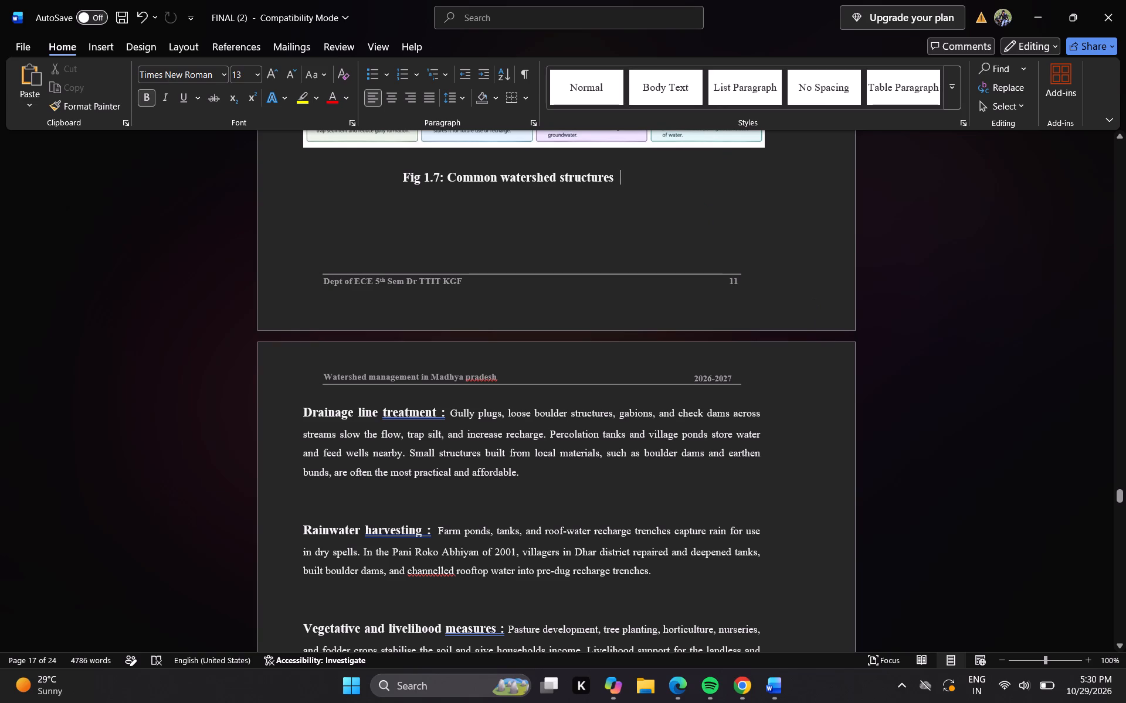
Check the following page's footer number, and reopen the footer below Fig 1.7 for editing.
click(1121, 547)
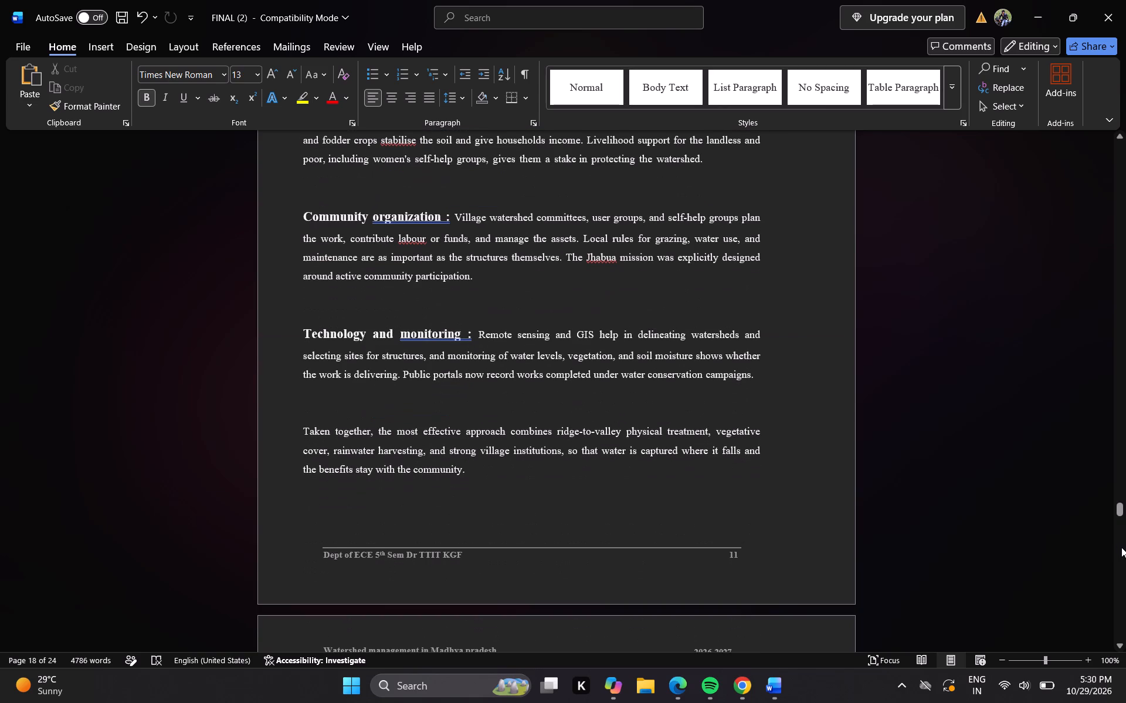
click(1122, 228)
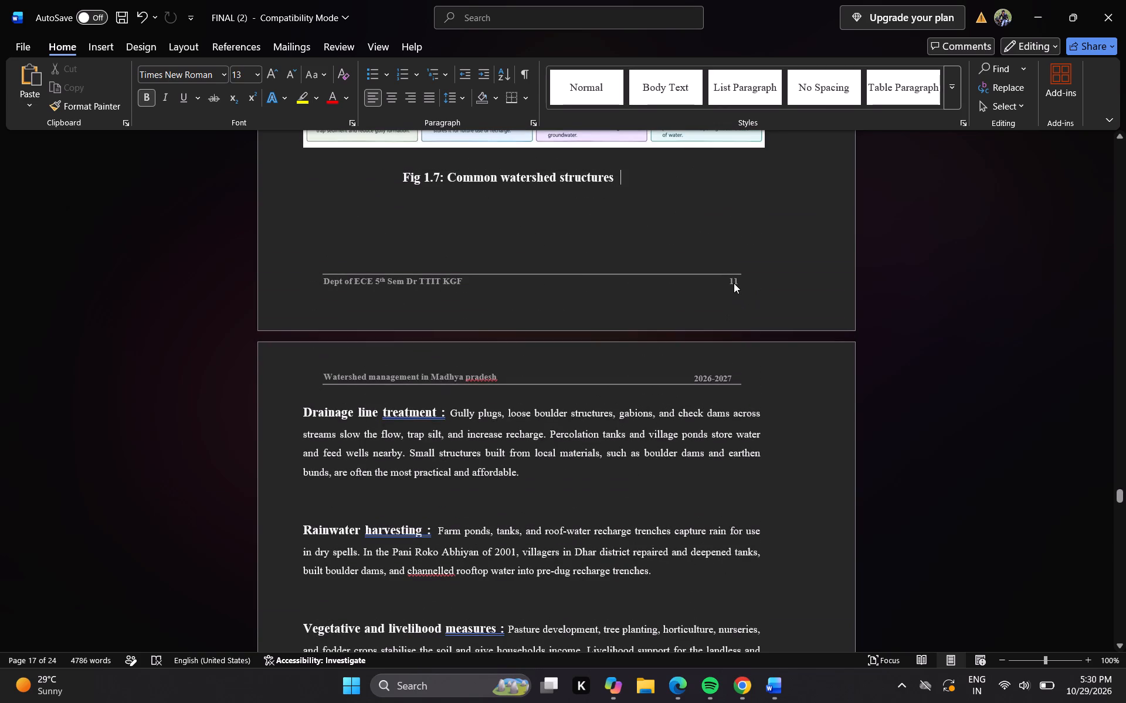
double_click(734, 283)
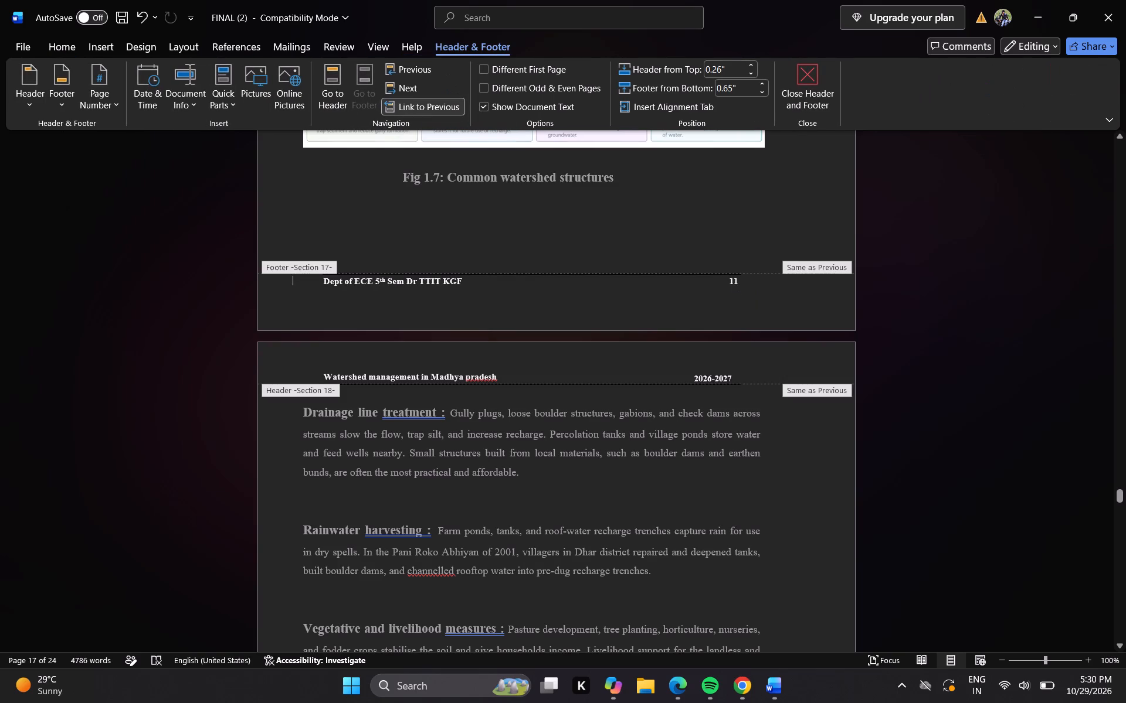
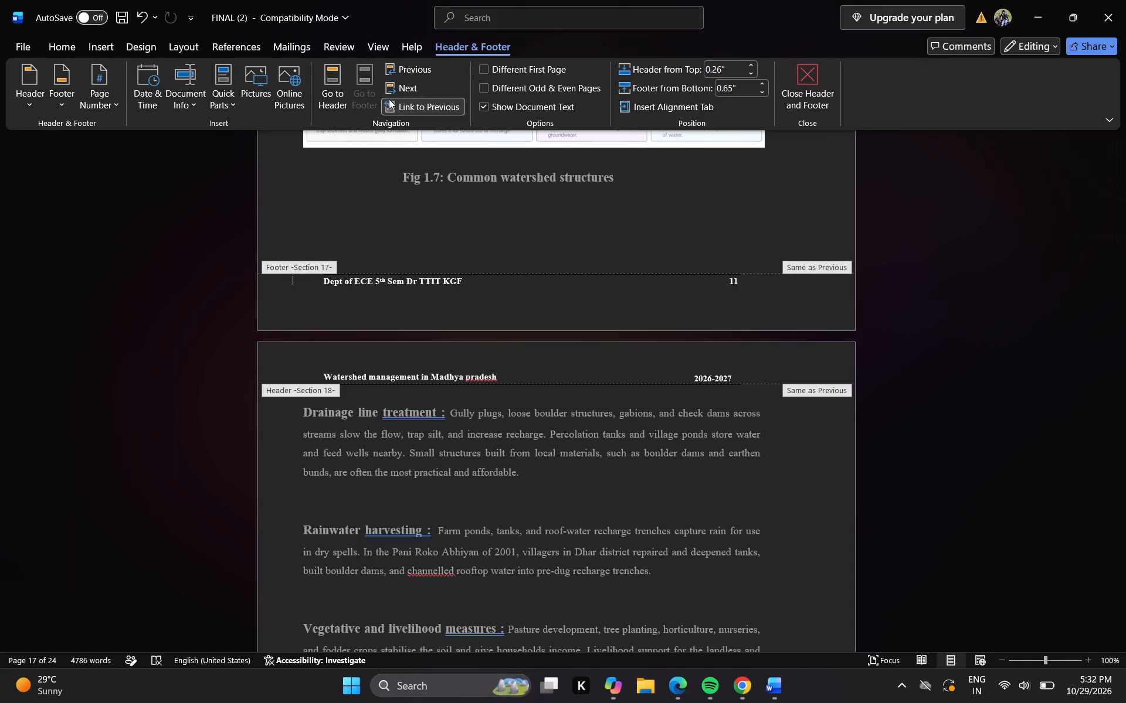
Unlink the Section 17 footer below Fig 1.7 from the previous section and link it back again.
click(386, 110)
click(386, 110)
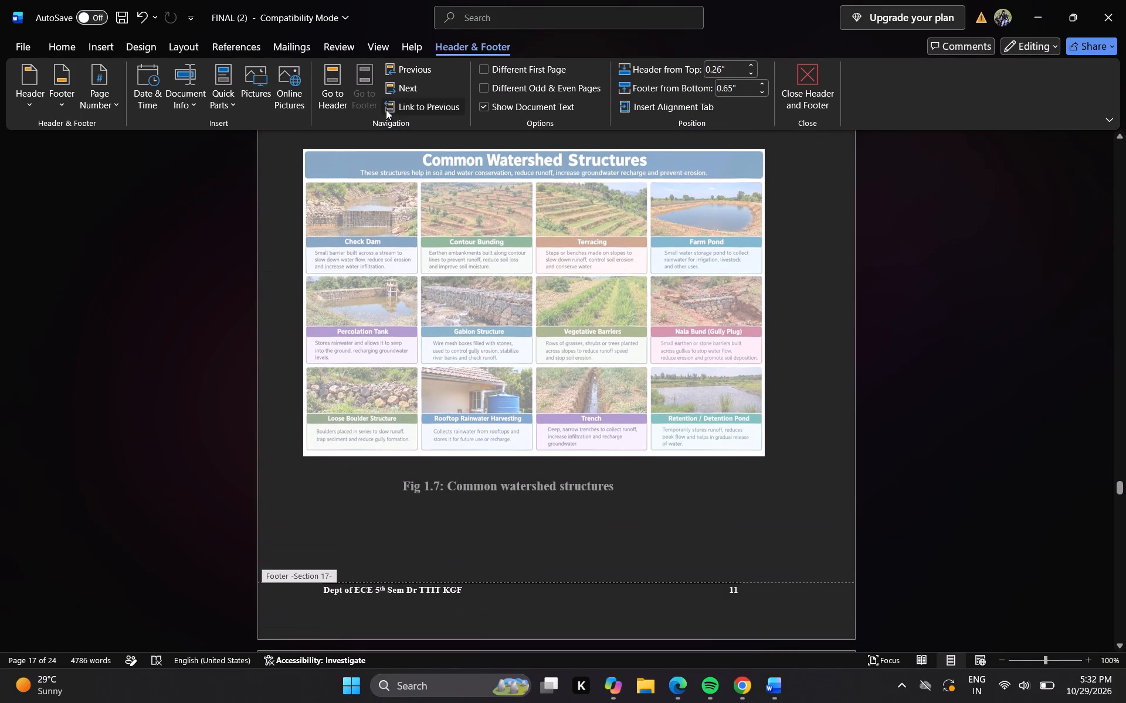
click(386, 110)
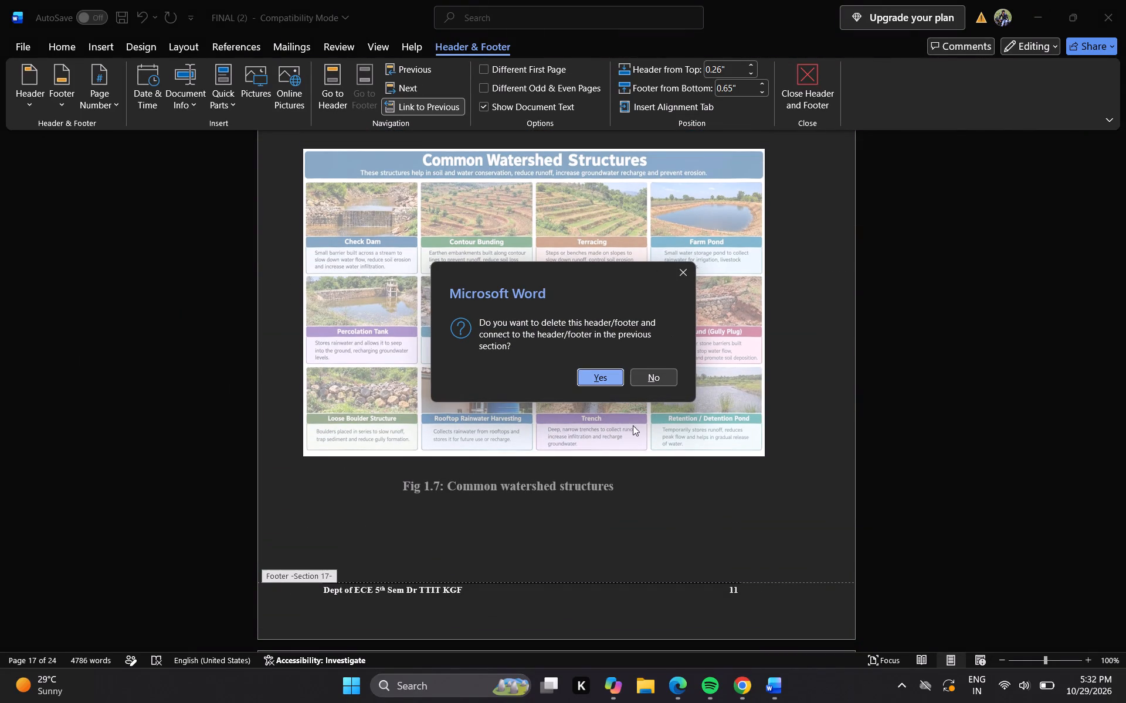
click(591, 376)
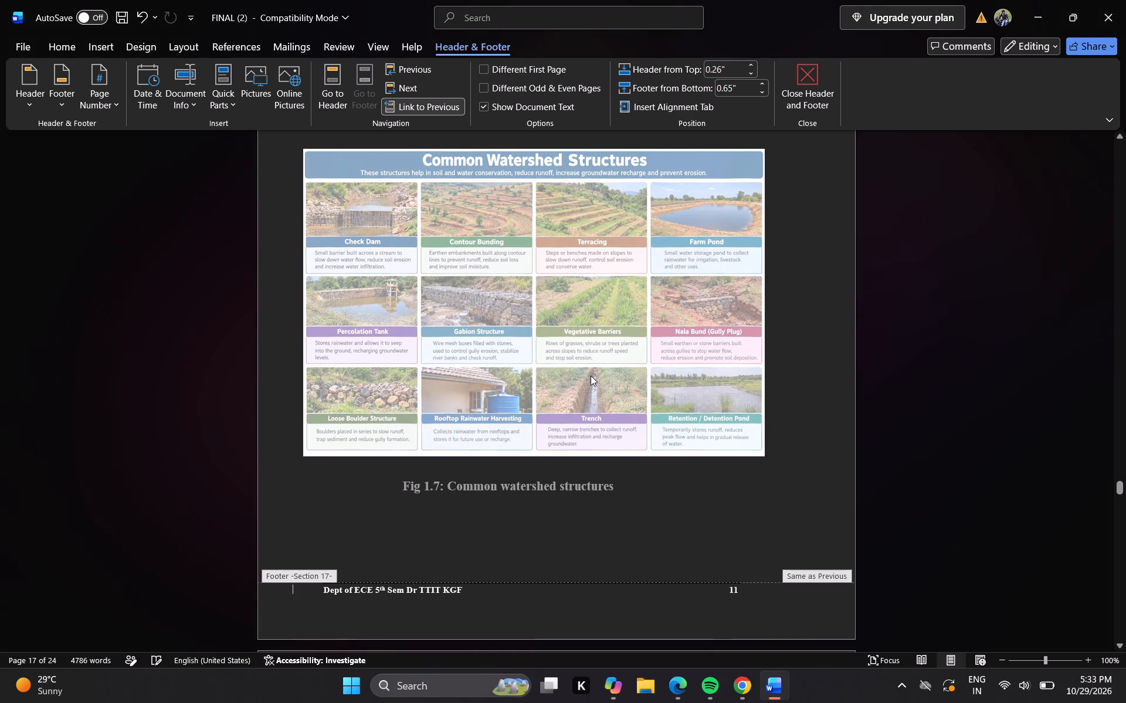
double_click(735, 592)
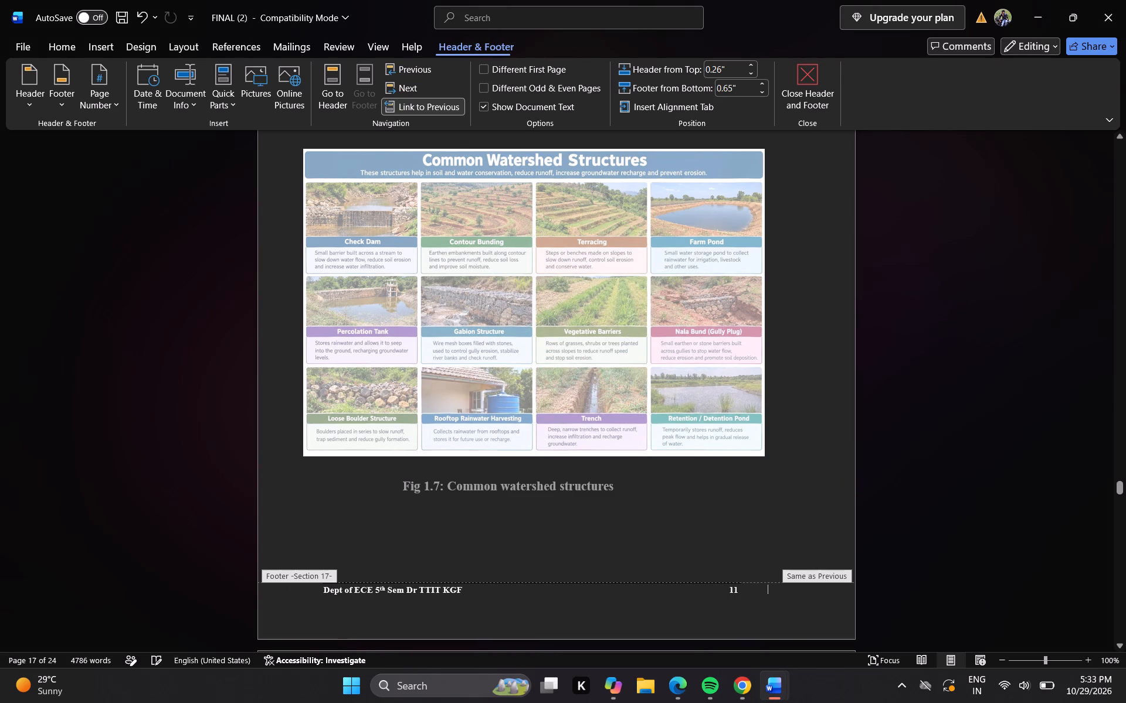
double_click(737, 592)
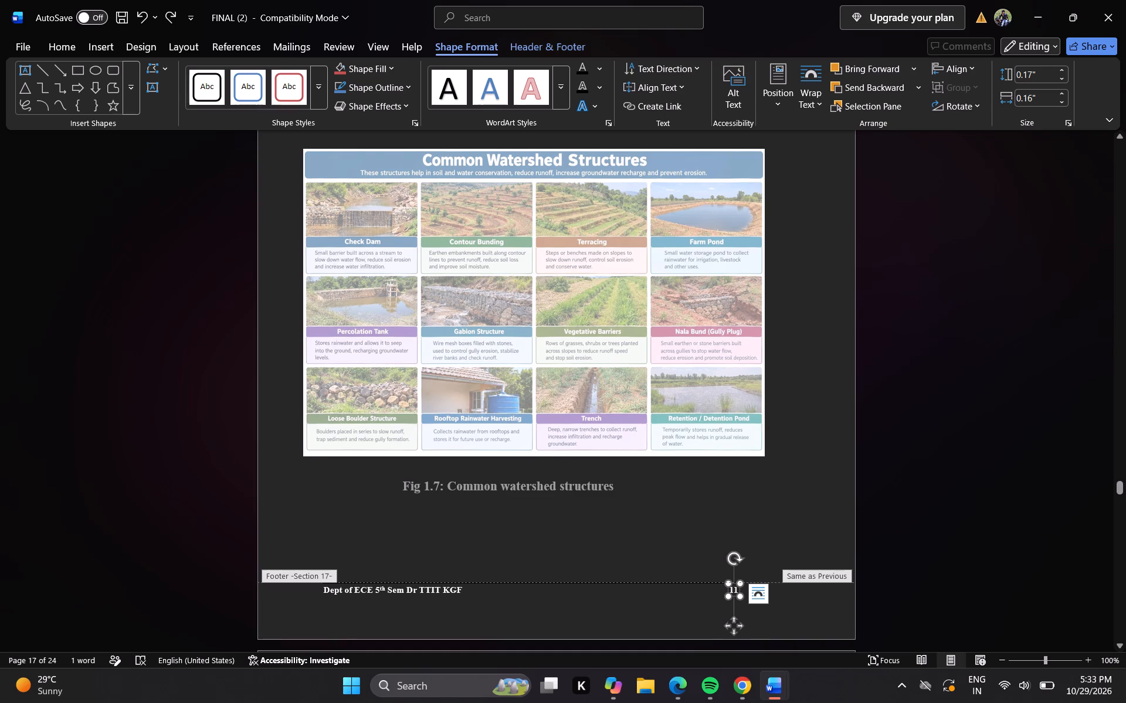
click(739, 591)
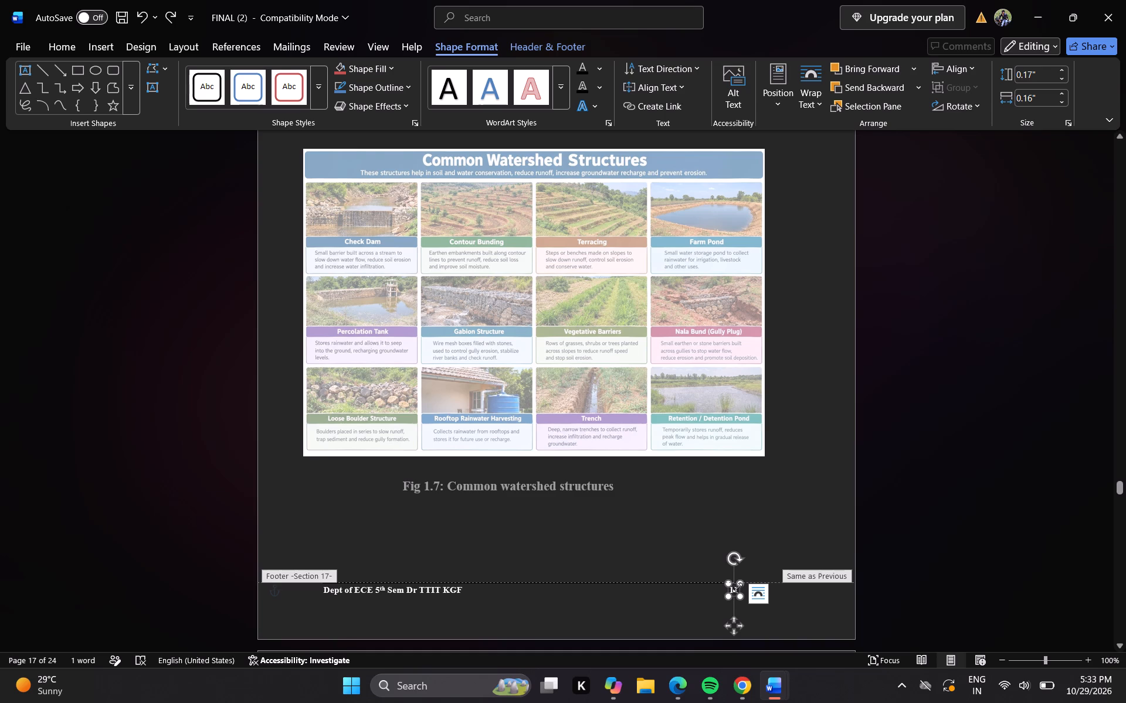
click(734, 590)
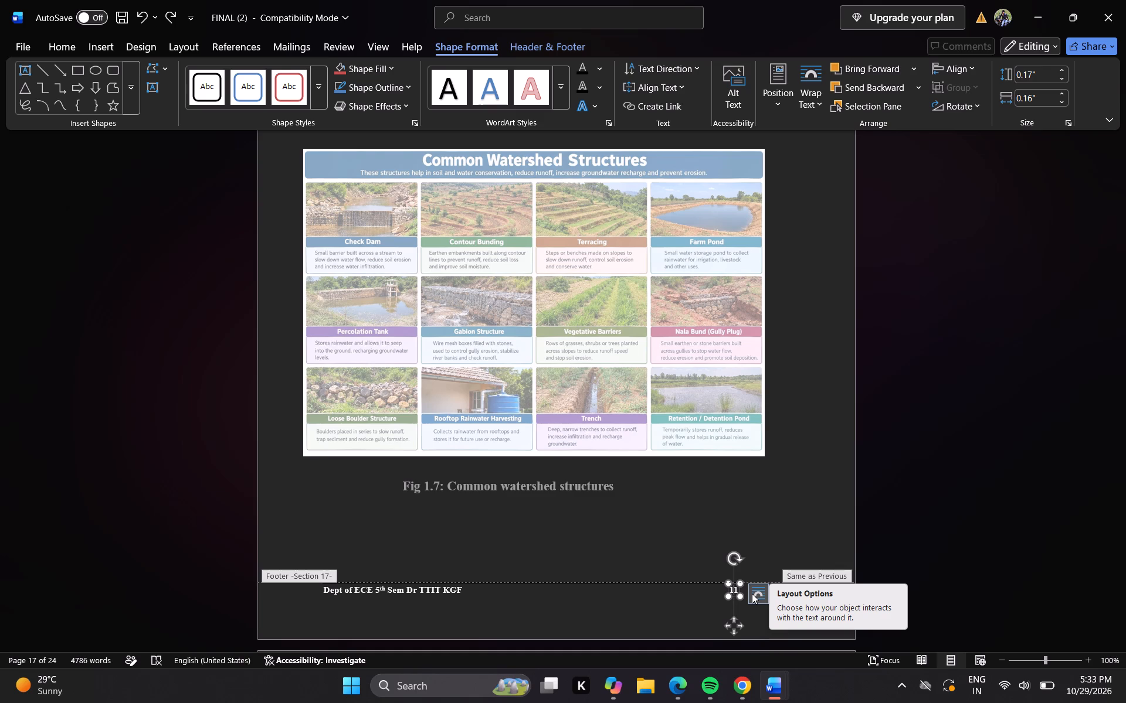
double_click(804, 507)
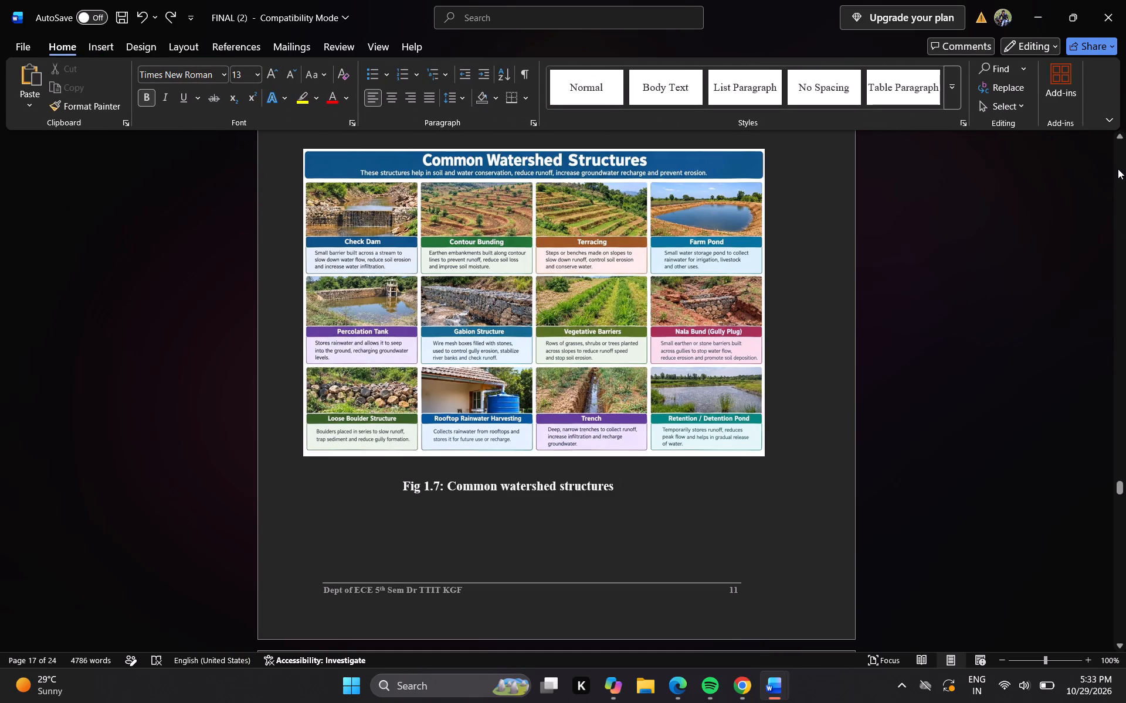
Change the footer page number on the page with Fig. 1.6 to 10 and return to the body text.
click(1118, 169)
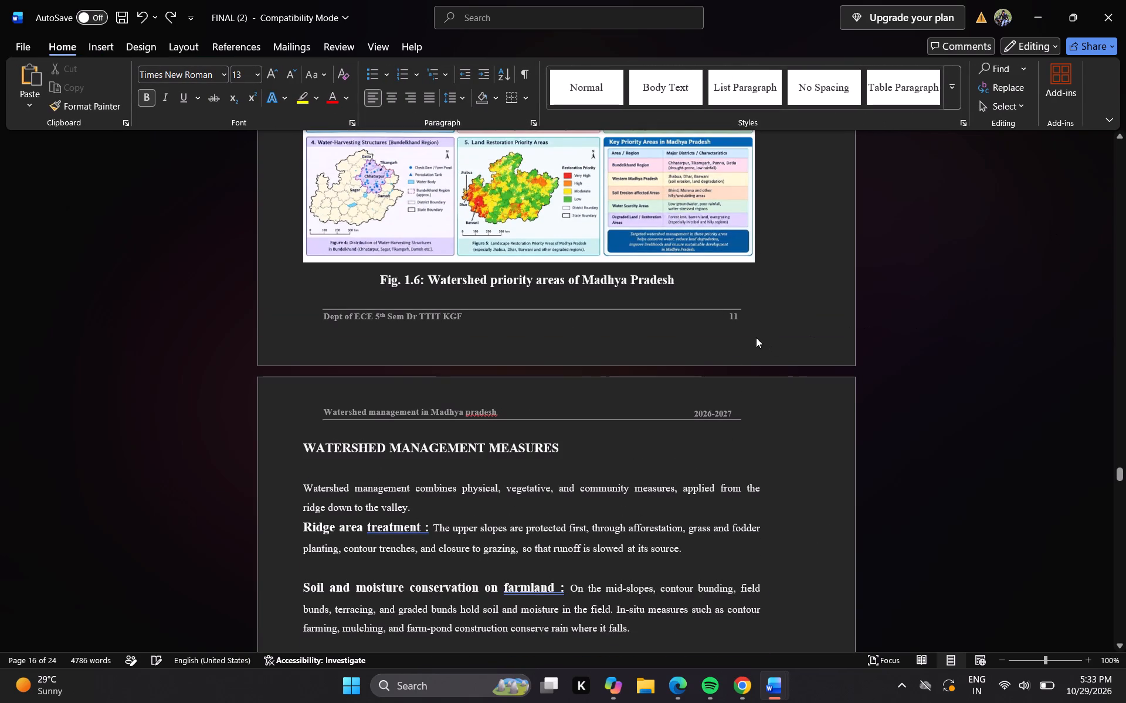
double_click(730, 315)
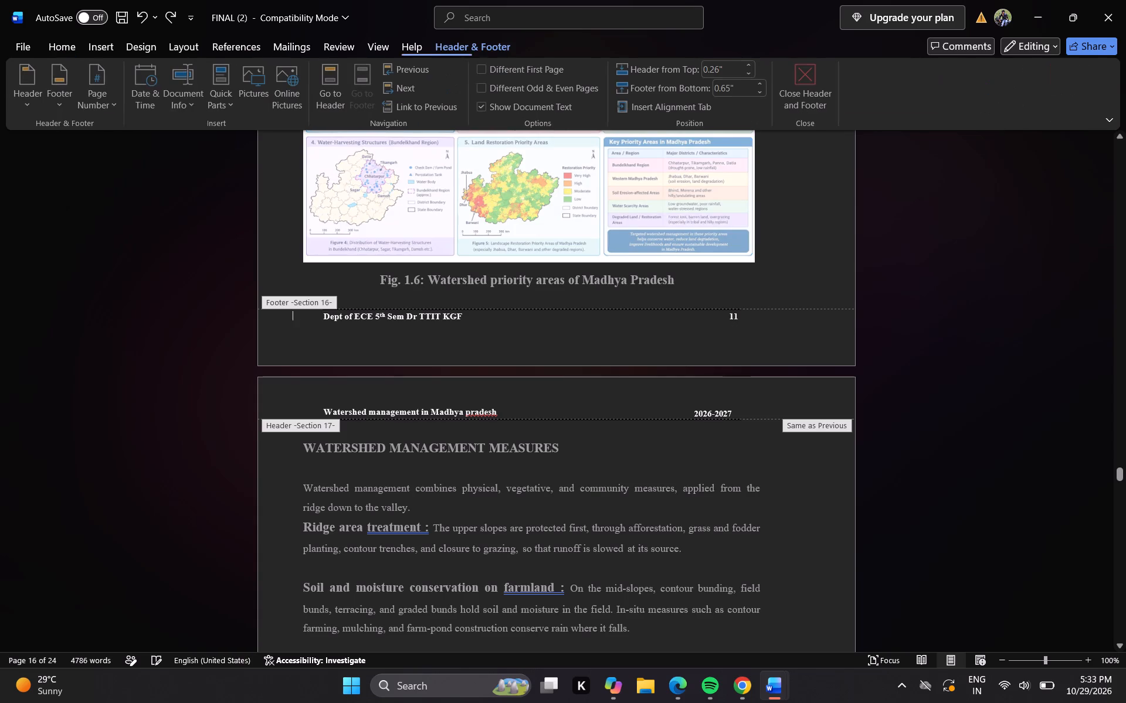
double_click(737, 316)
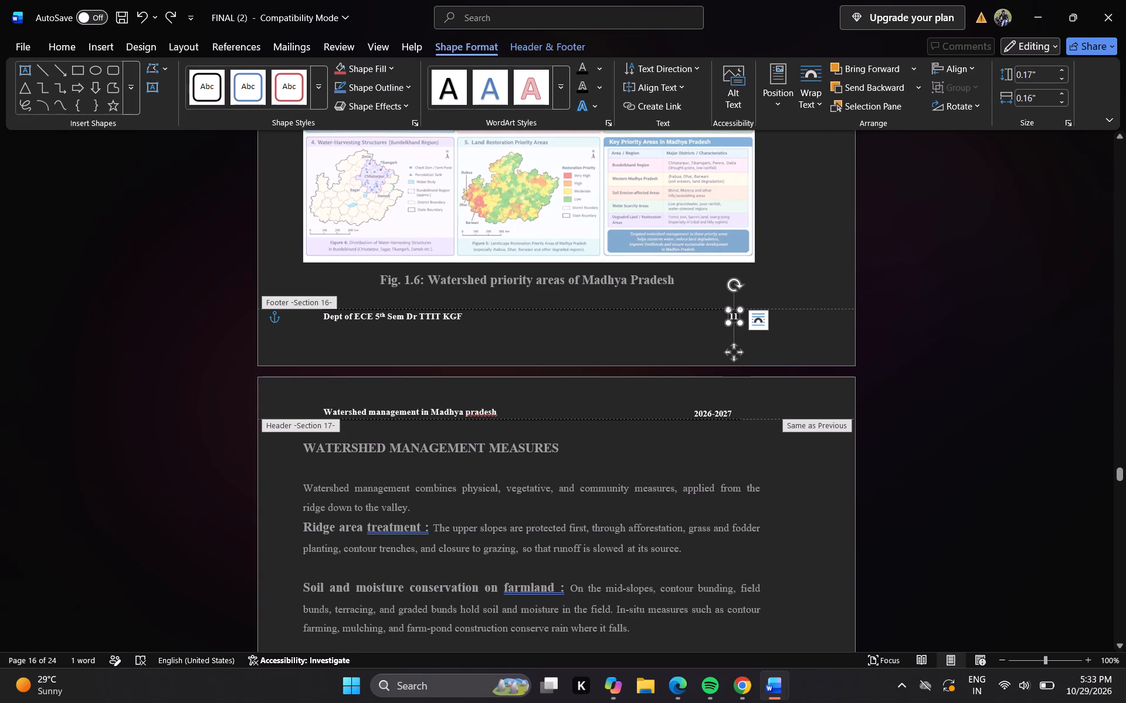
click(736, 316)
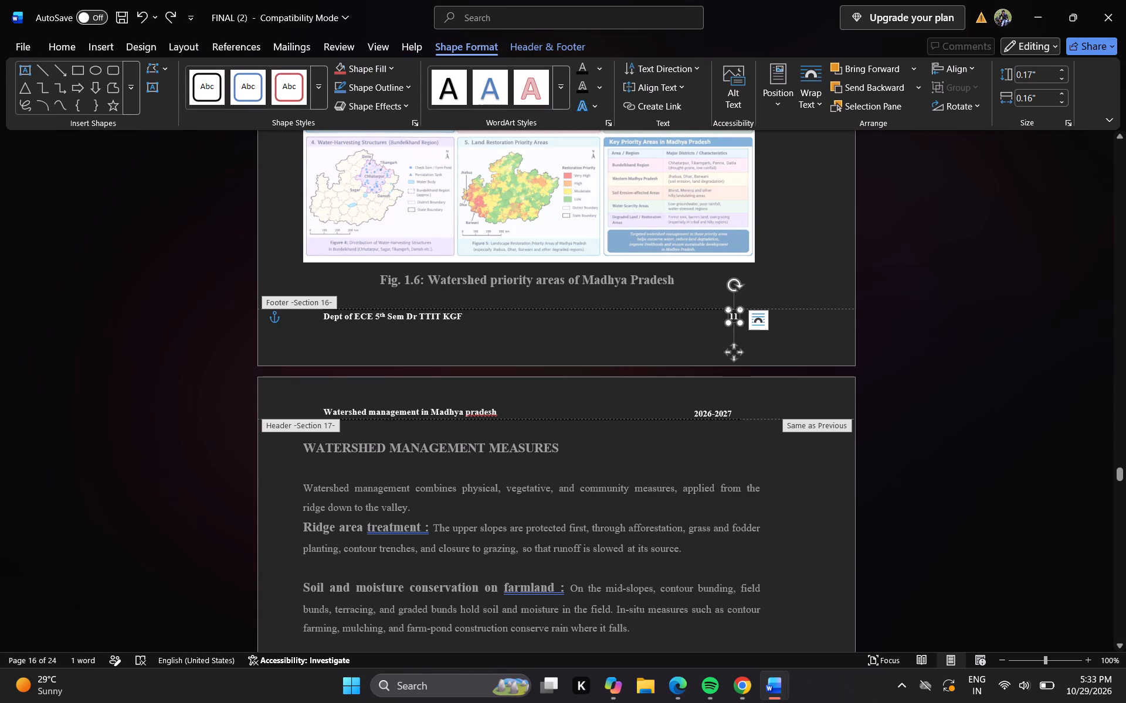
click(734, 315)
key(Right)
key(BackSpace)
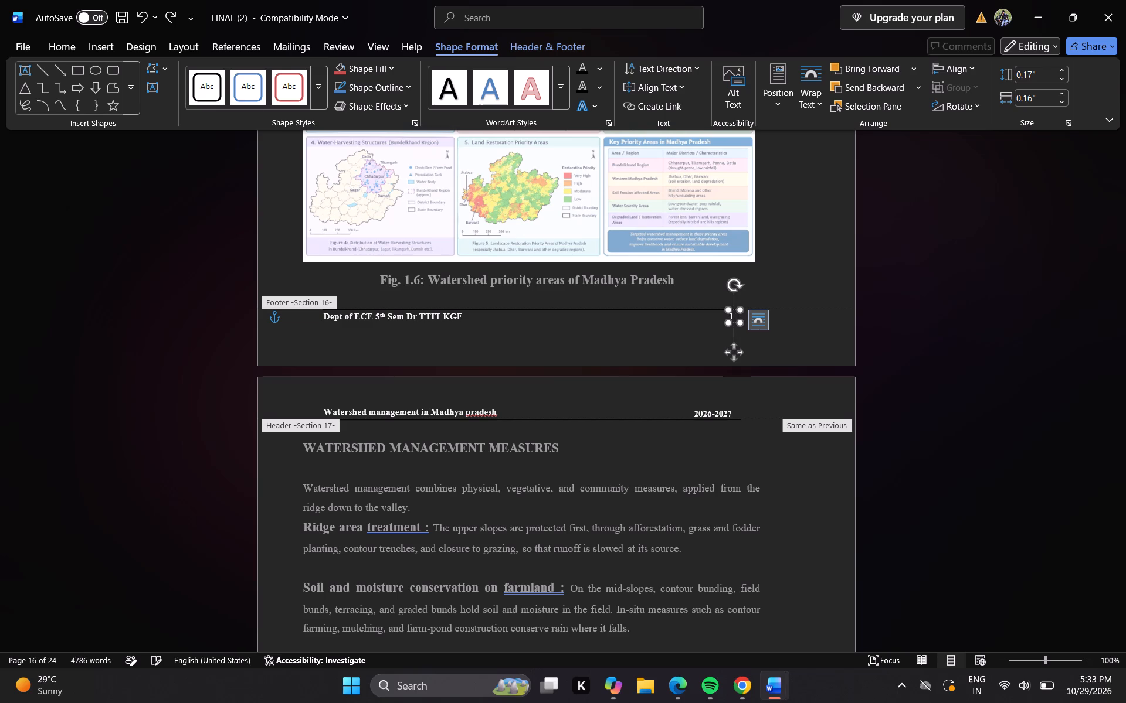
key(0)
key(Return)
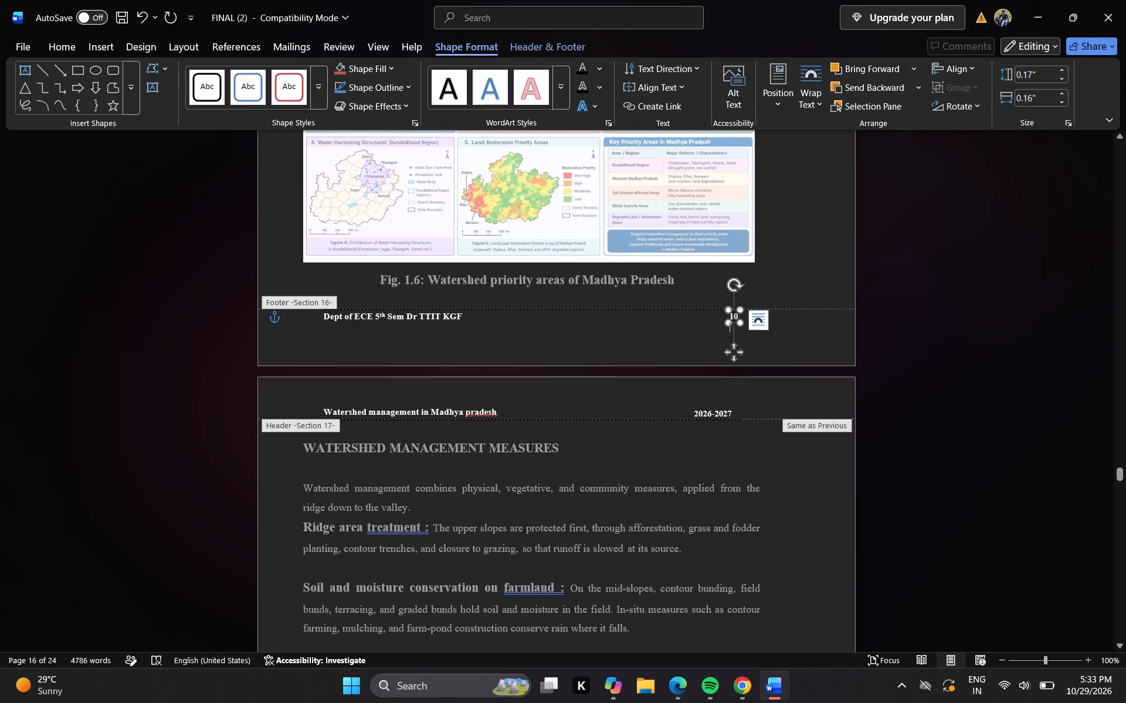
double_click(777, 262)
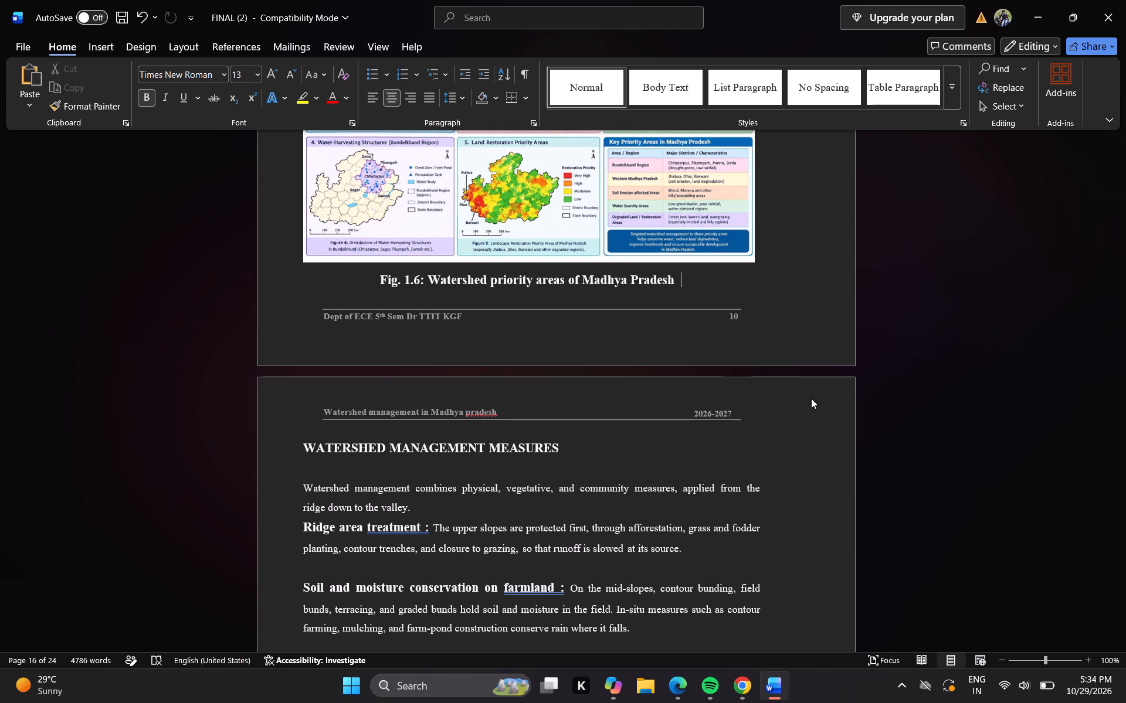
Reopen the footer below Fig. 1.6 at its page number for editing.
double_click(732, 315)
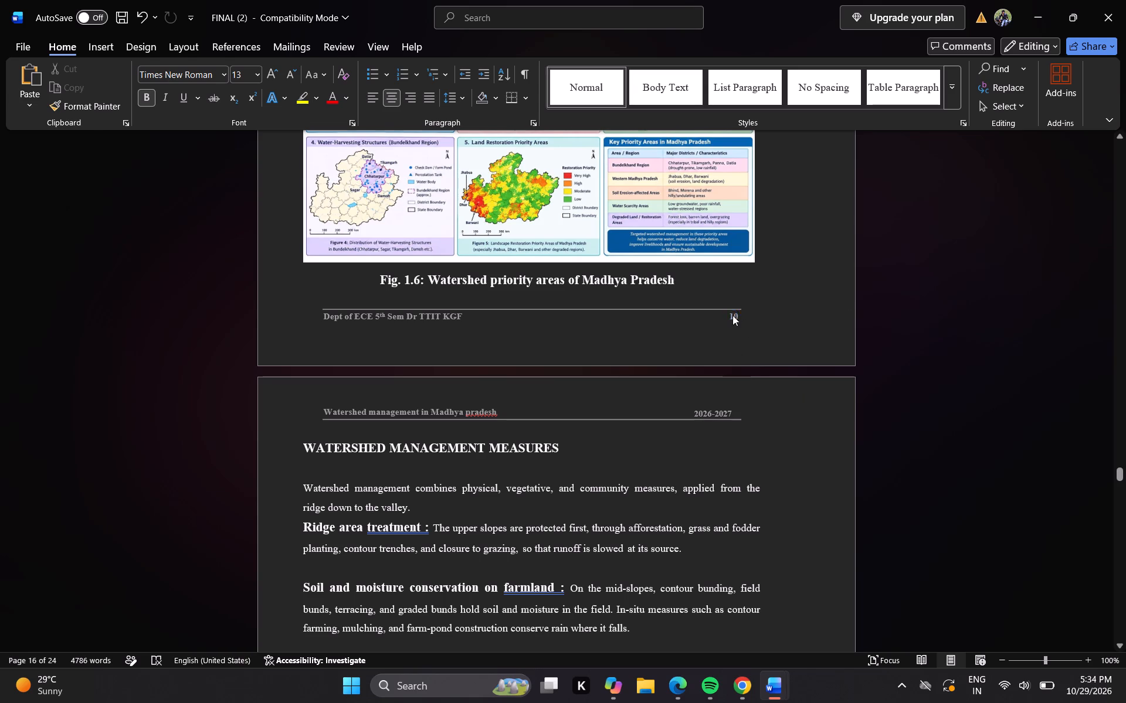
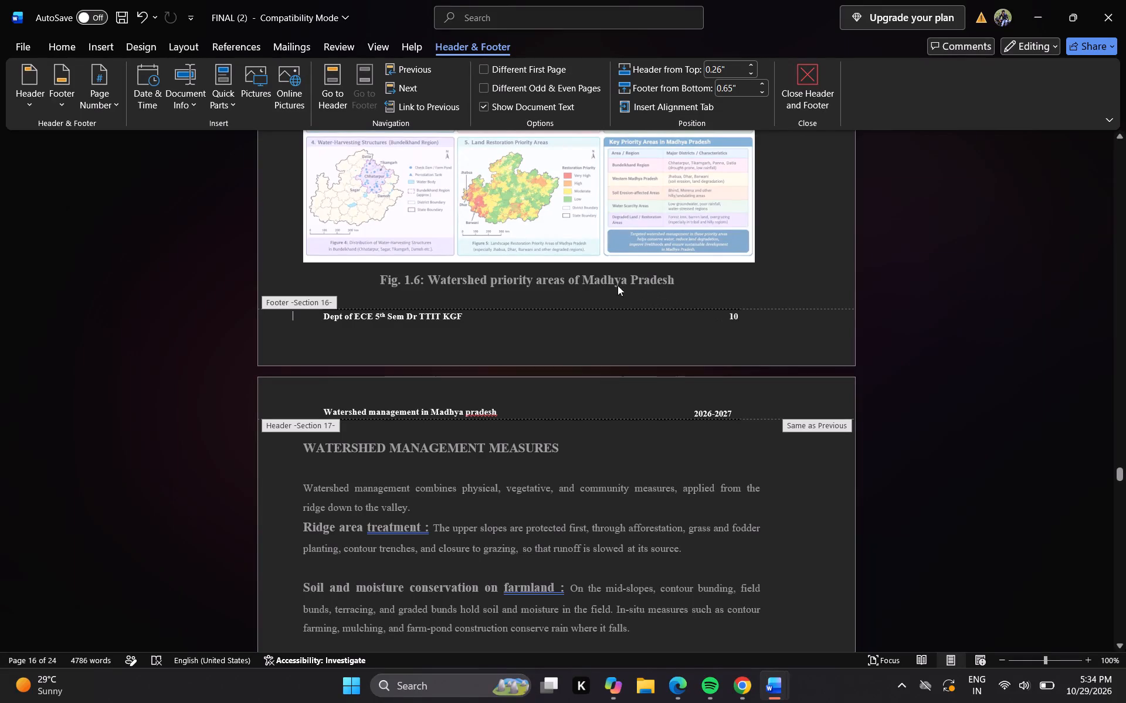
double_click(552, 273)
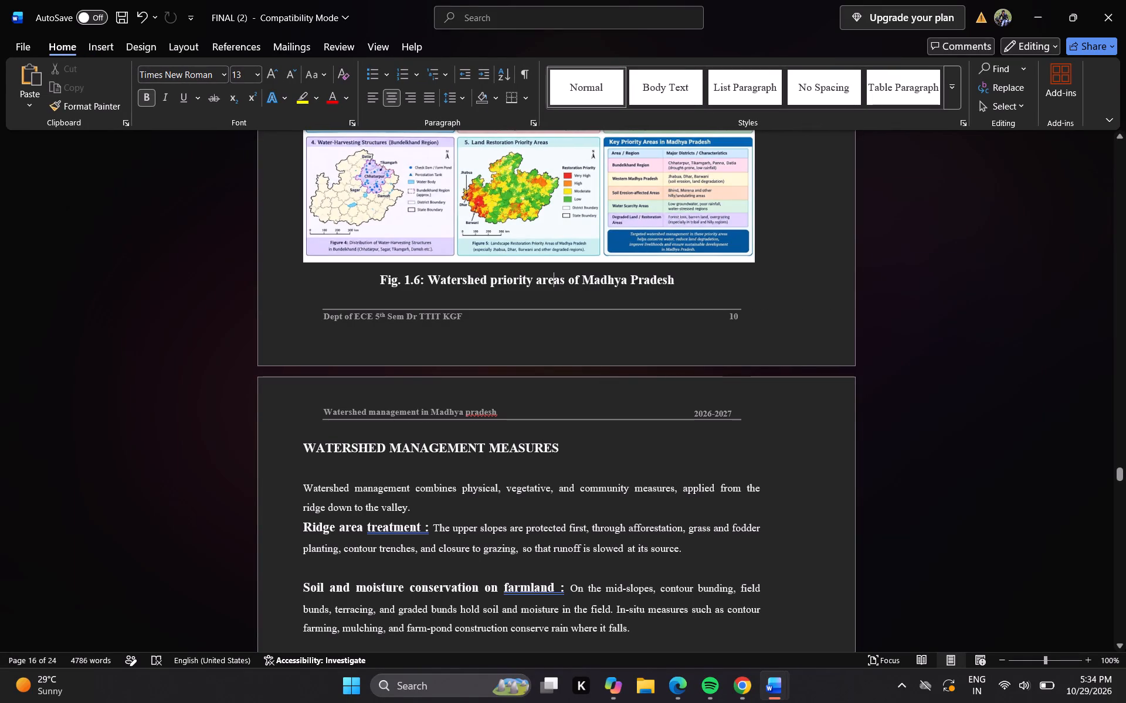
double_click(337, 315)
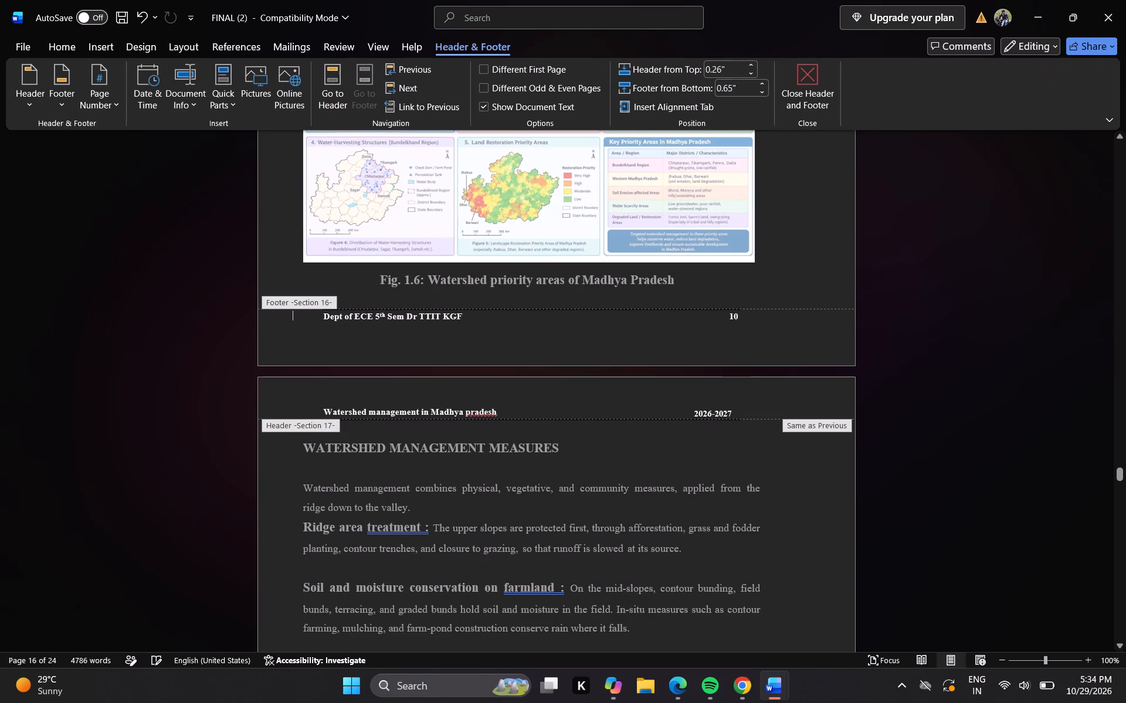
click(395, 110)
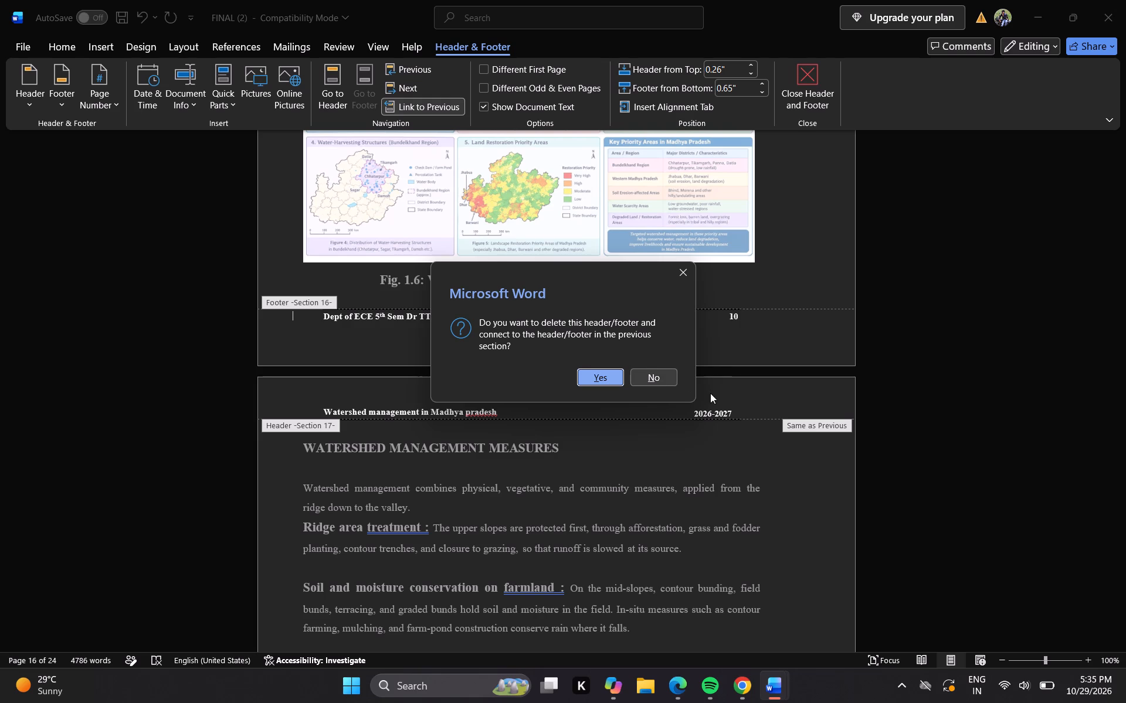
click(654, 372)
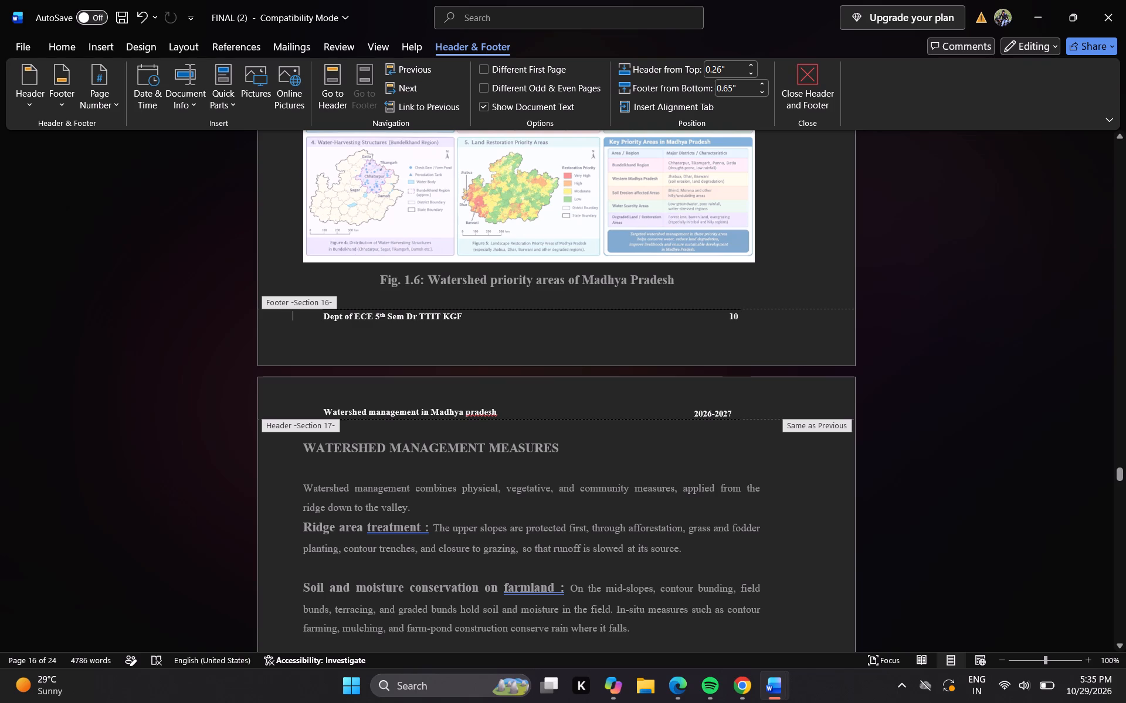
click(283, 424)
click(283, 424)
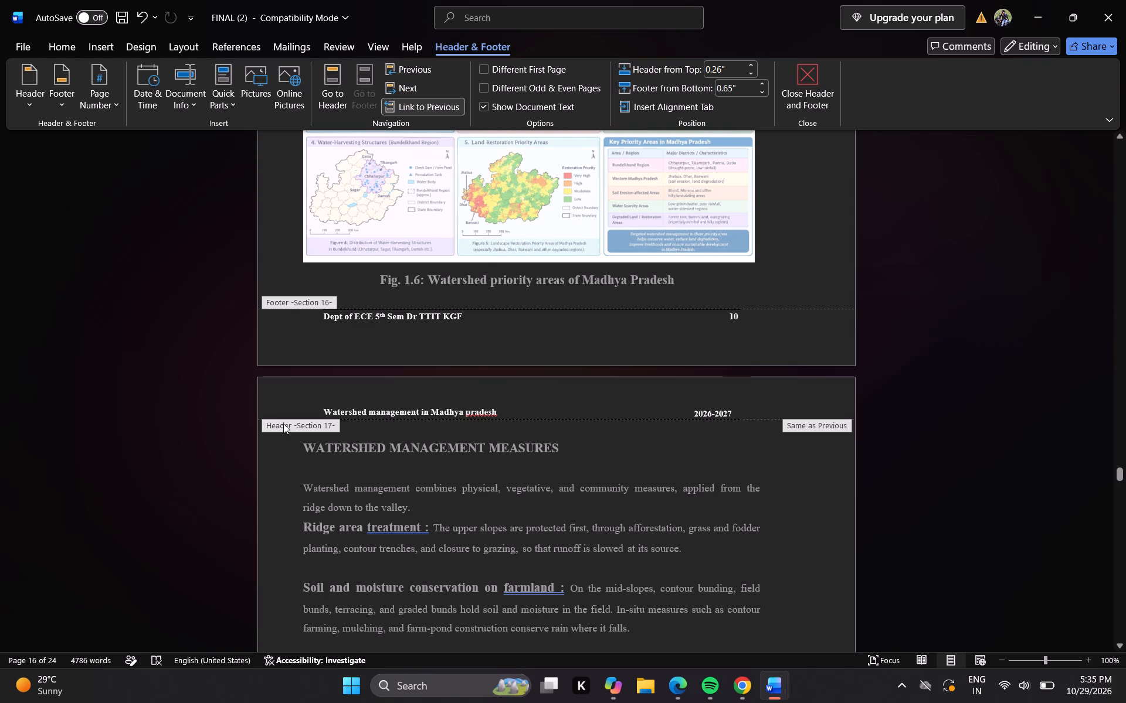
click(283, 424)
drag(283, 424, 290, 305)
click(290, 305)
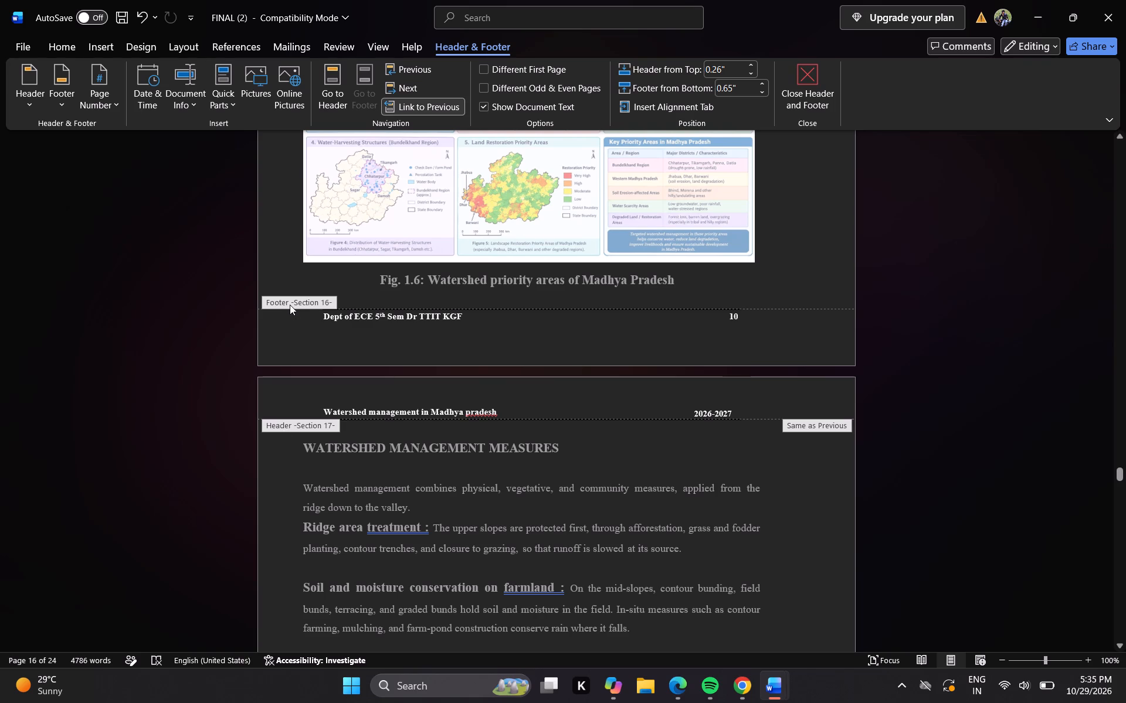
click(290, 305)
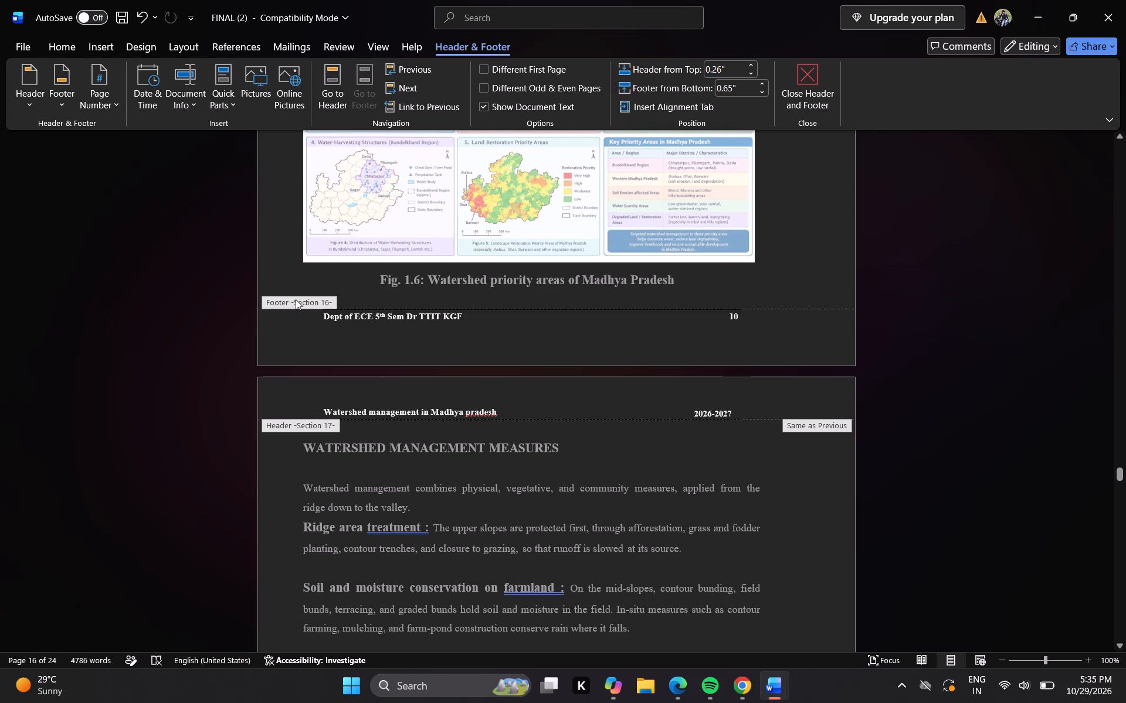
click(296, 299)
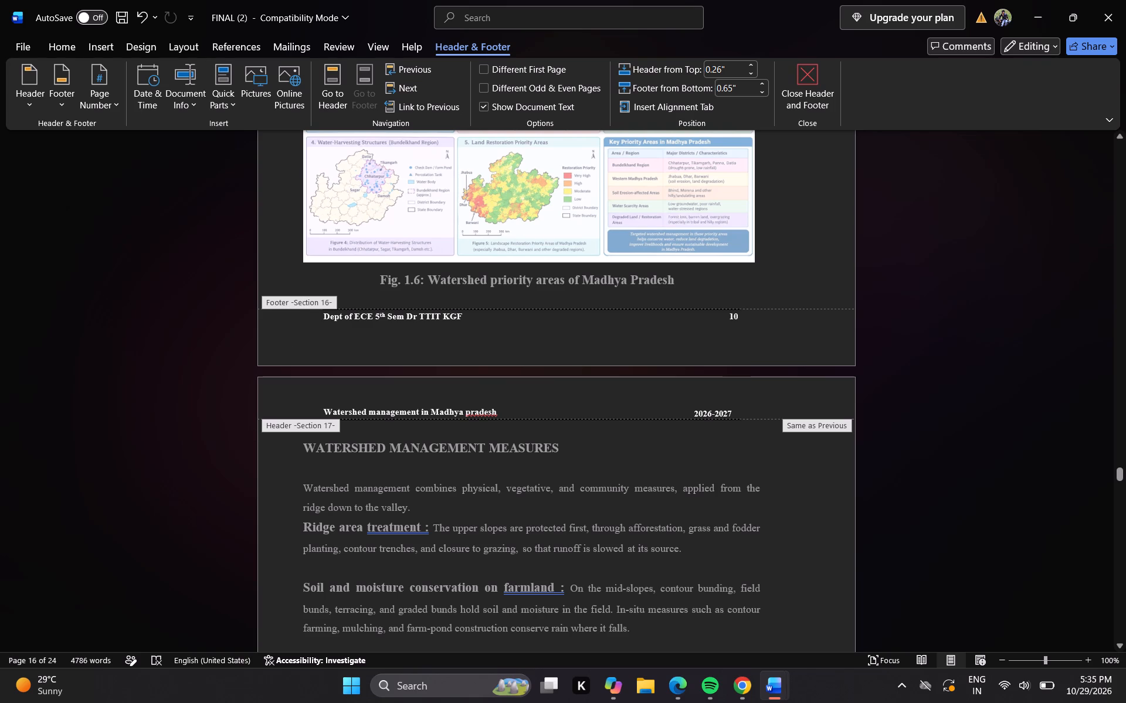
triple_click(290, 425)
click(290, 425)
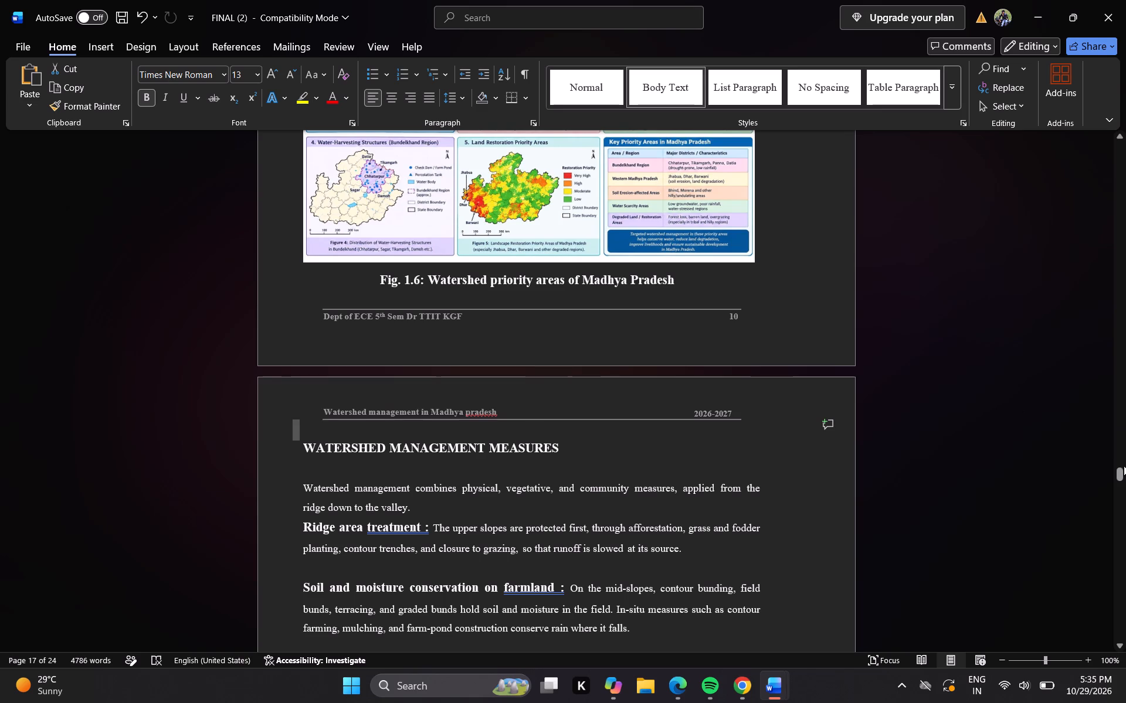
Unlink the Section 17 footer below Fig 1.7 from the previous section, keeping its own footer content.
click(1117, 493)
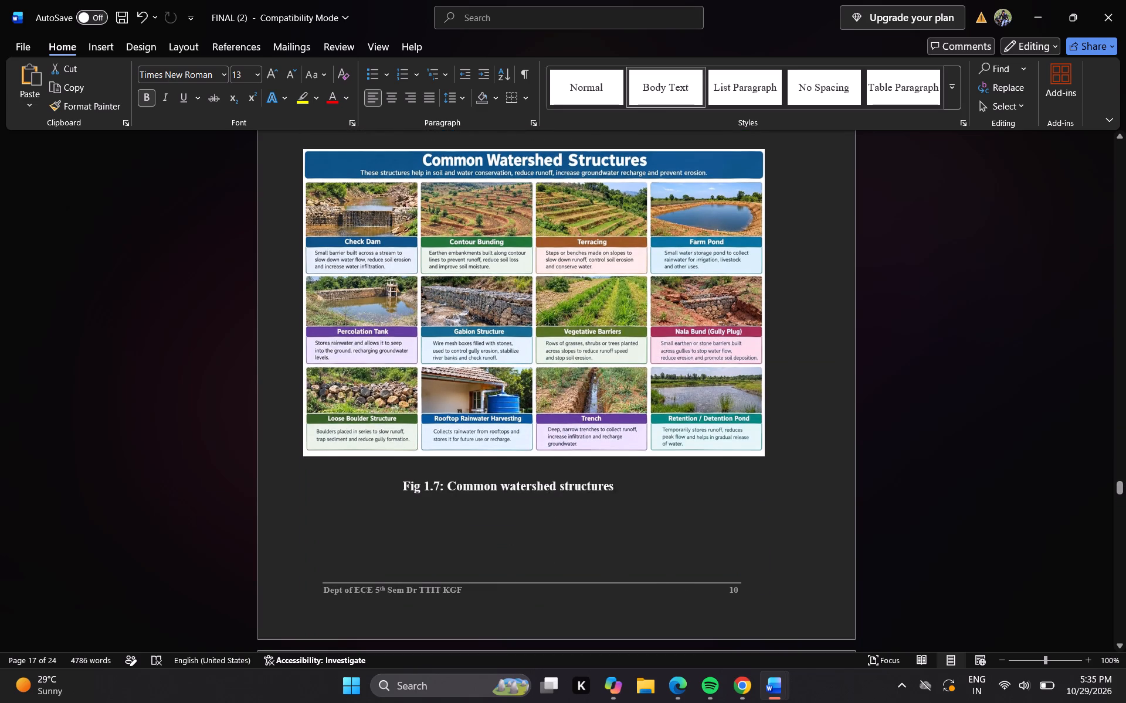
double_click(733, 587)
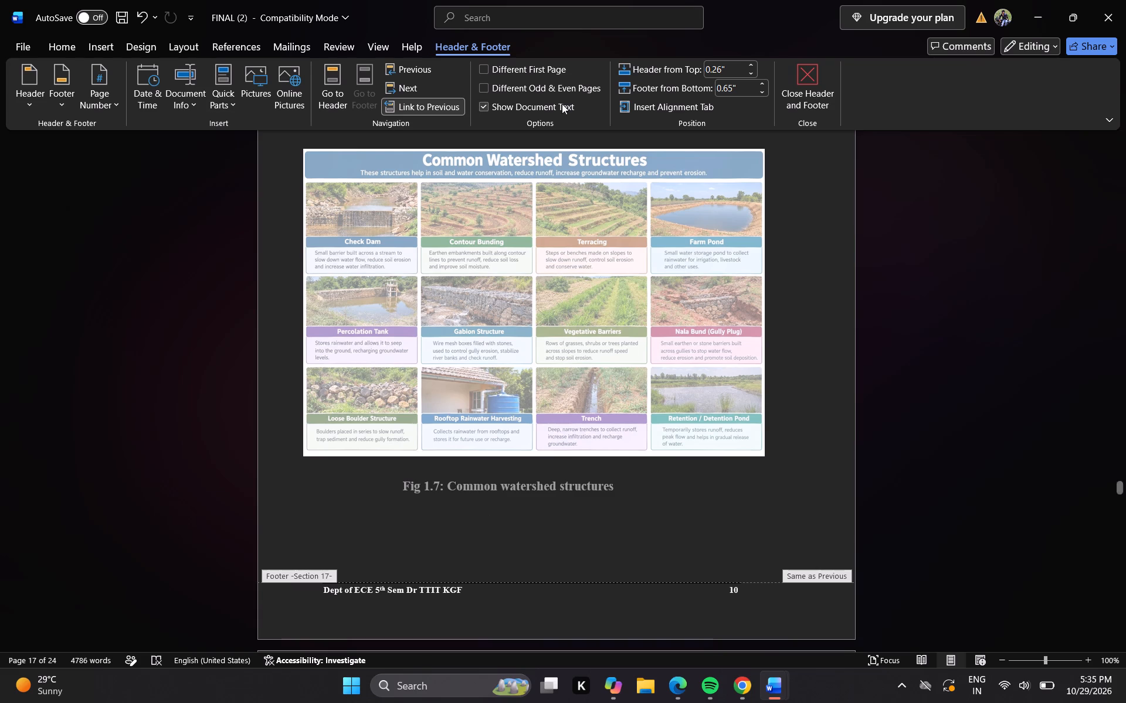
click(432, 104)
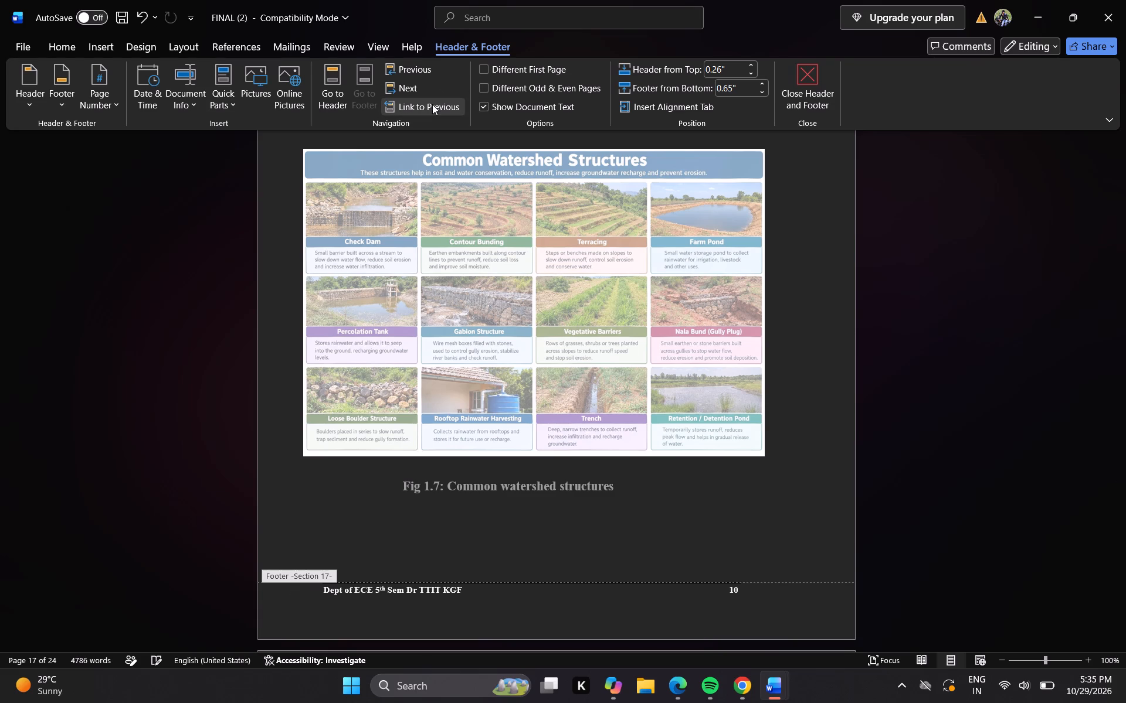
click(432, 104)
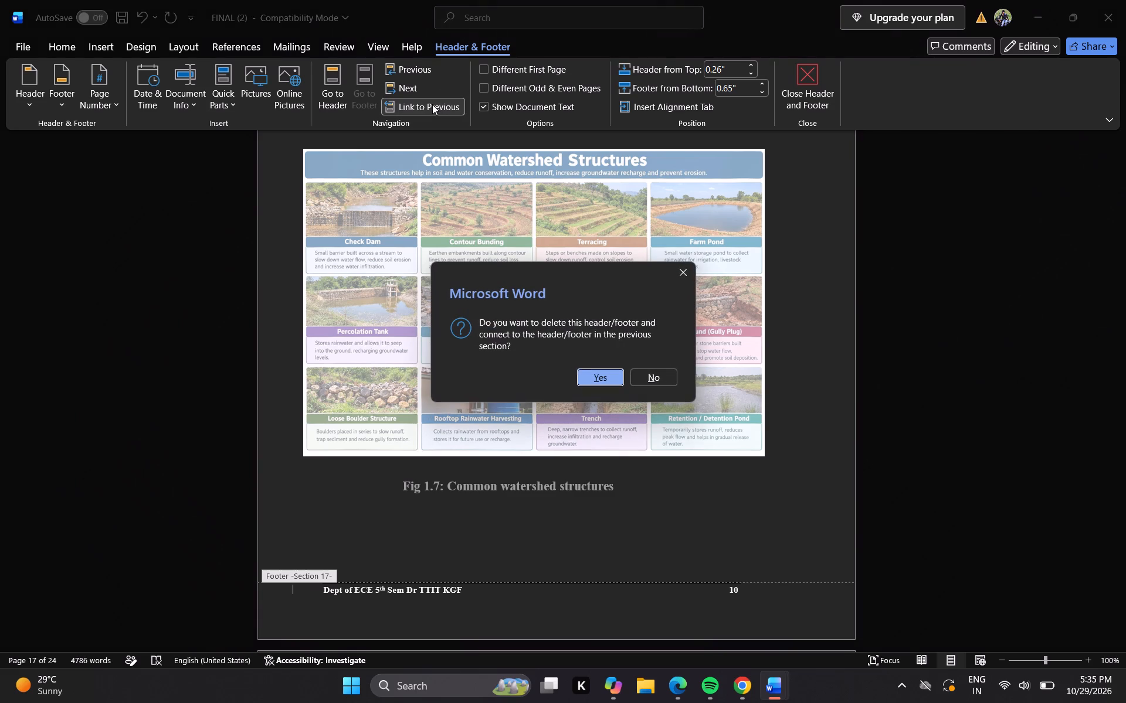
click(432, 104)
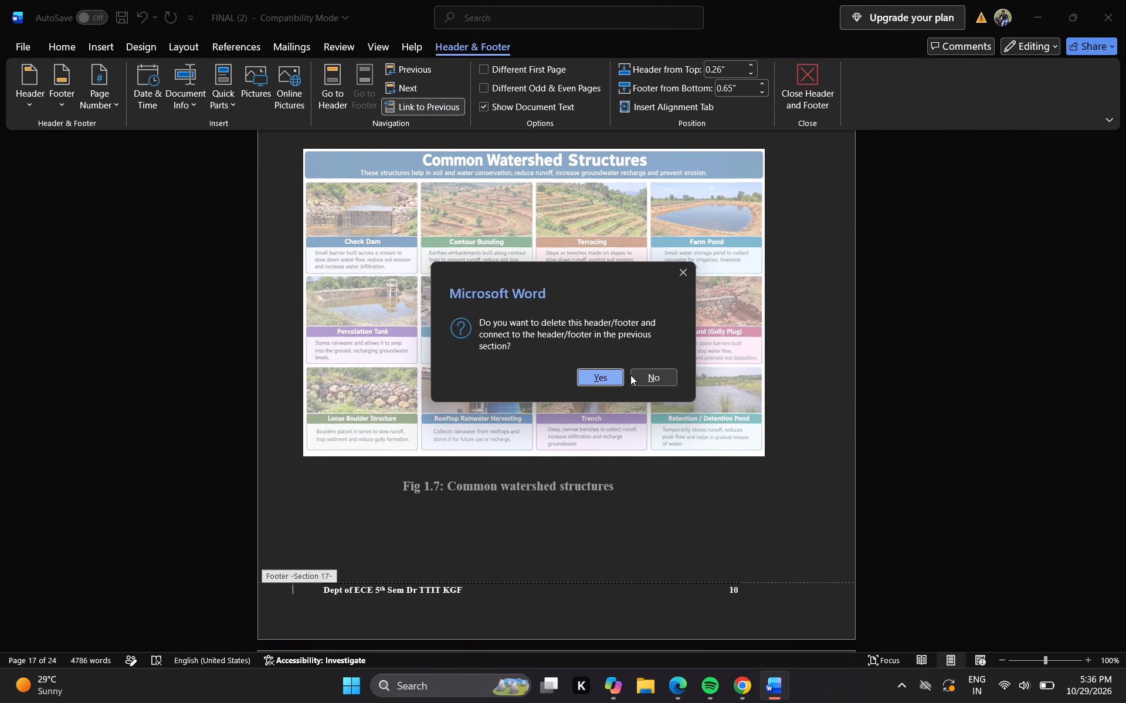
click(639, 383)
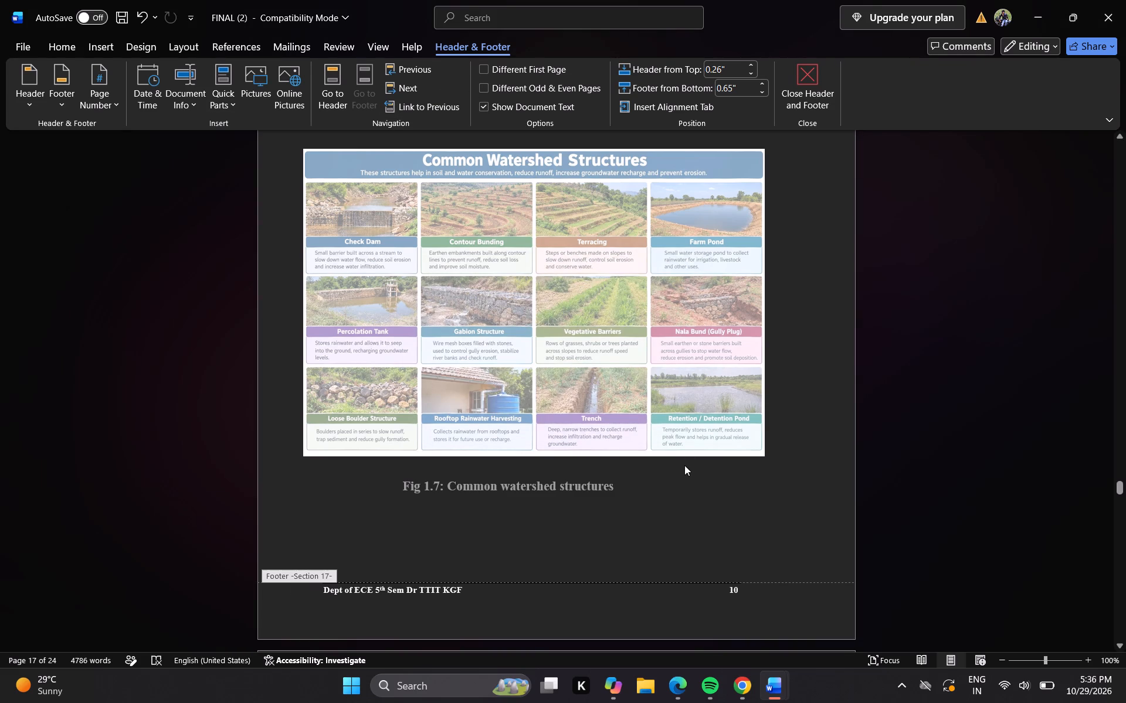
Unlink the Section 18 footer, on the page before Government Initiatives, from the previous section and return to the body text.
click(1119, 538)
click(1119, 538)
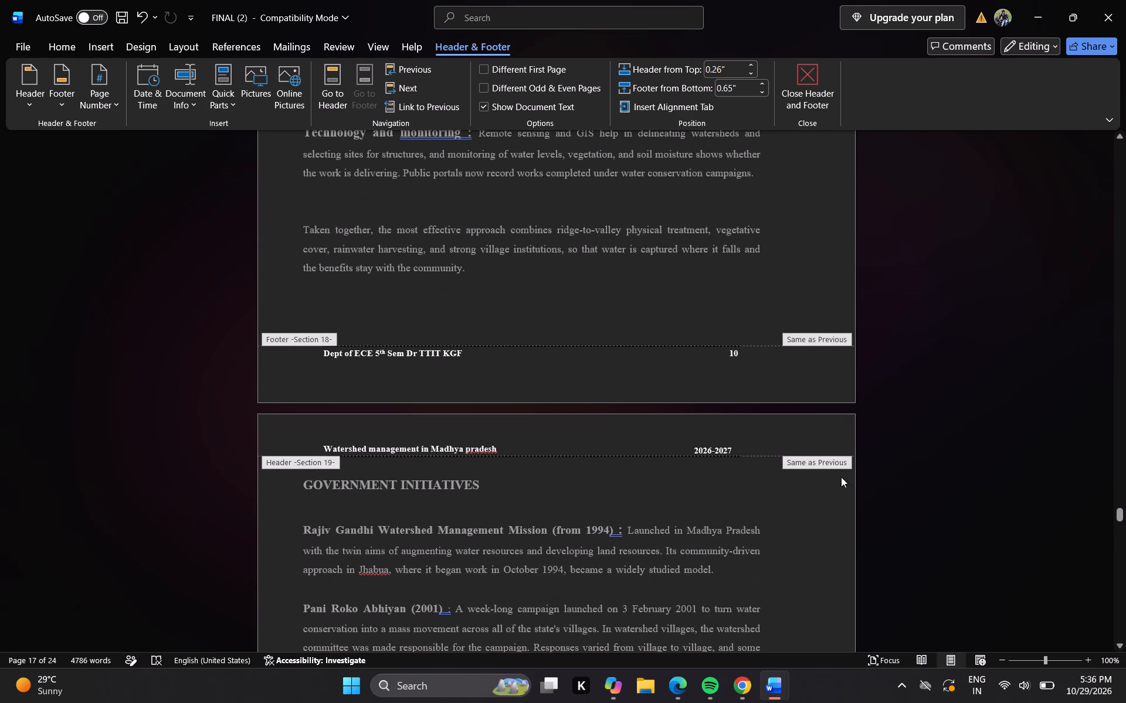
double_click(736, 354)
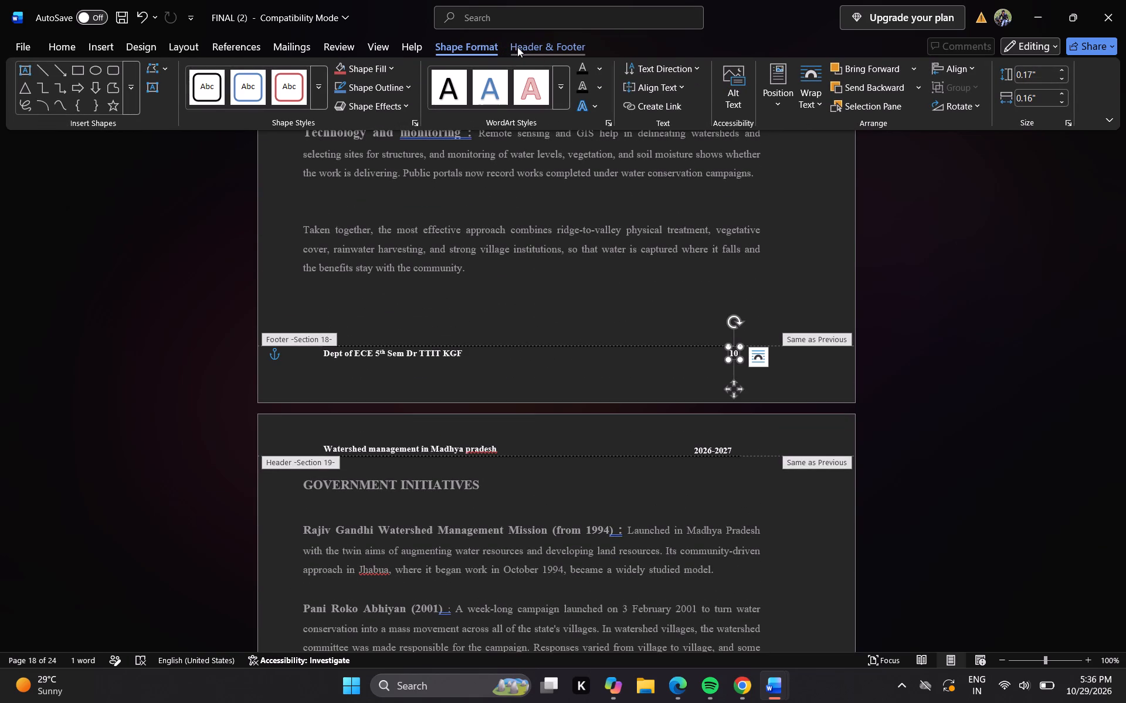
click(517, 47)
click(414, 106)
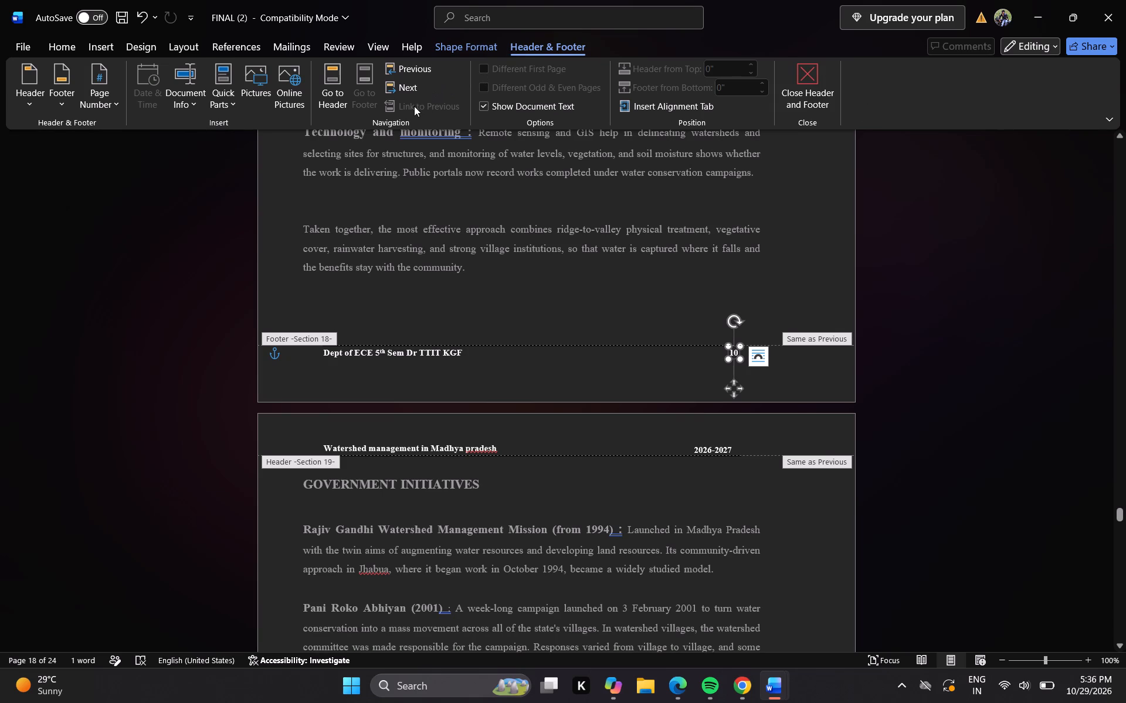
click(632, 271)
click(632, 271)
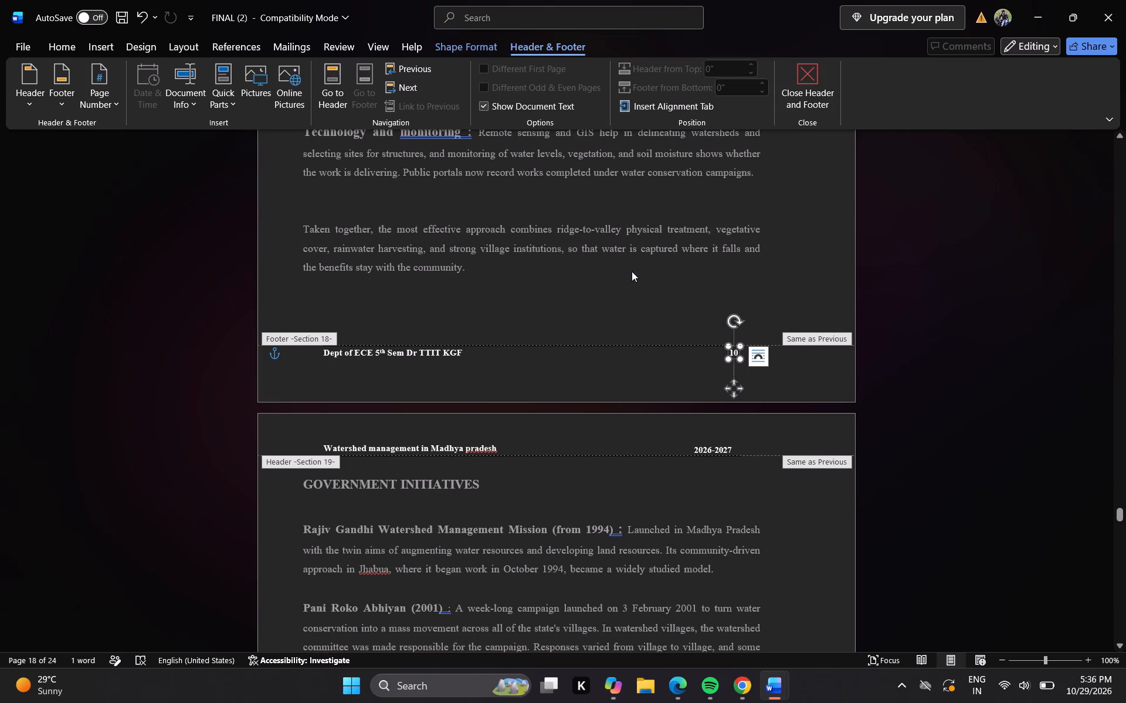
double_click(632, 271)
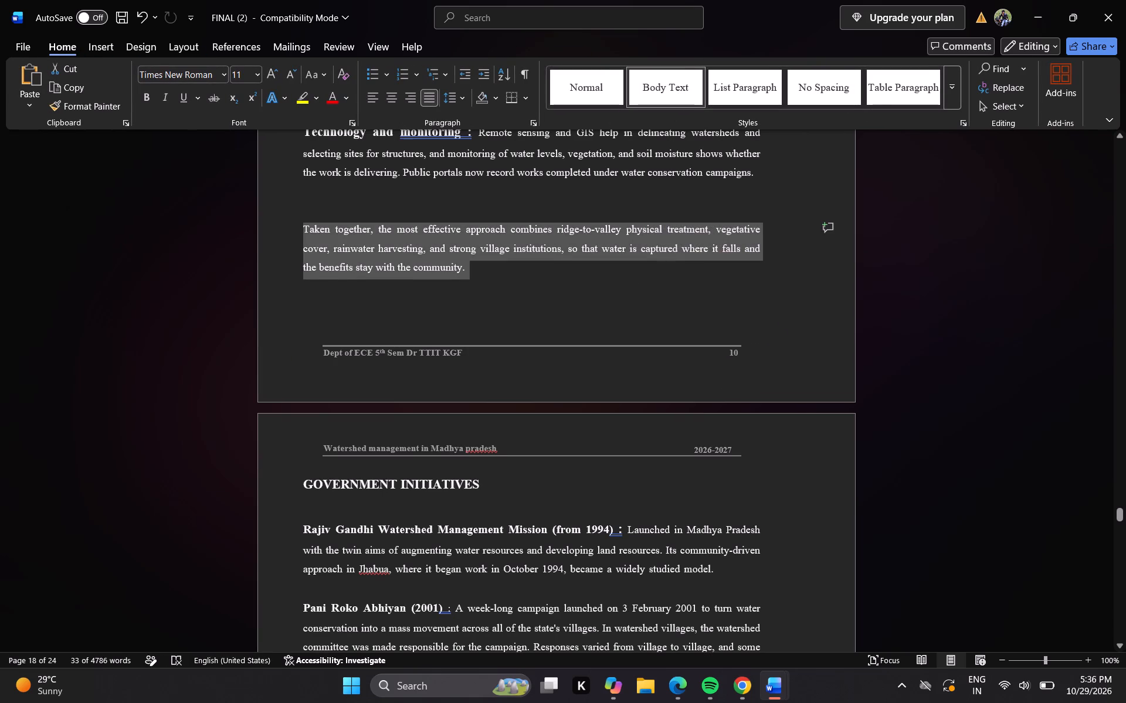
click(772, 327)
double_click(732, 352)
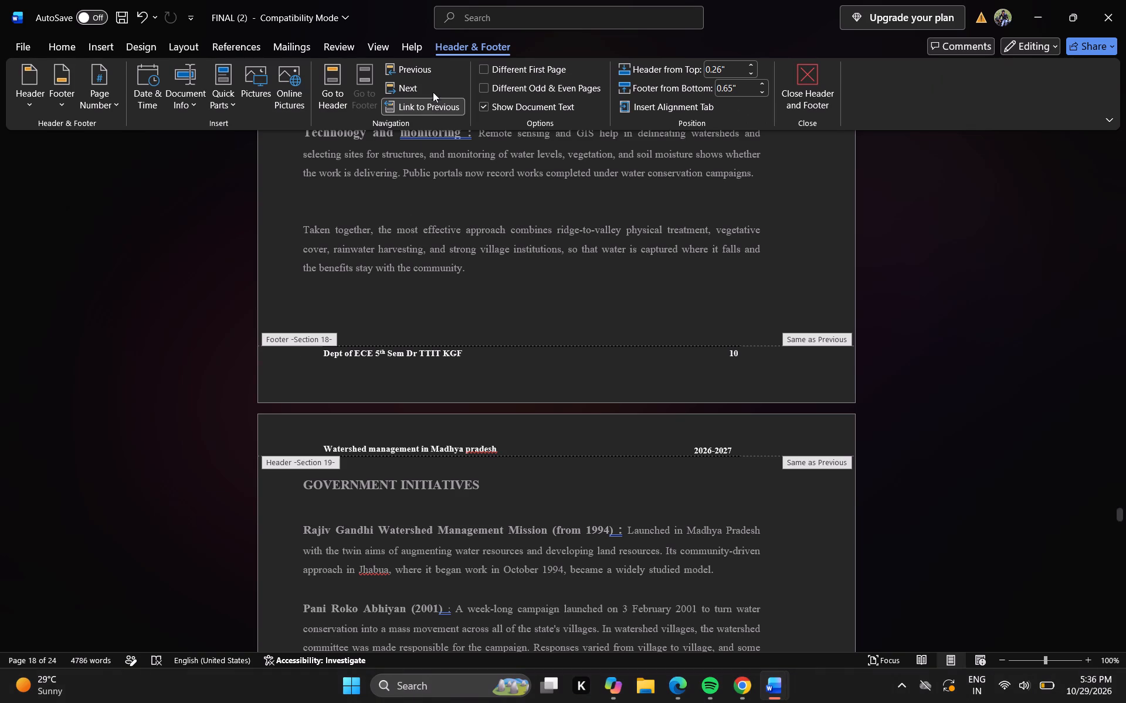
click(422, 107)
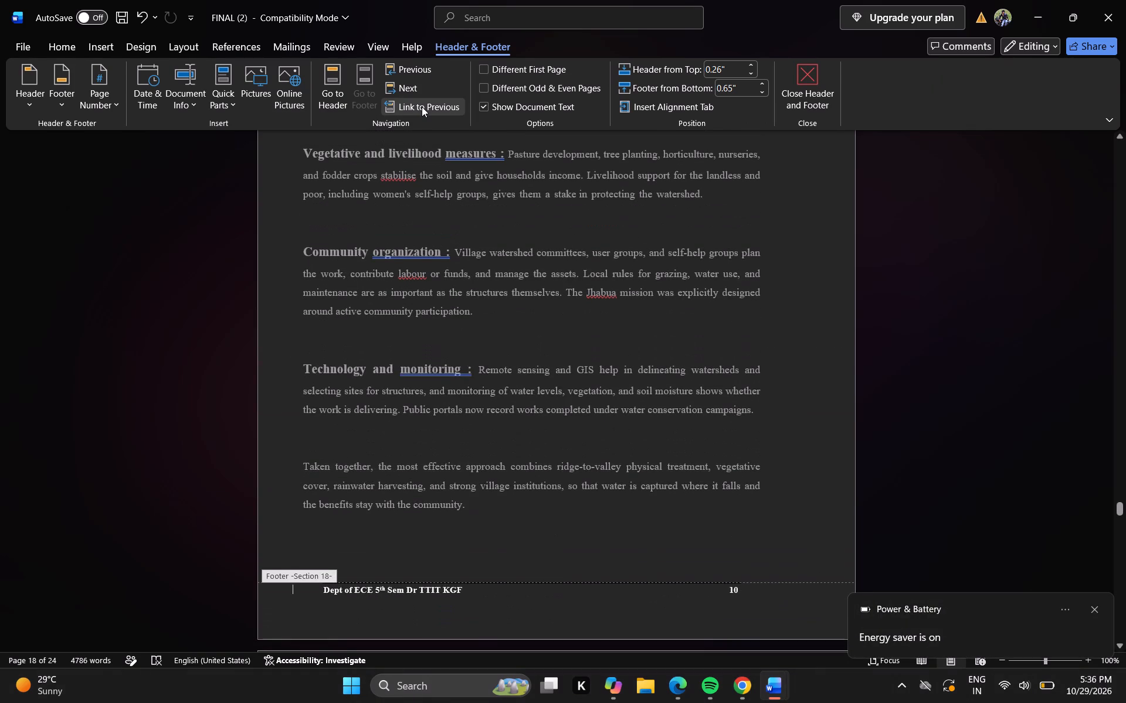
click(758, 620)
double_click(798, 459)
Examine the footer page numbers from the Technology and monitoring page through to the Challenges and Suggestions page.
key(Down)
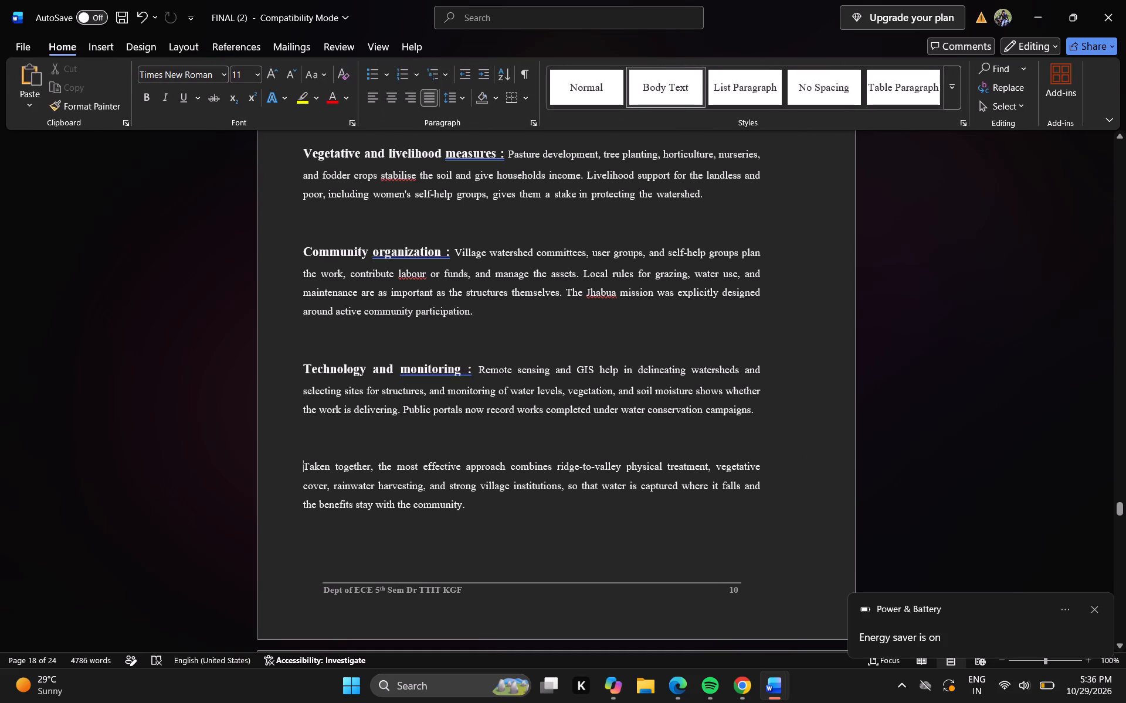
key(Down)
key(Down)
key(Down)
key(Down)
key(Down)
key(Down)
key(Down)
key(Down)
key(Down)
key(Down)
key(Down)
key(Down)
key(Down)
key(Down)
key(Down)
key(Down)
key(Down)
key(Down)
key(Down)
key(Down)
key(Down)
key(Down)
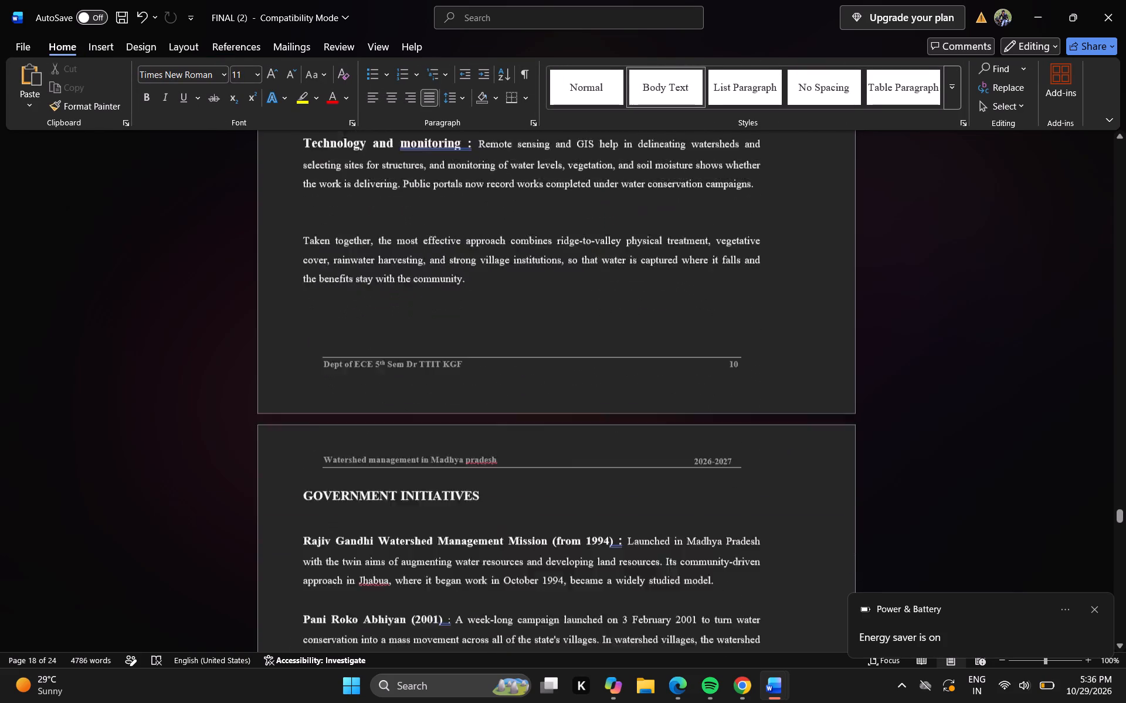
key(Down)
key(Down)
key(Down)
key(Down)
key(Down)
key(Down)
key(Down)
key(Down)
key(Down)
key(Down)
key(Down)
key(Down)
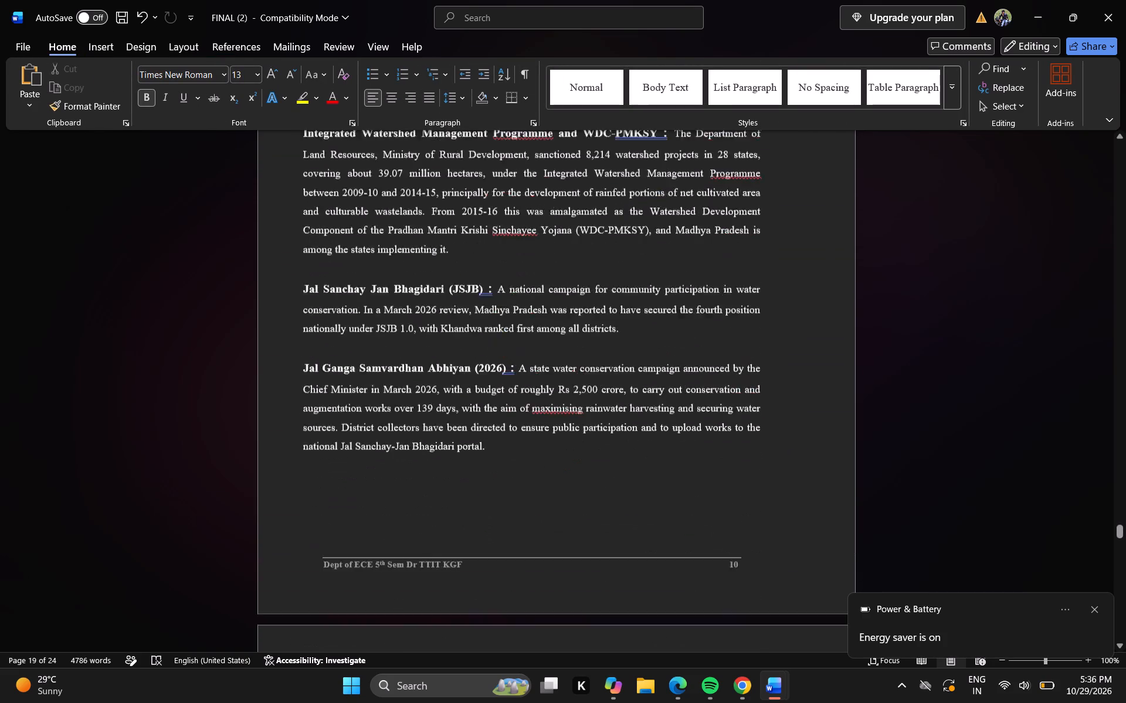
key(Down)
key(Down)
key(Down)
key(Down)
key(Down)
key(Down)
key(Down)
key(Down)
key(Down)
key(Down)
key(Down)
key(Down)
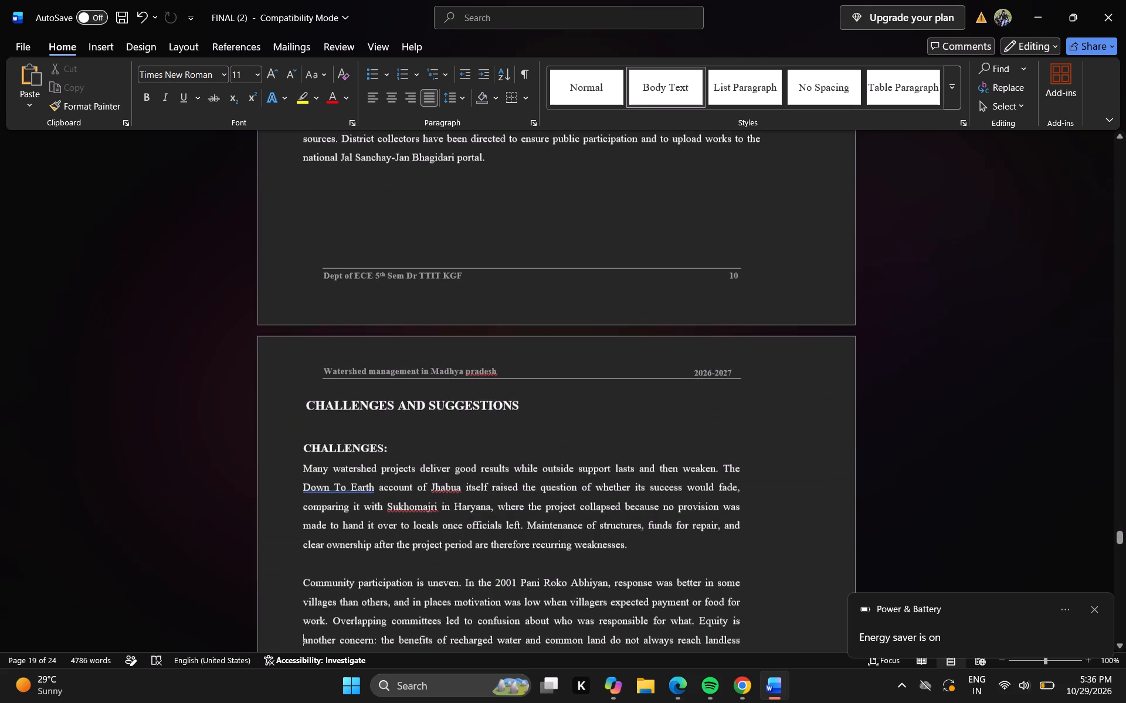
key(Down)
key(Down)
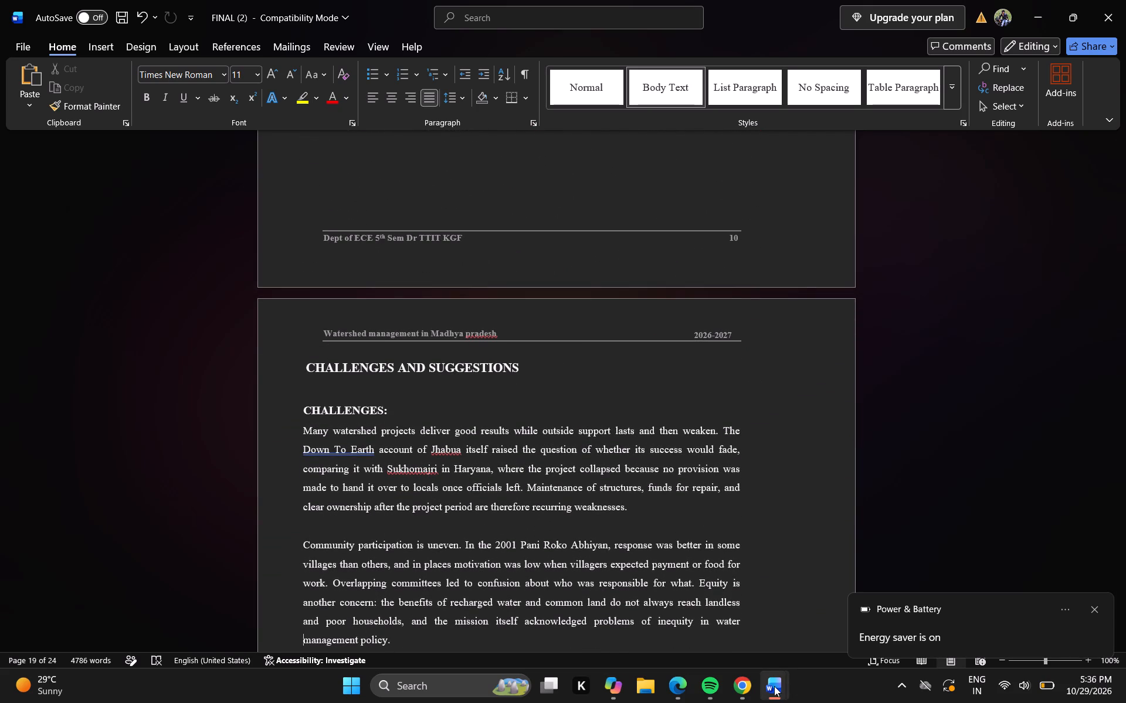
Switch to the EVS50 document and examine its footer page numbers up to the page with Fig 1.7.
click(822, 642)
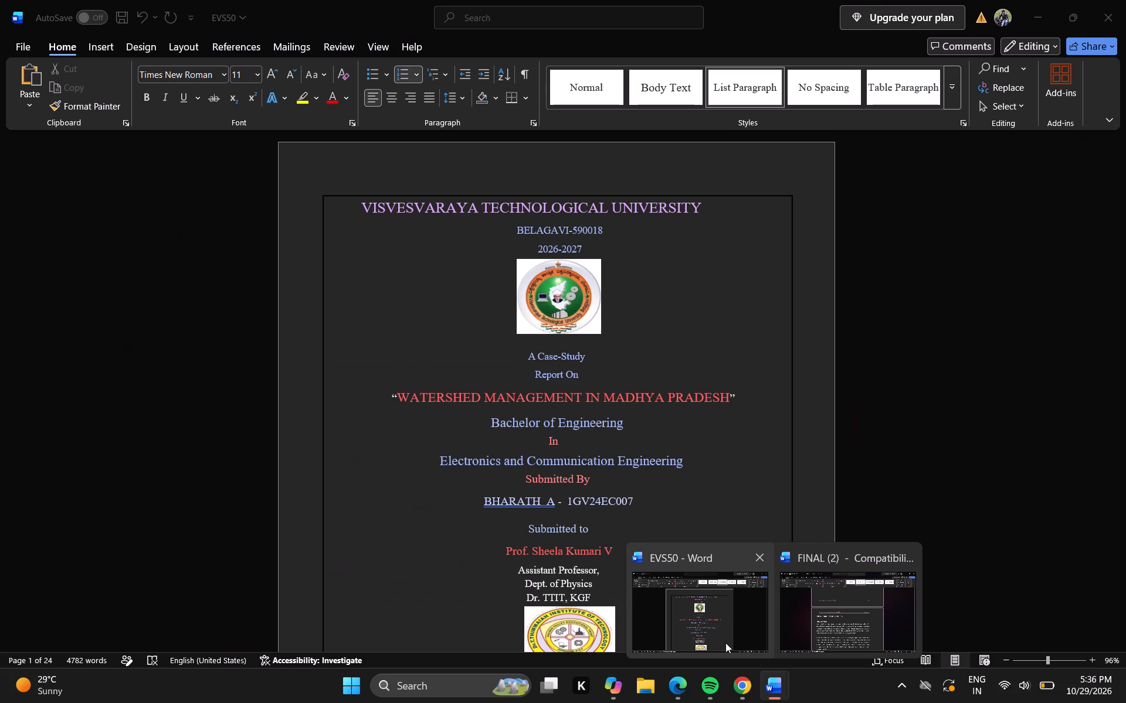
click(725, 643)
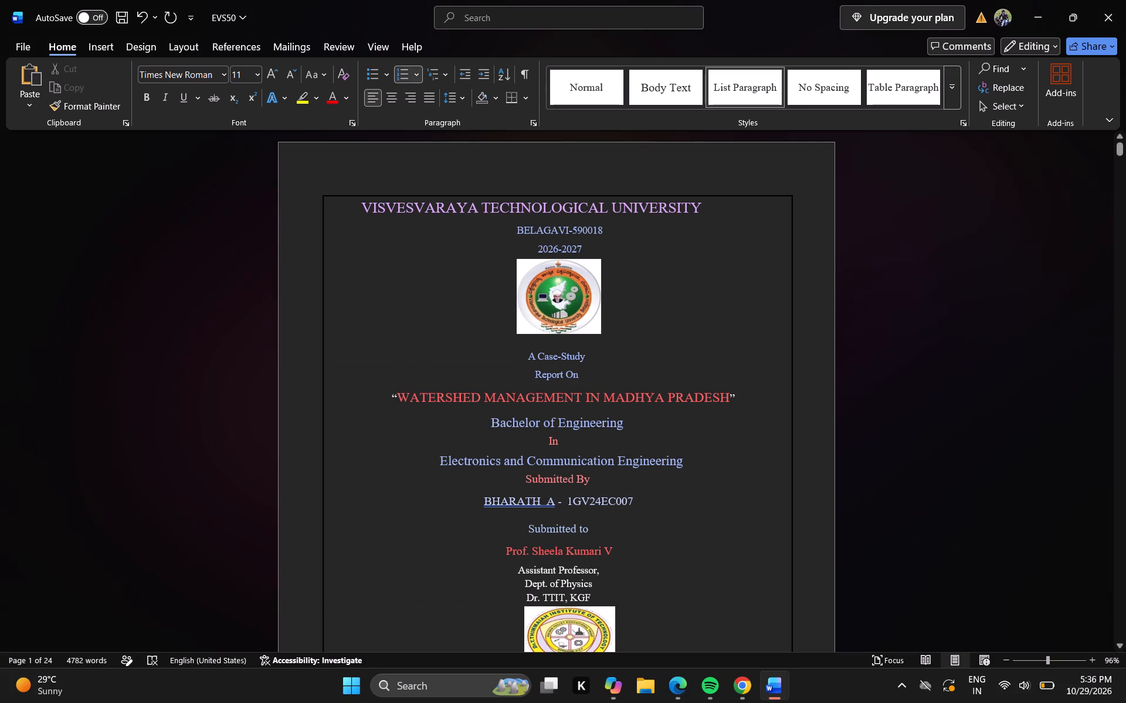
click(1119, 537)
double_click(1119, 537)
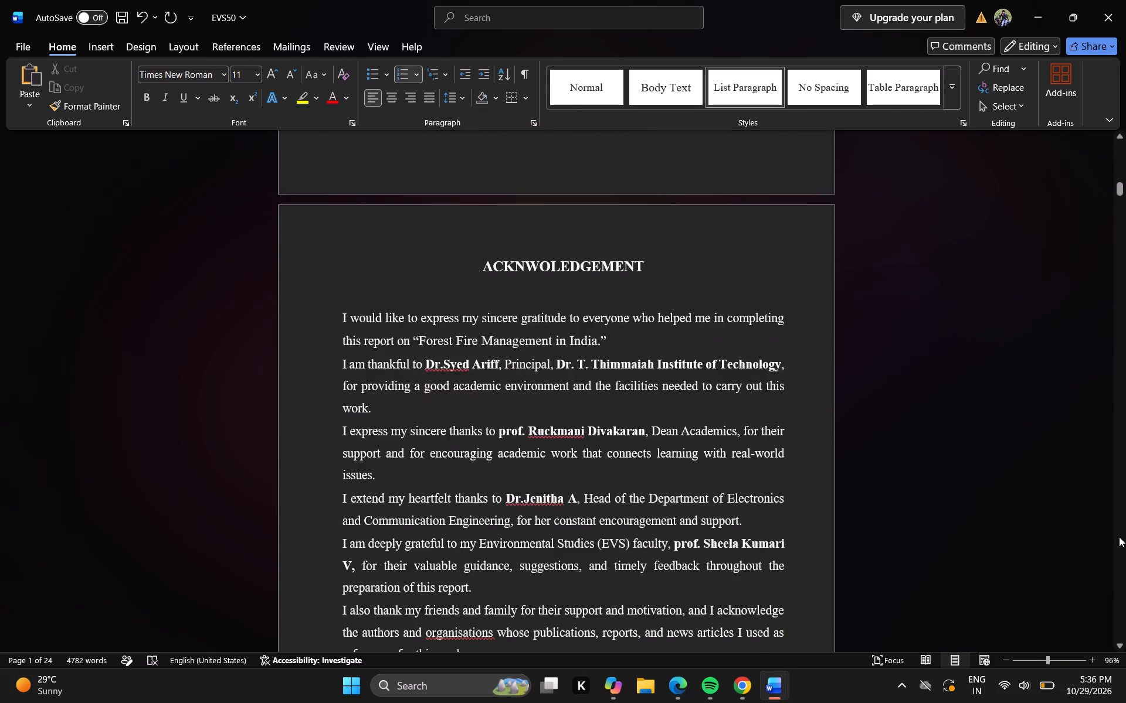
triple_click(1119, 537)
click(1119, 537)
click(1119, 537)
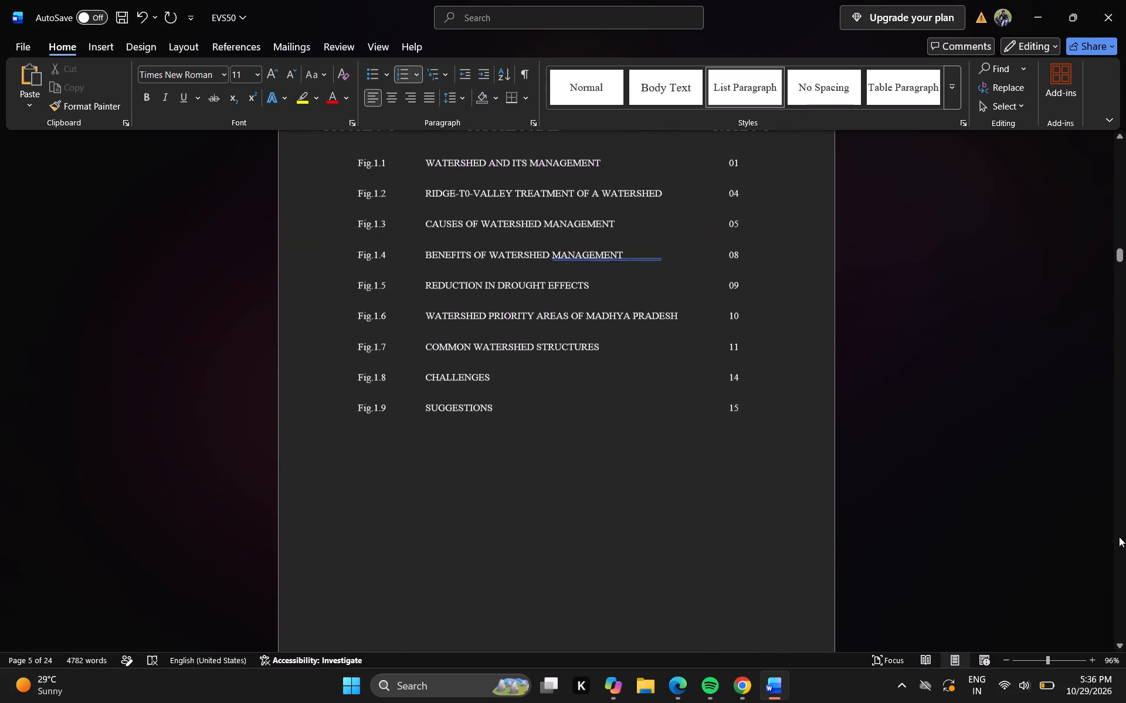
click(1119, 537)
click(1119, 537)
click(1119, 537)
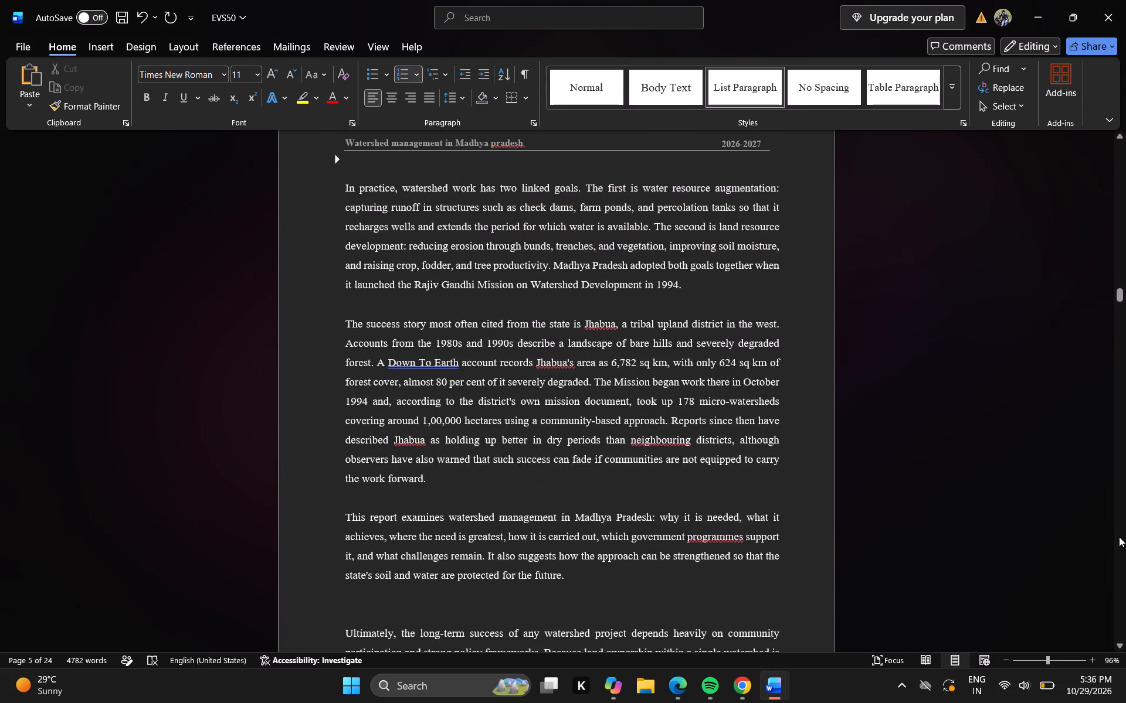
double_click(1119, 537)
triple_click(1119, 537)
click(1119, 537)
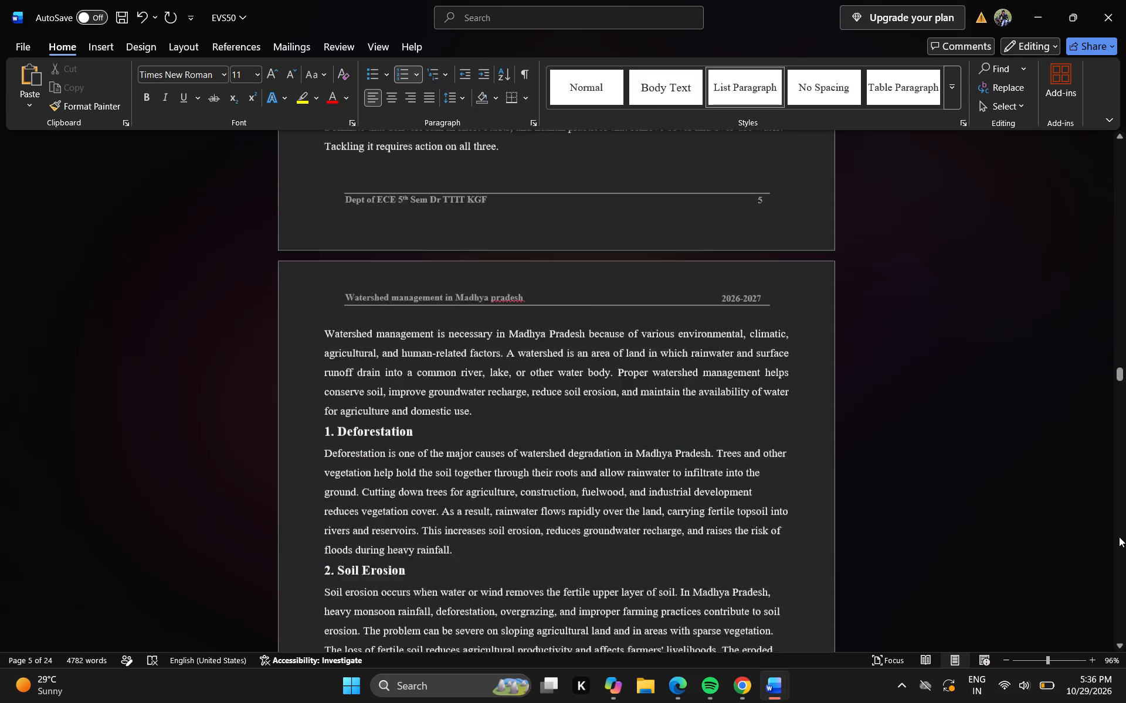
triple_click(1119, 537)
click(1119, 537)
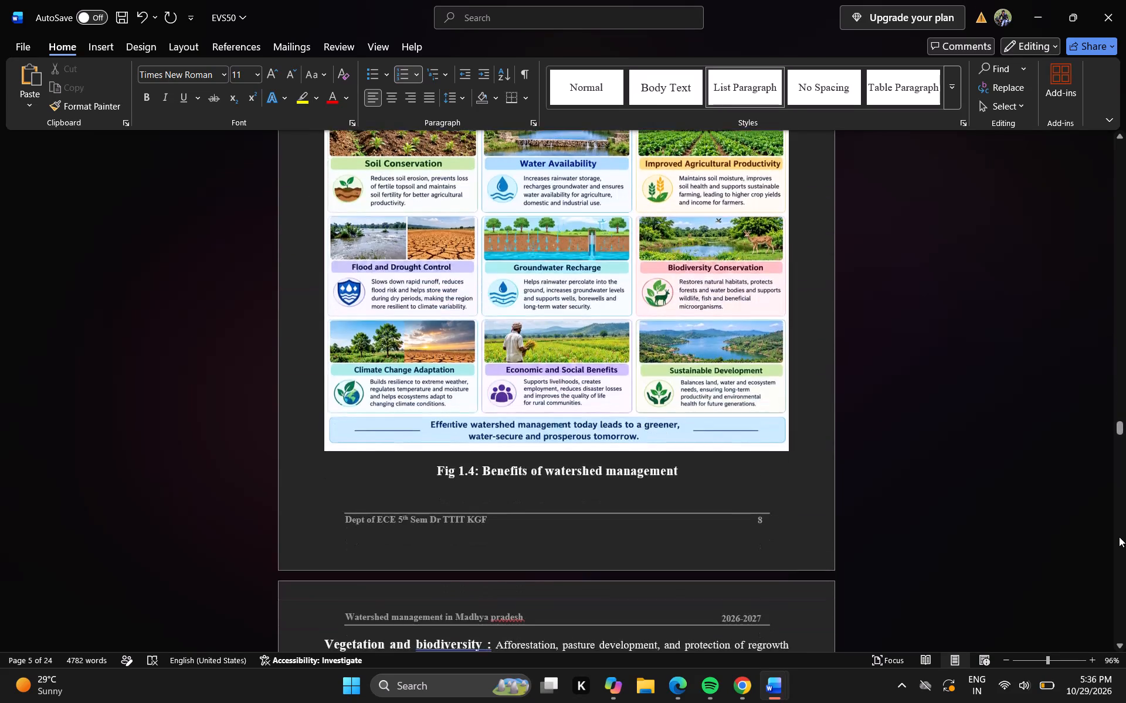
click(1119, 537)
click(1119, 537)
click(1119, 537)
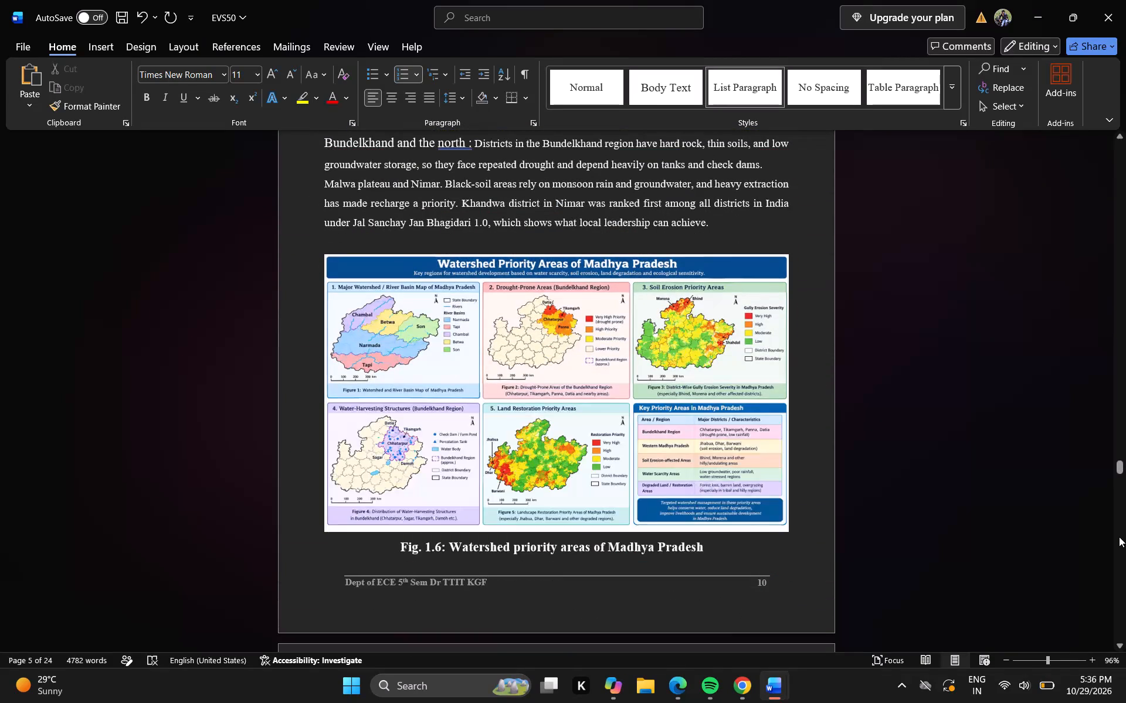
click(1119, 537)
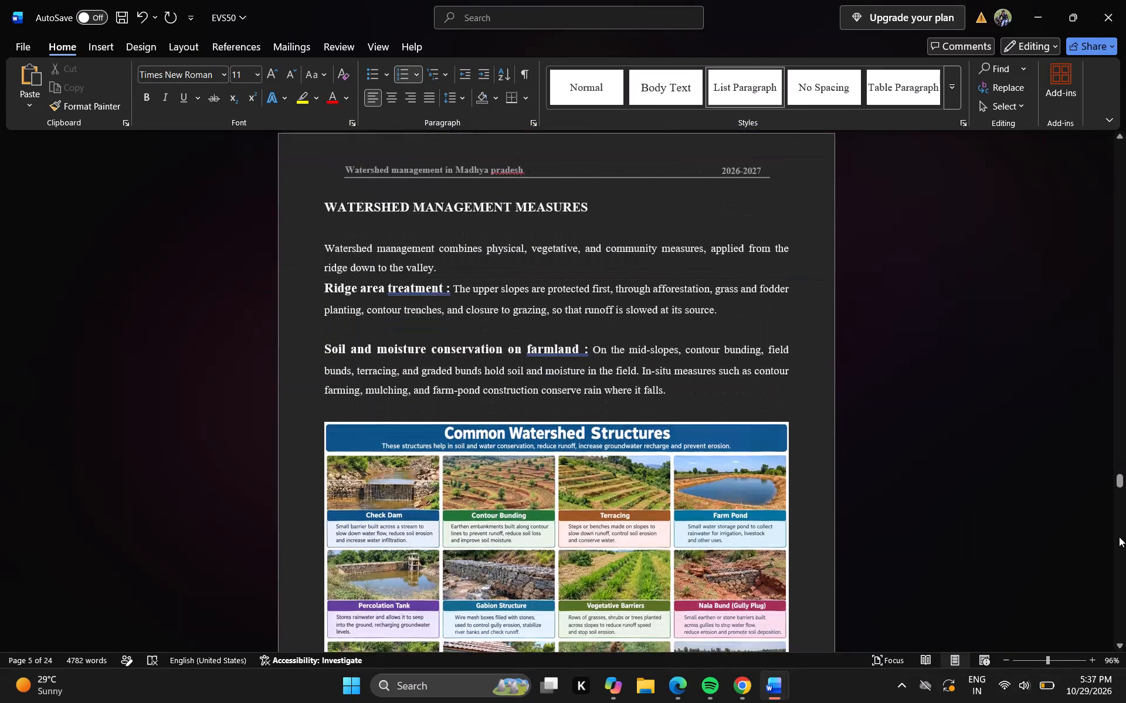
click(1119, 537)
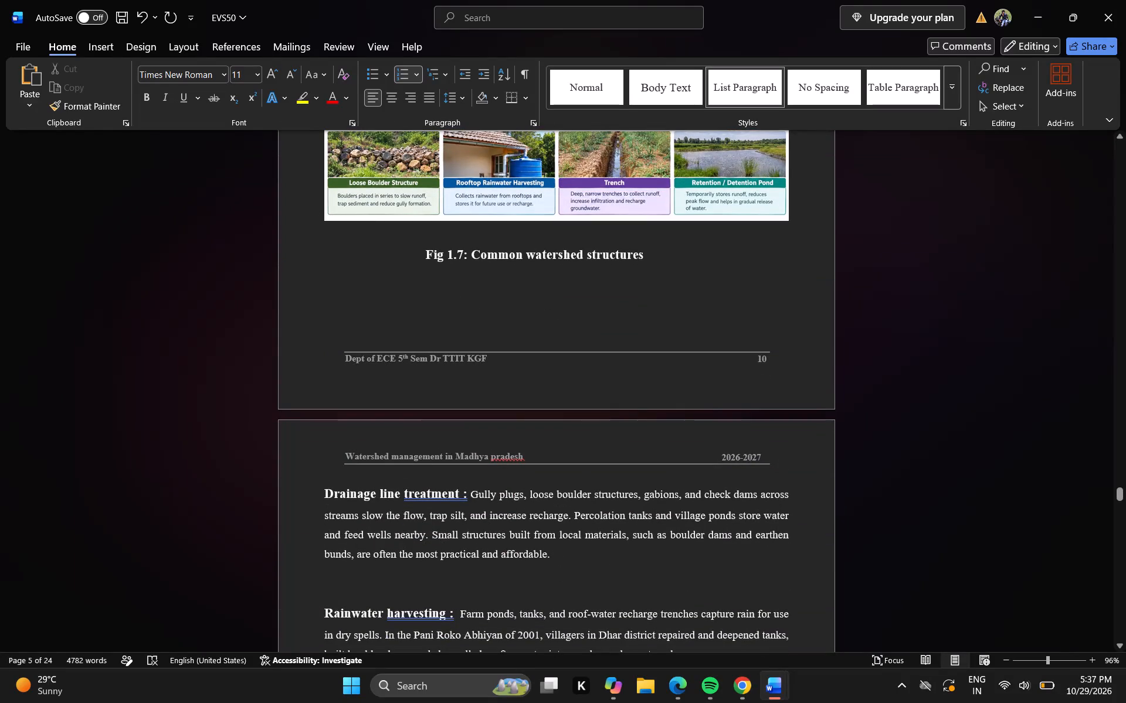
Unlink the Section 16 footer below Fig 1.7 from the previous section and return to the body text.
double_click(759, 356)
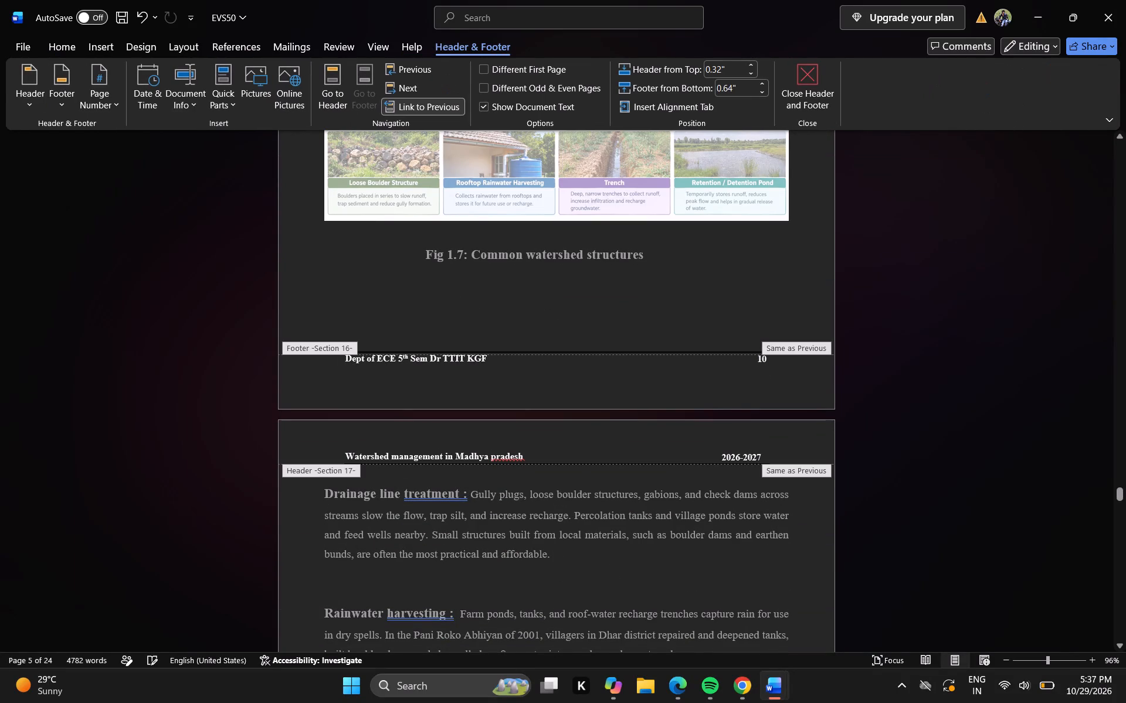
click(421, 109)
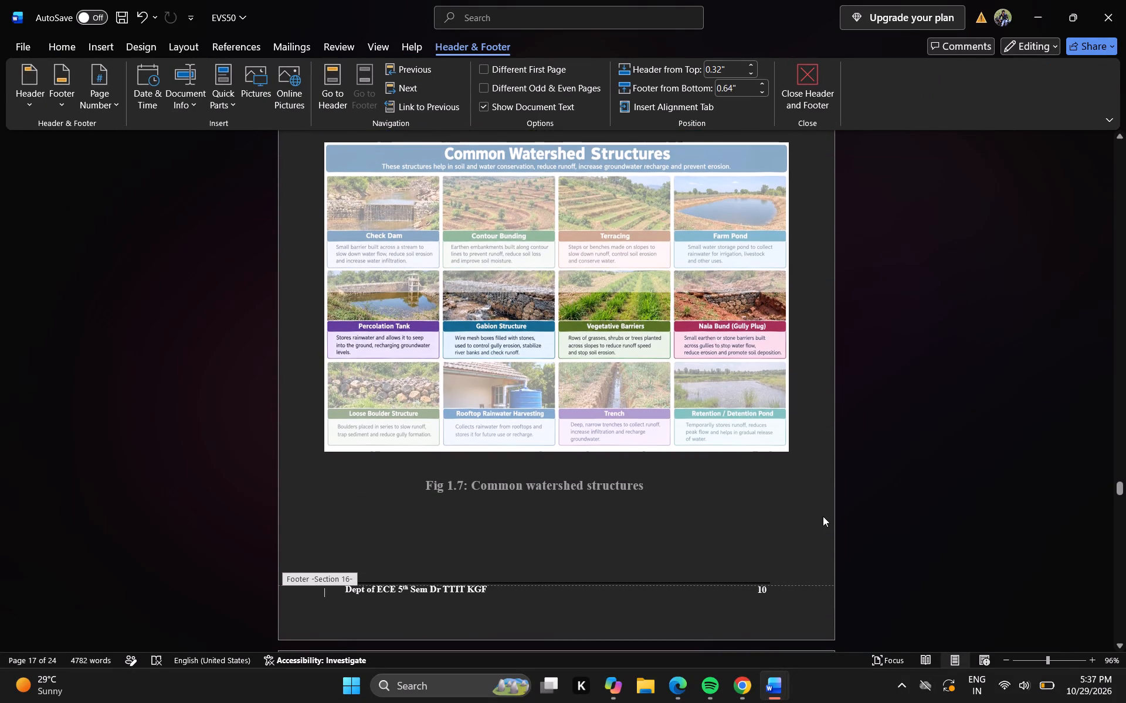
double_click(711, 523)
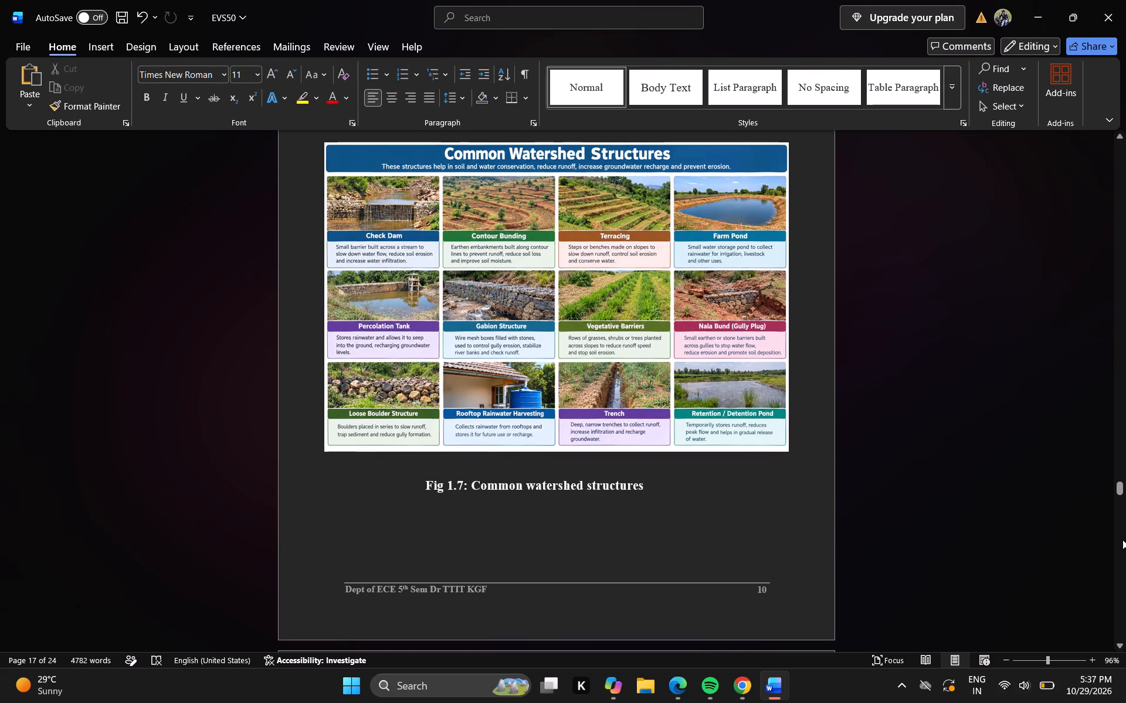
Open the Section 17 footer on the page before Government Initiatives to check its link to the previous section.
click(1122, 540)
click(1122, 540)
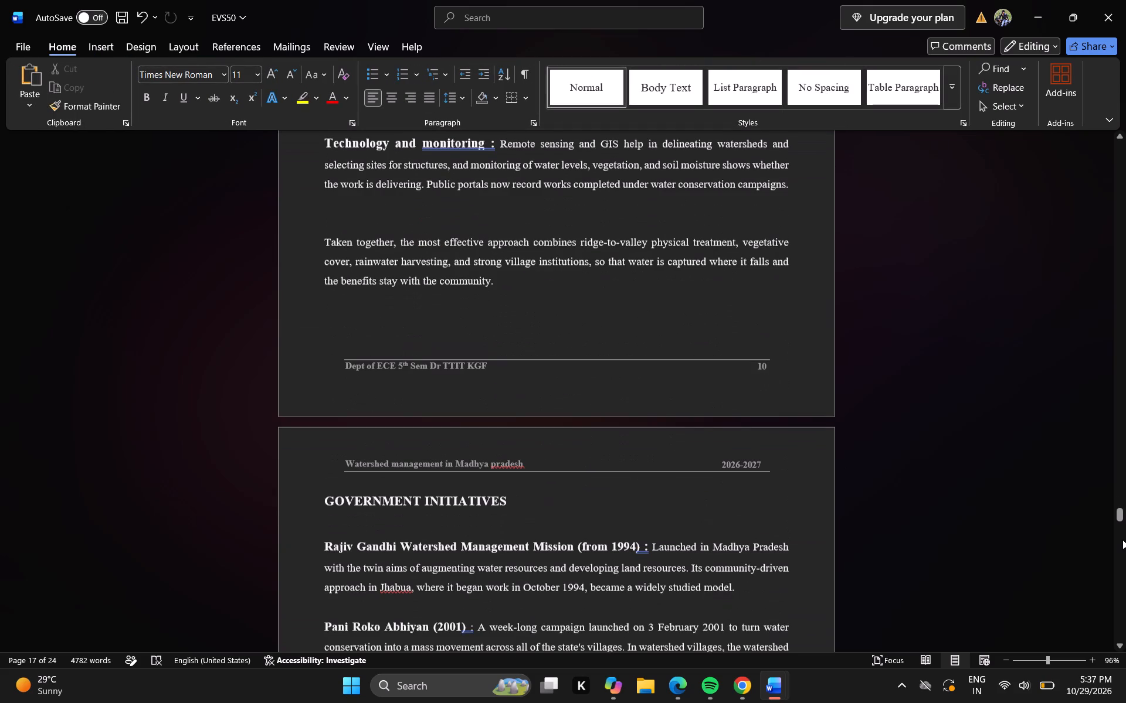
double_click(767, 363)
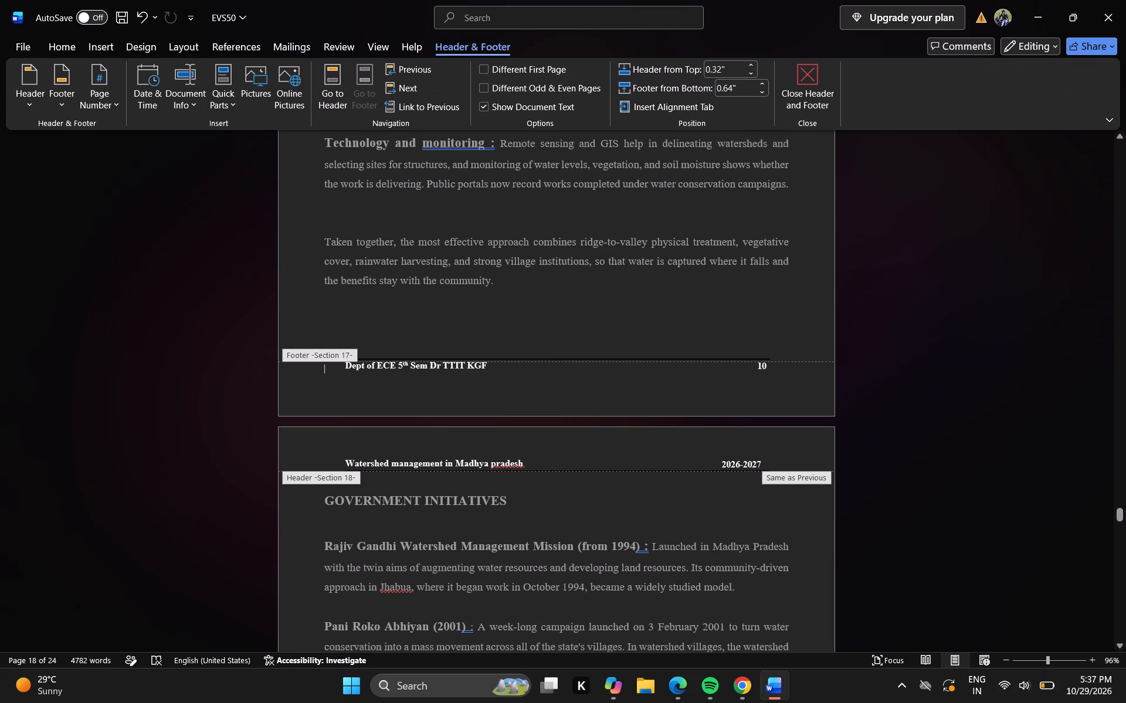
Unlink the Section 18 footer, on the page before Challenges and Suggestions, from the previous section.
click(1120, 552)
click(1120, 552)
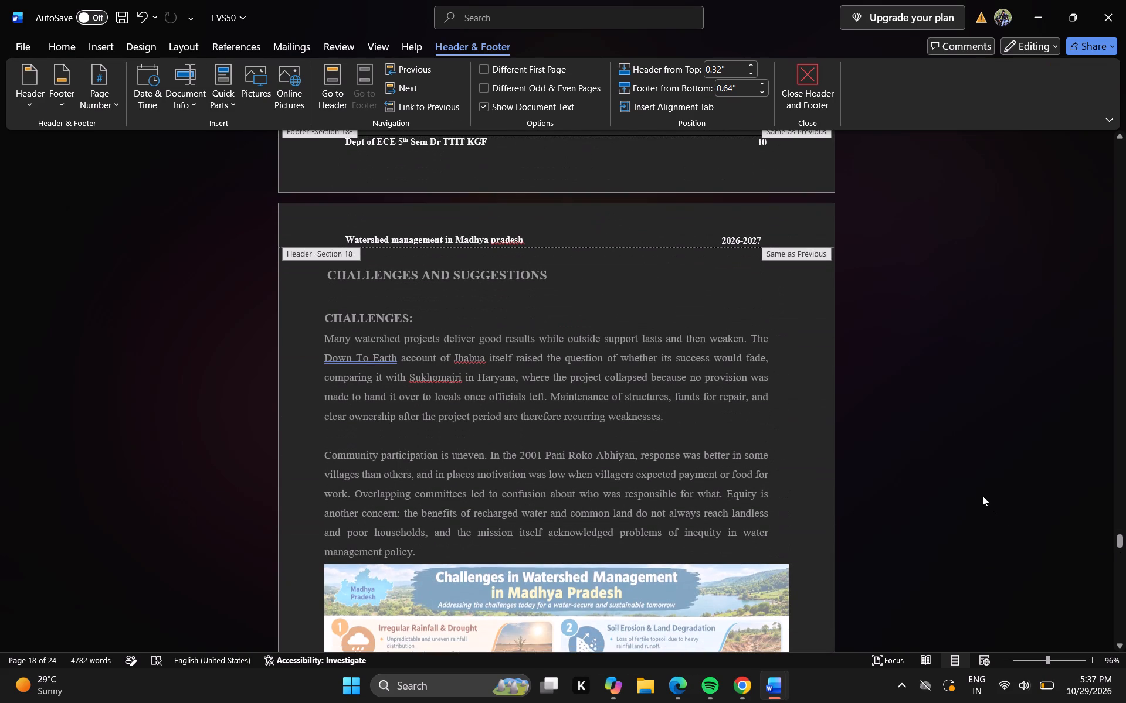
click(738, 164)
click(449, 103)
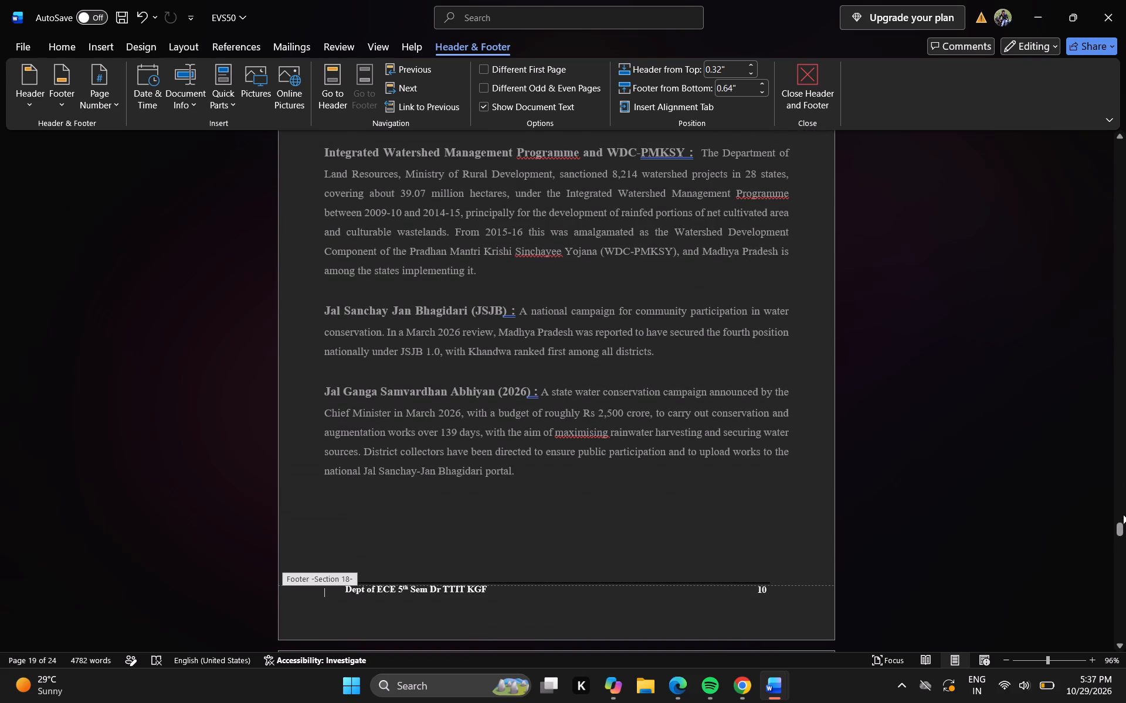
Examine the Section 18 footers from the Fig 1.8 page through the end of References, and return to the body text.
click(1115, 558)
click(1115, 558)
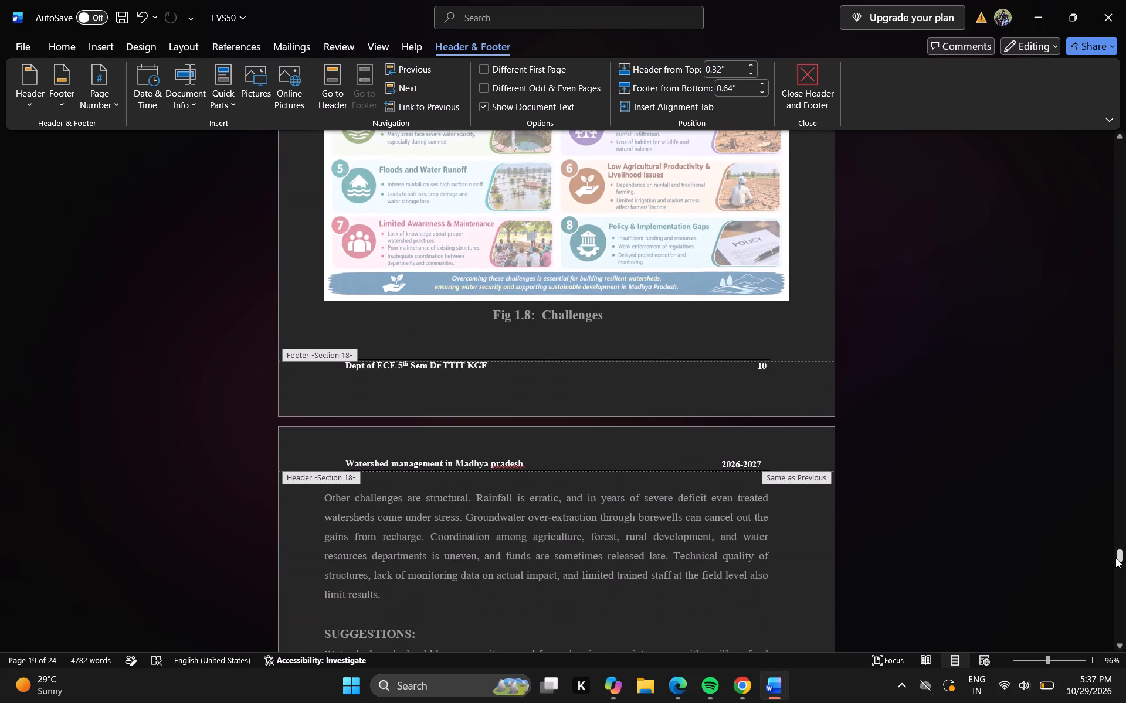
click(1115, 558)
click(1120, 593)
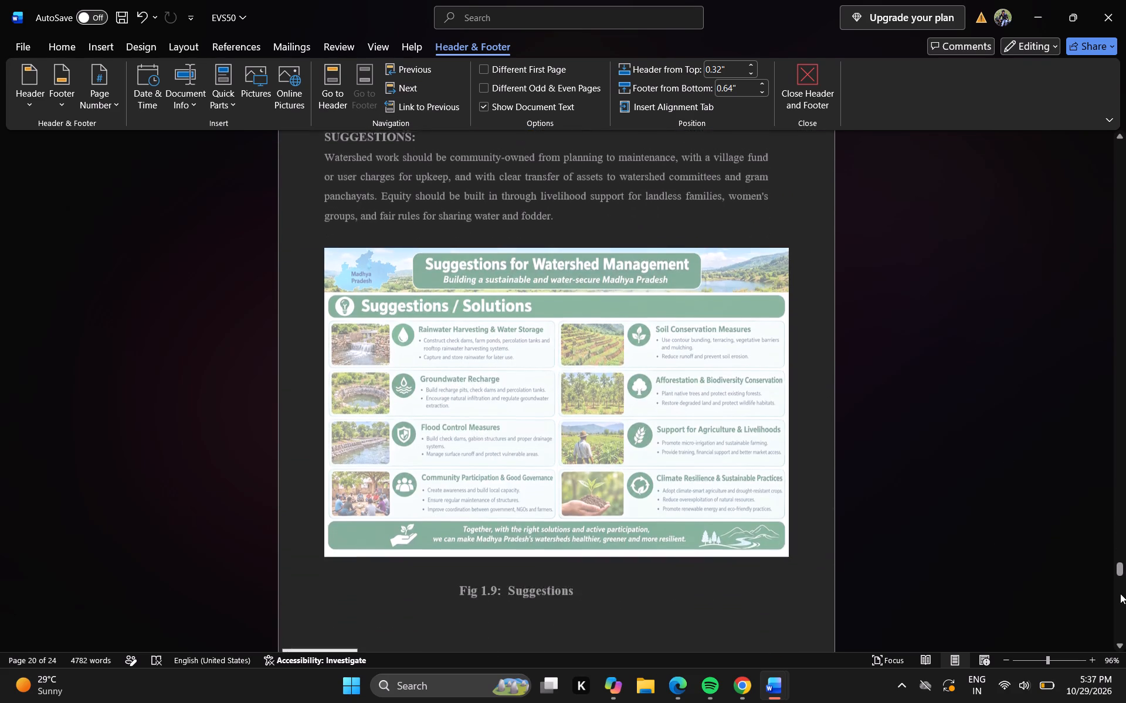
click(1120, 593)
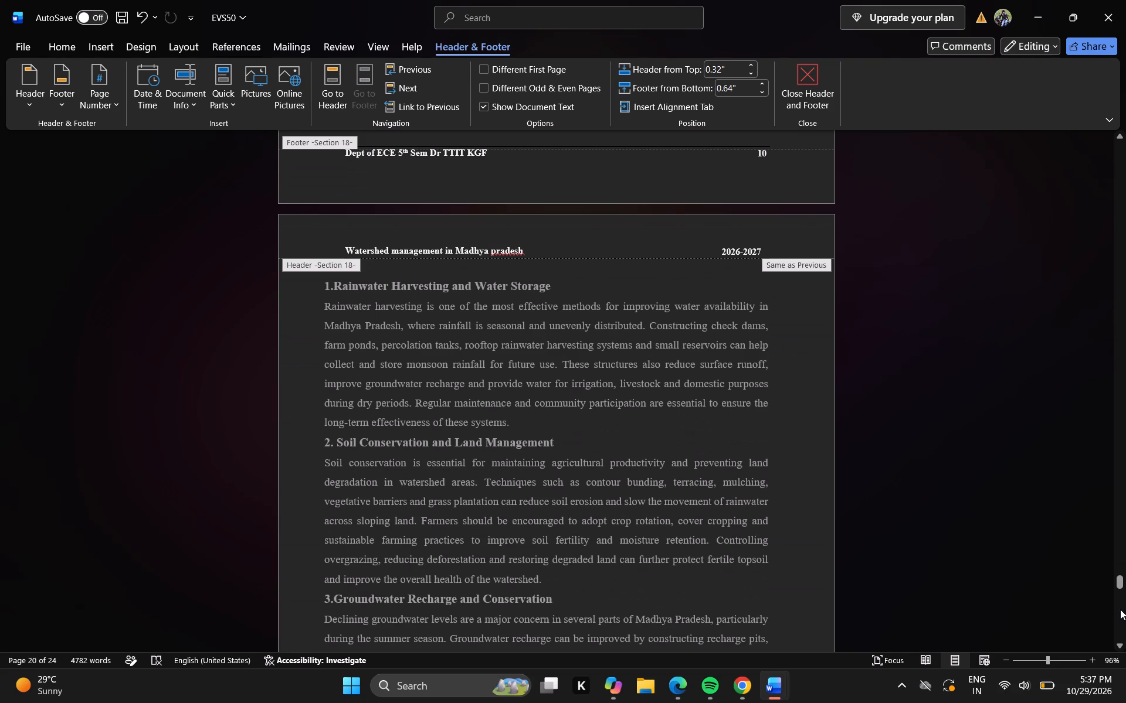
click(1120, 623)
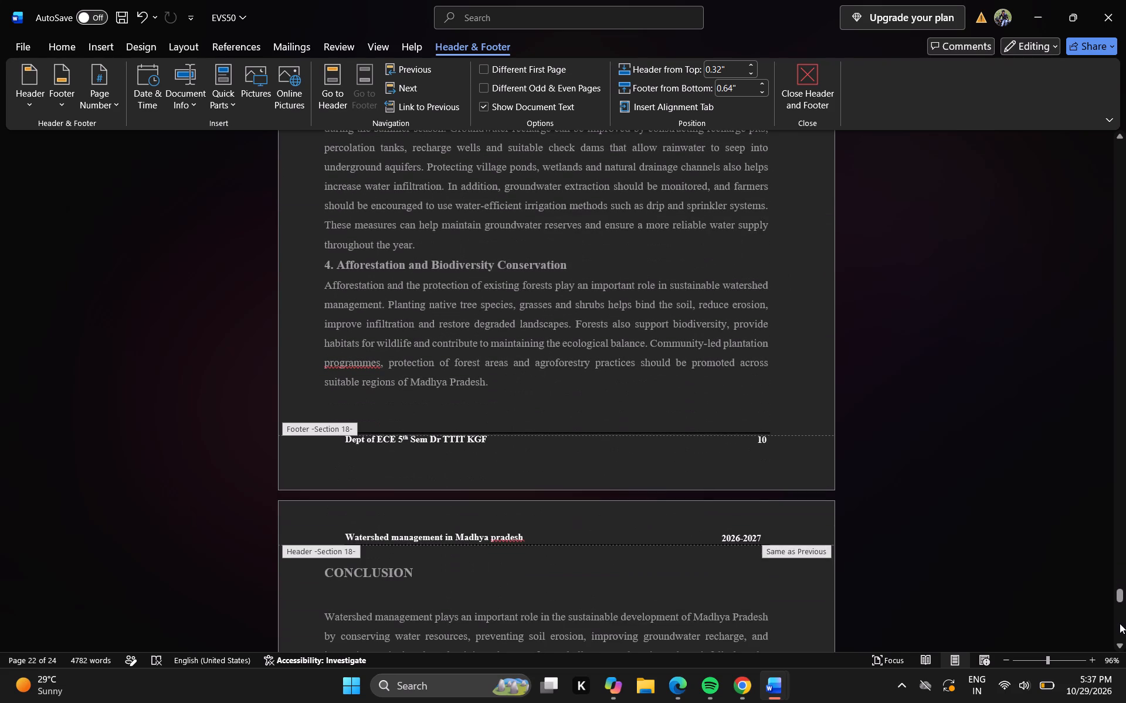
click(1120, 623)
click(1120, 623)
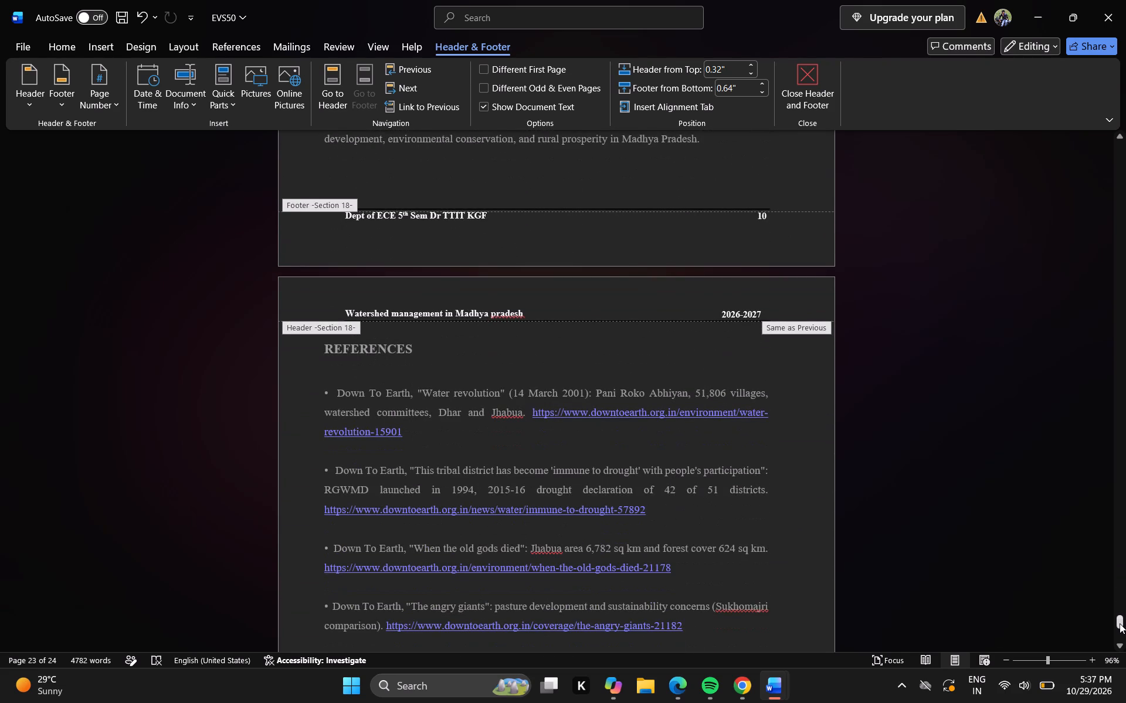
click(1120, 623)
click(1120, 639)
click(1120, 639)
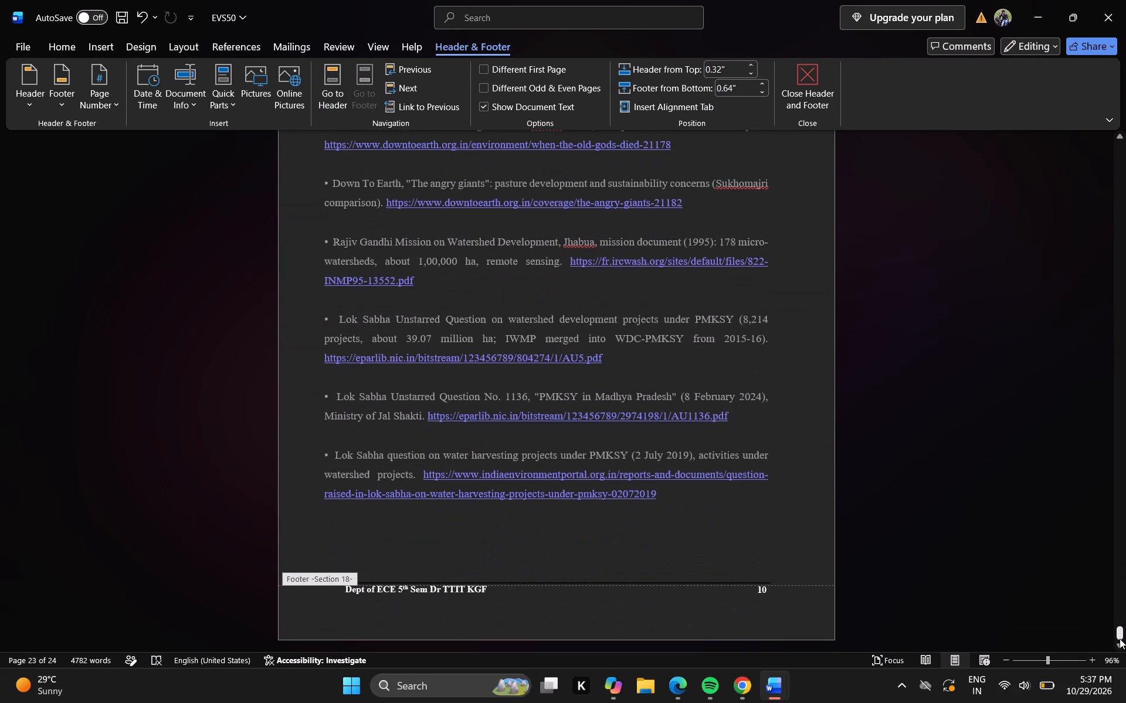
double_click(789, 516)
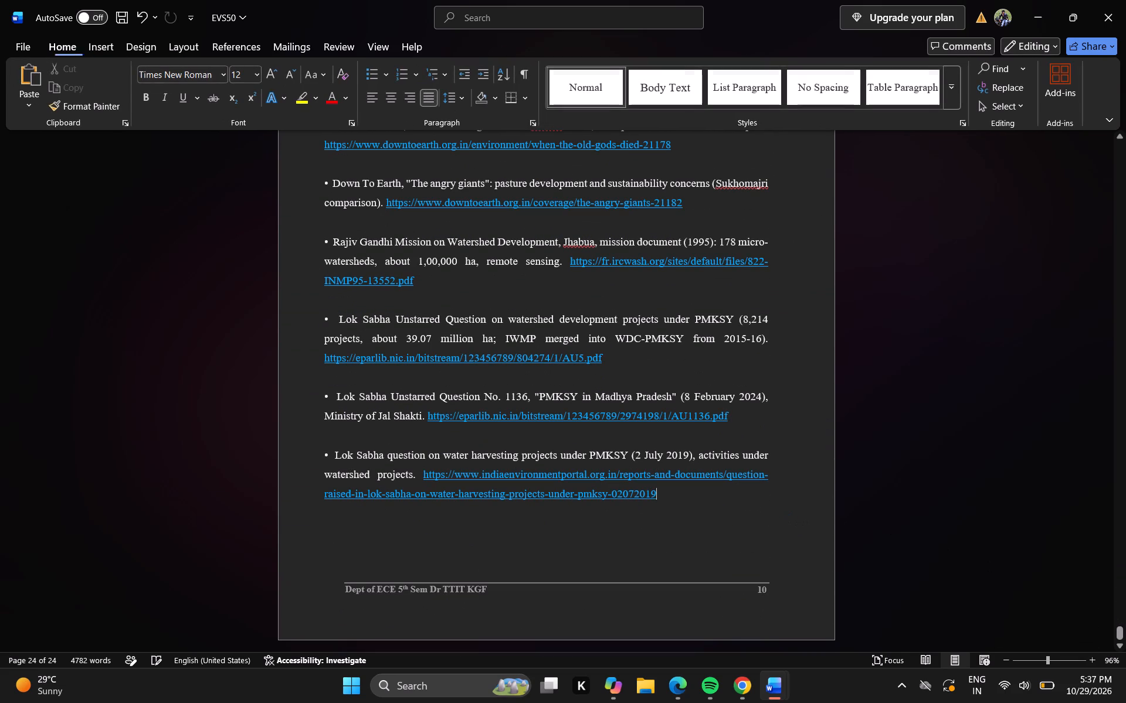
Go back to the Fig. 1.6 page and inspect its Section 15 footer, returning to the body text.
triple_click(1113, 160)
triple_click(1121, 173)
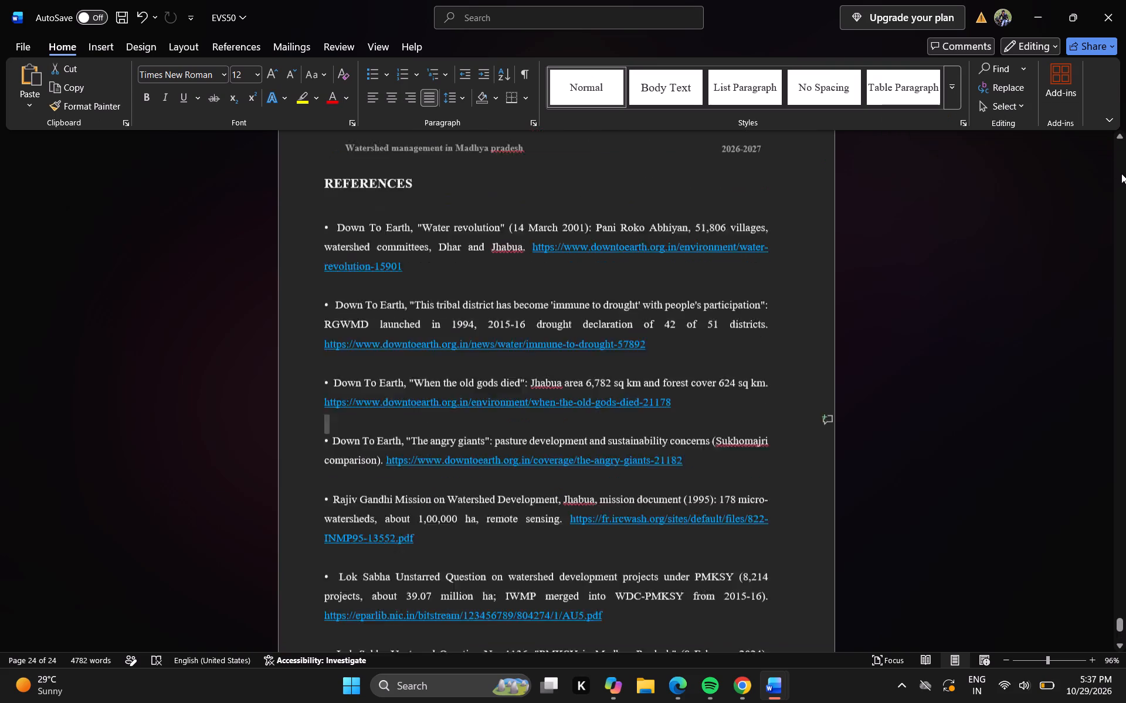
double_click(1121, 173)
double_click(1121, 173)
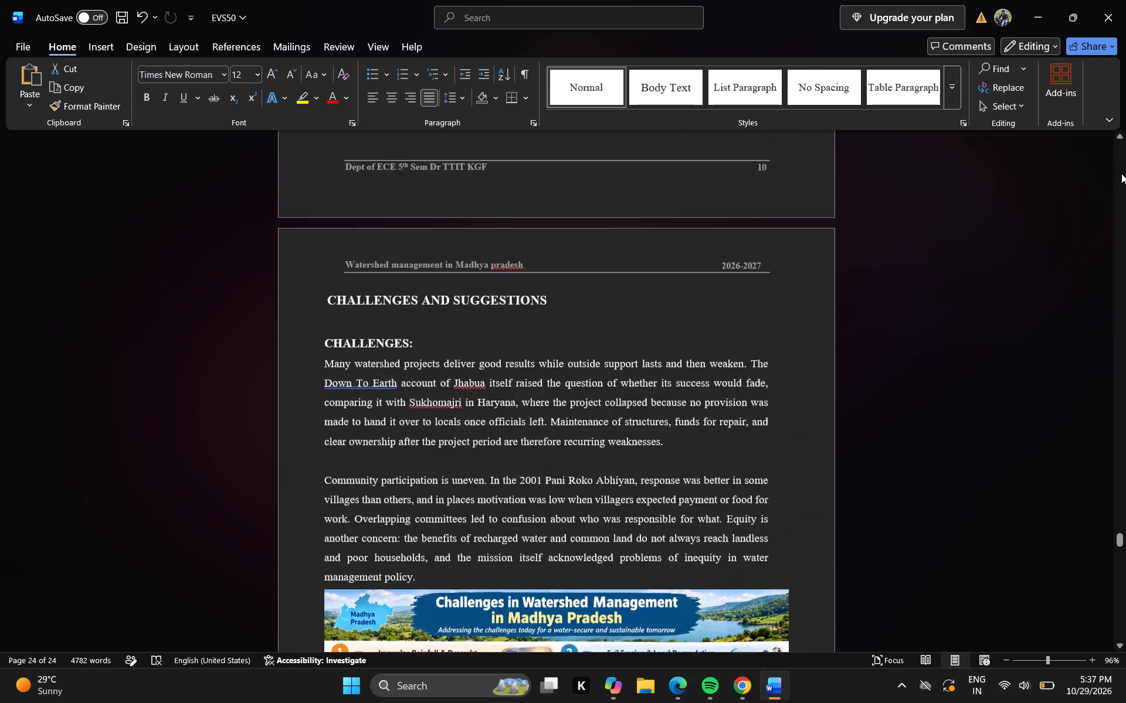
click(1121, 173)
triple_click(1121, 173)
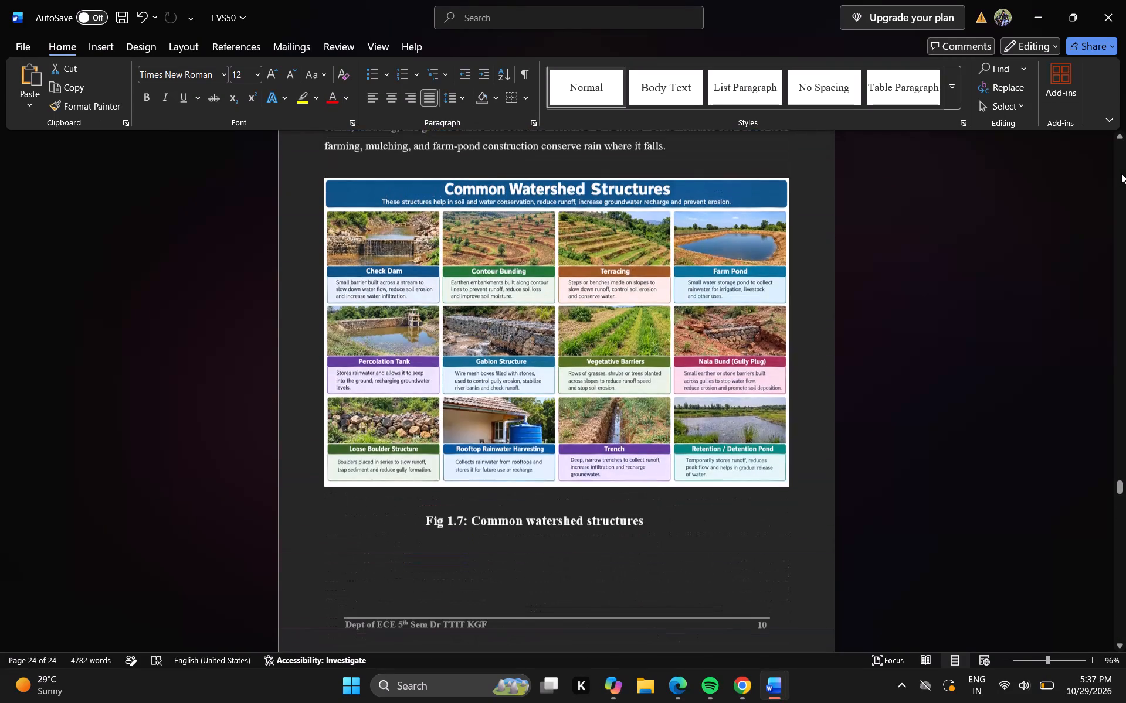
click(1121, 173)
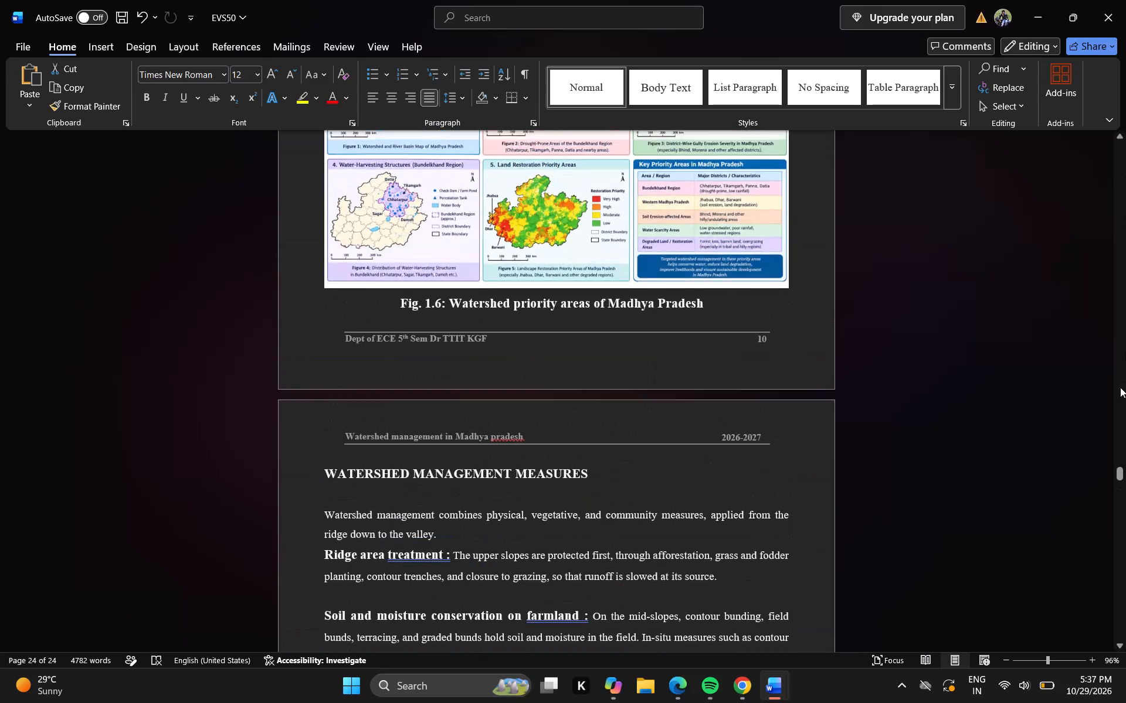
double_click(763, 340)
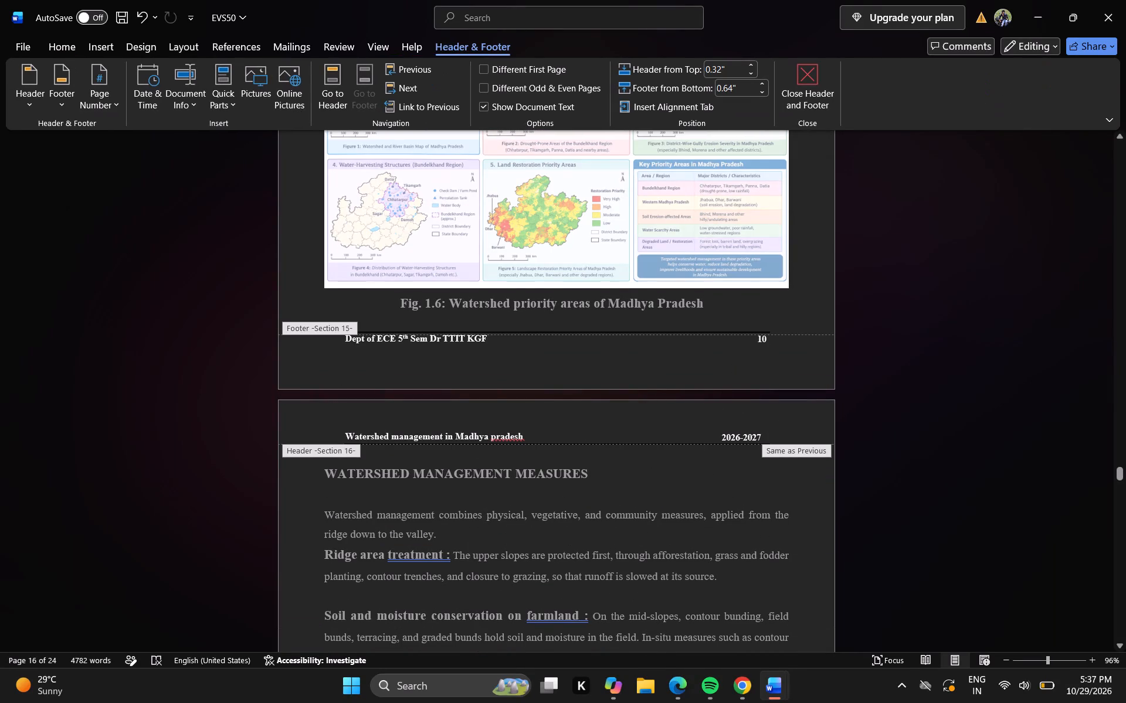
double_click(809, 267)
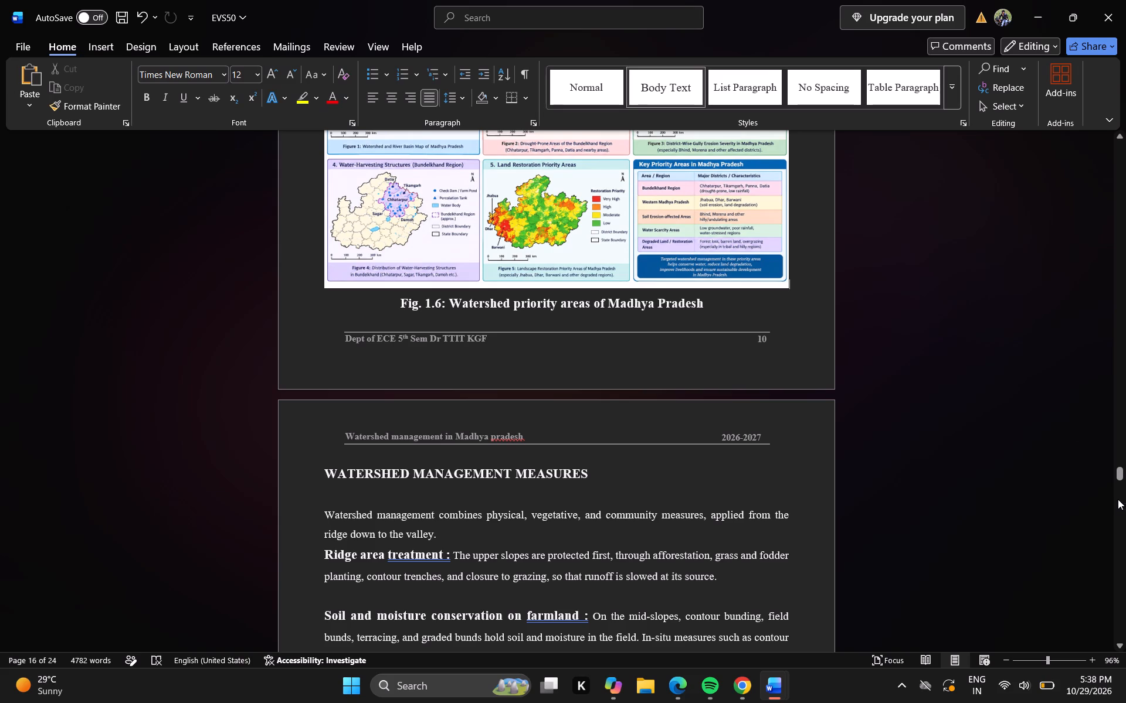
Change the page number in the Section 16 footer below Fig 1.7 to 11 and return to the body text.
click(1123, 507)
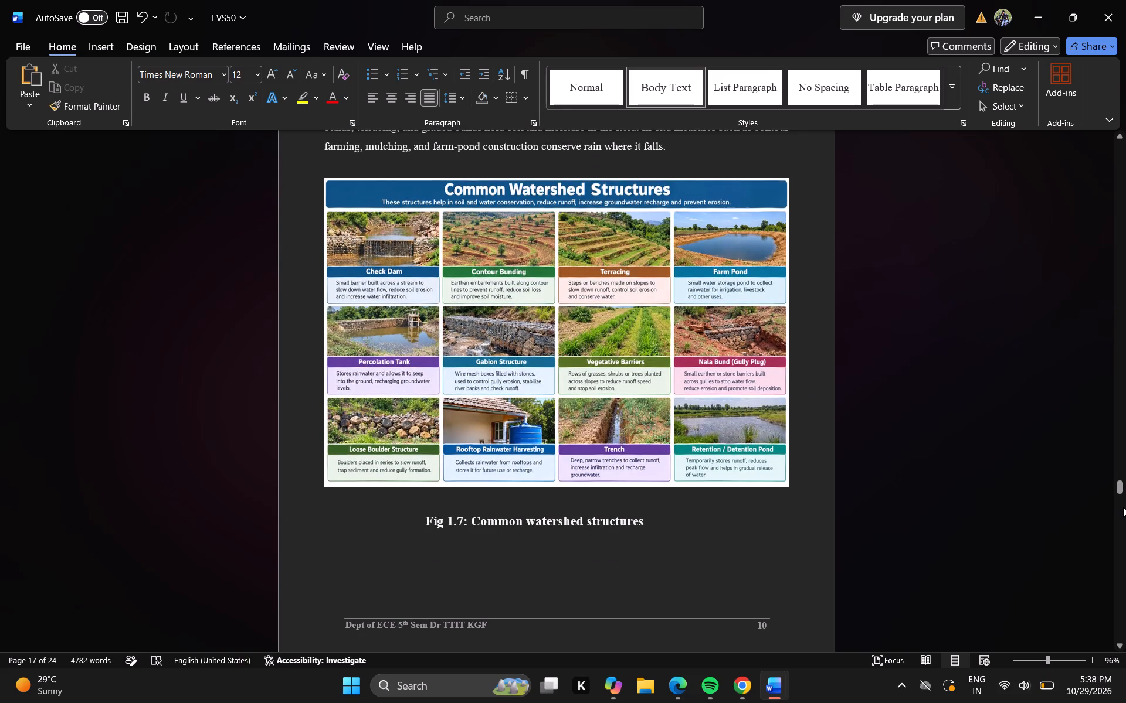
click(1122, 516)
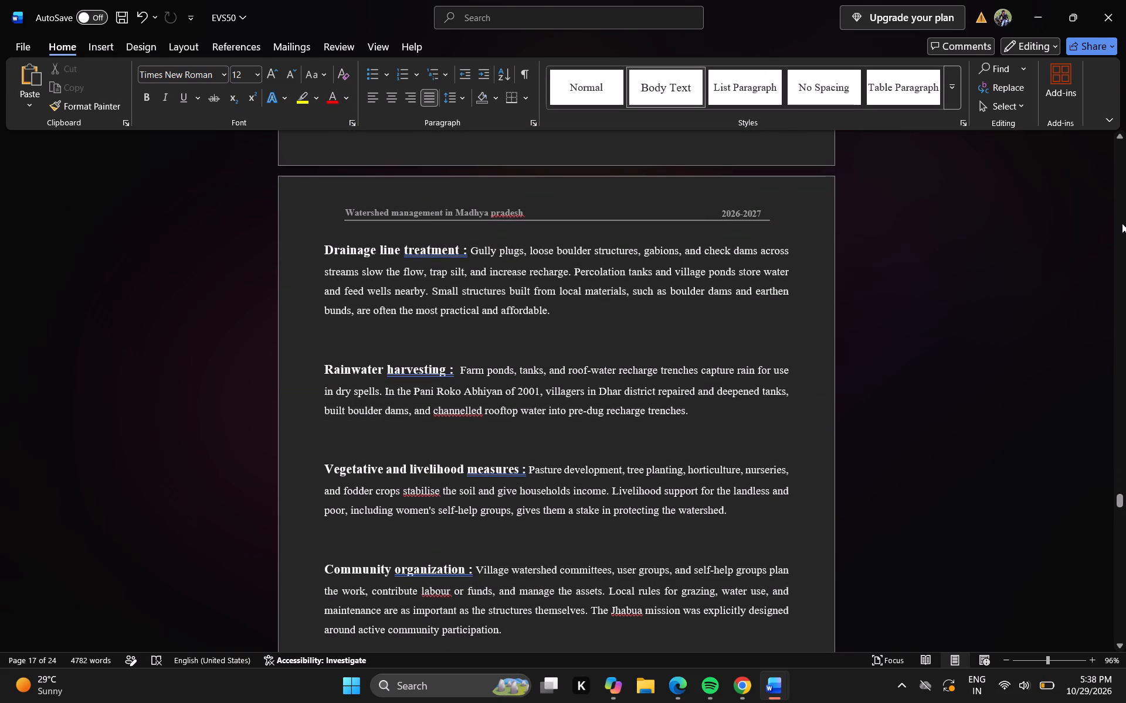
click(1122, 145)
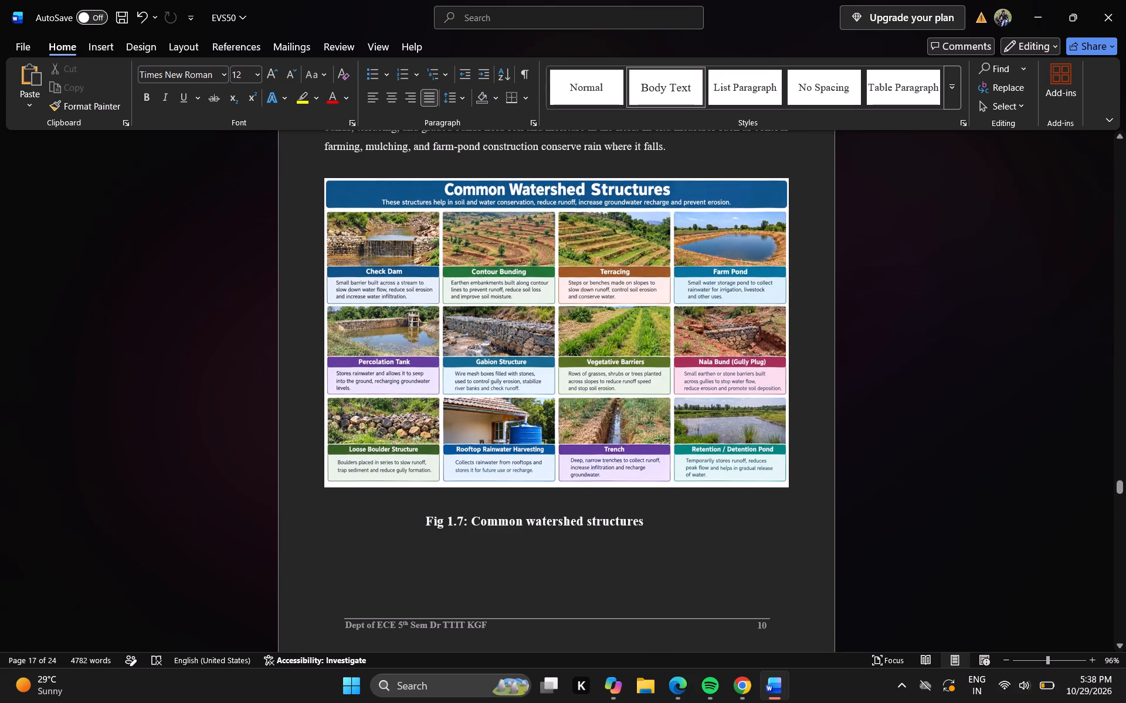
double_click(759, 623)
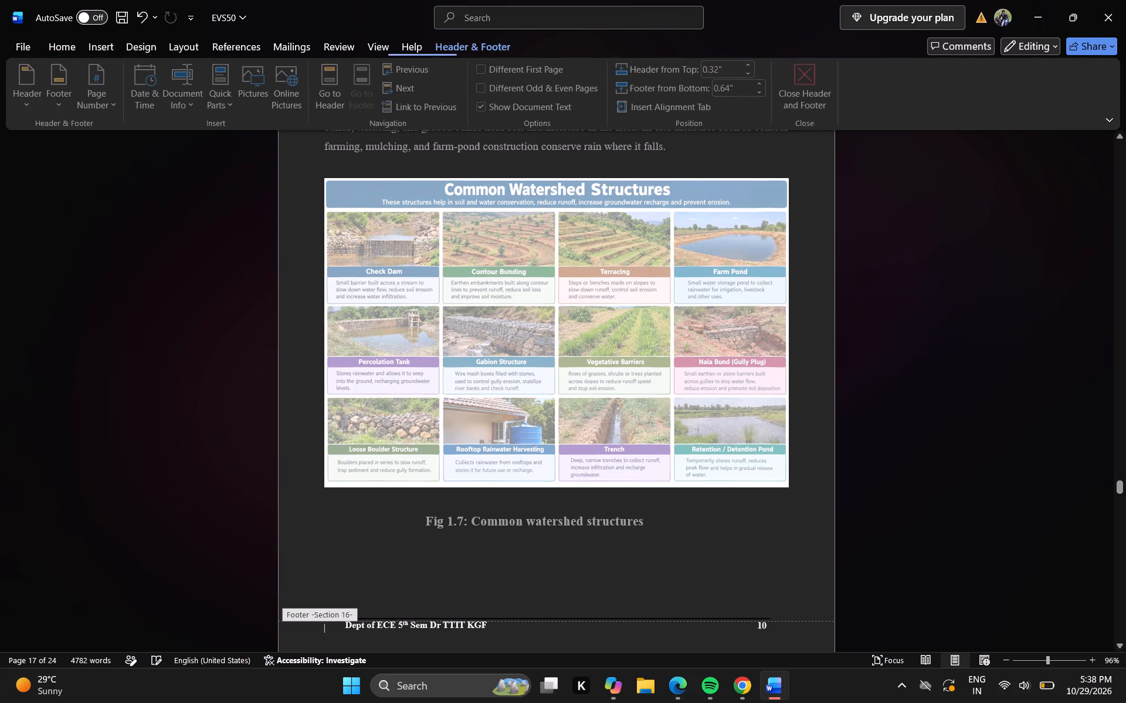
double_click(764, 630)
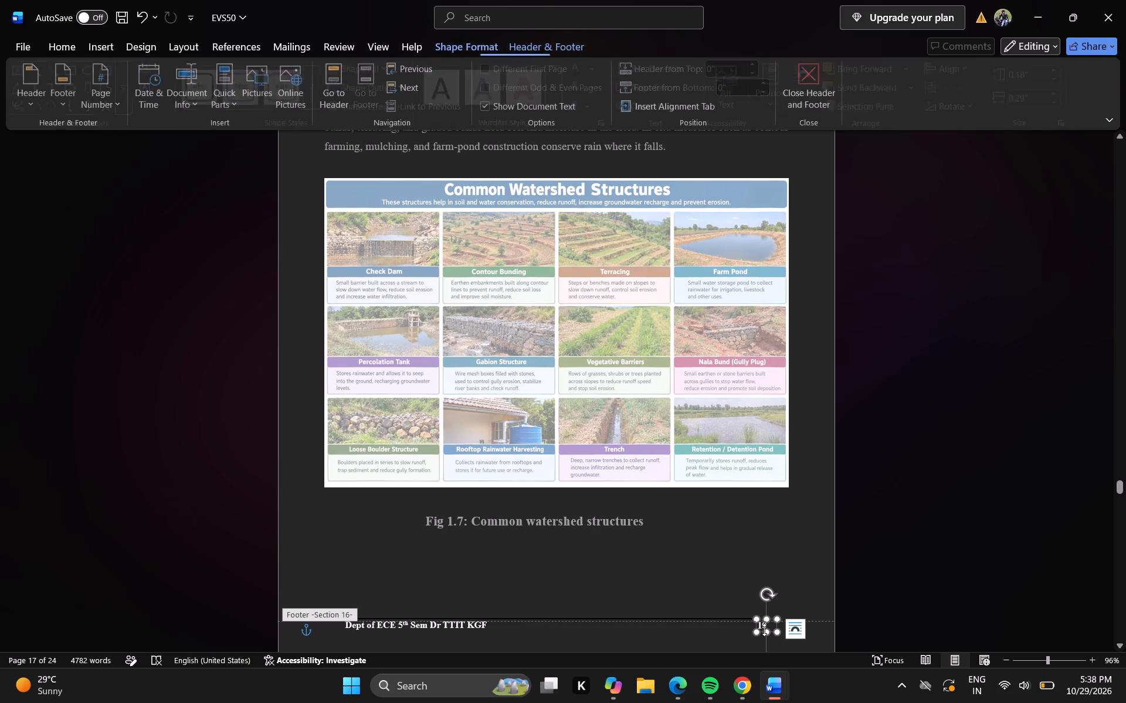
key(BackSpace)
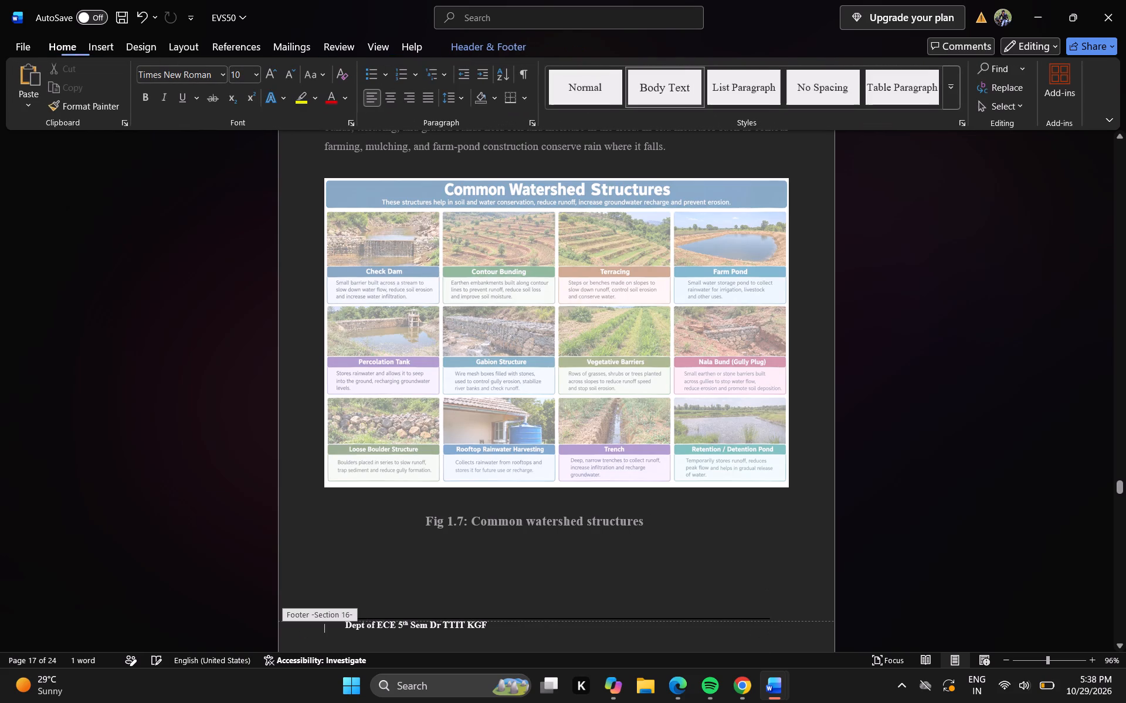
key(ctrl+z)
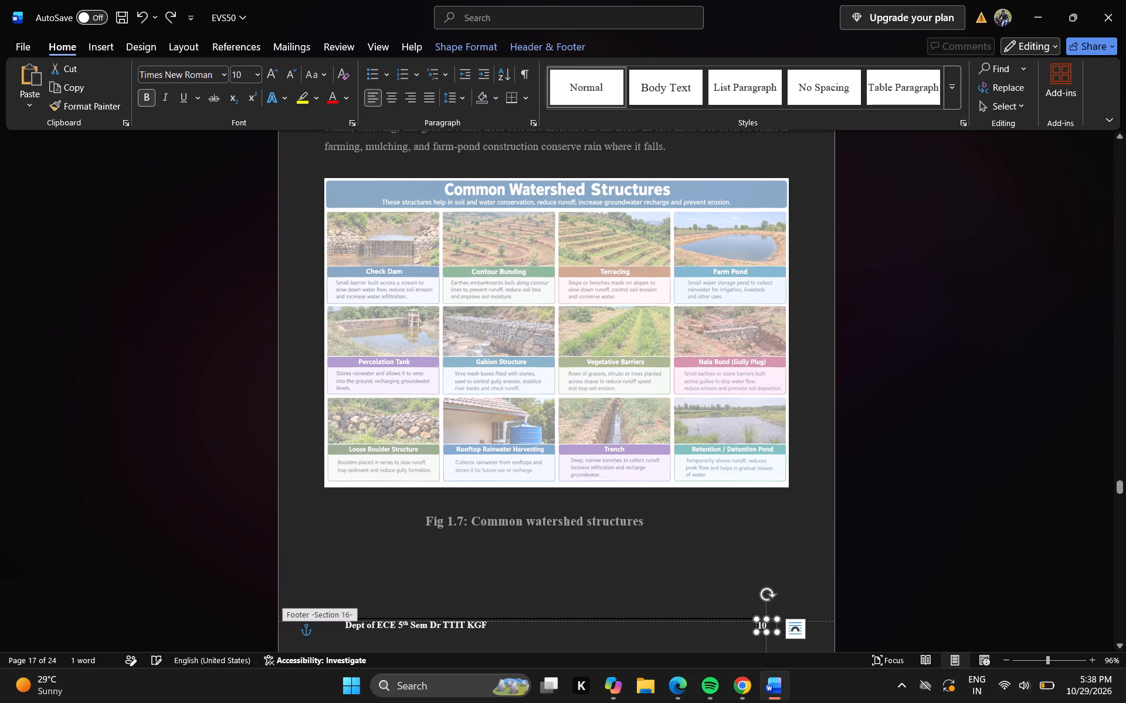
click(768, 625)
key(BackSpace)
key(1)
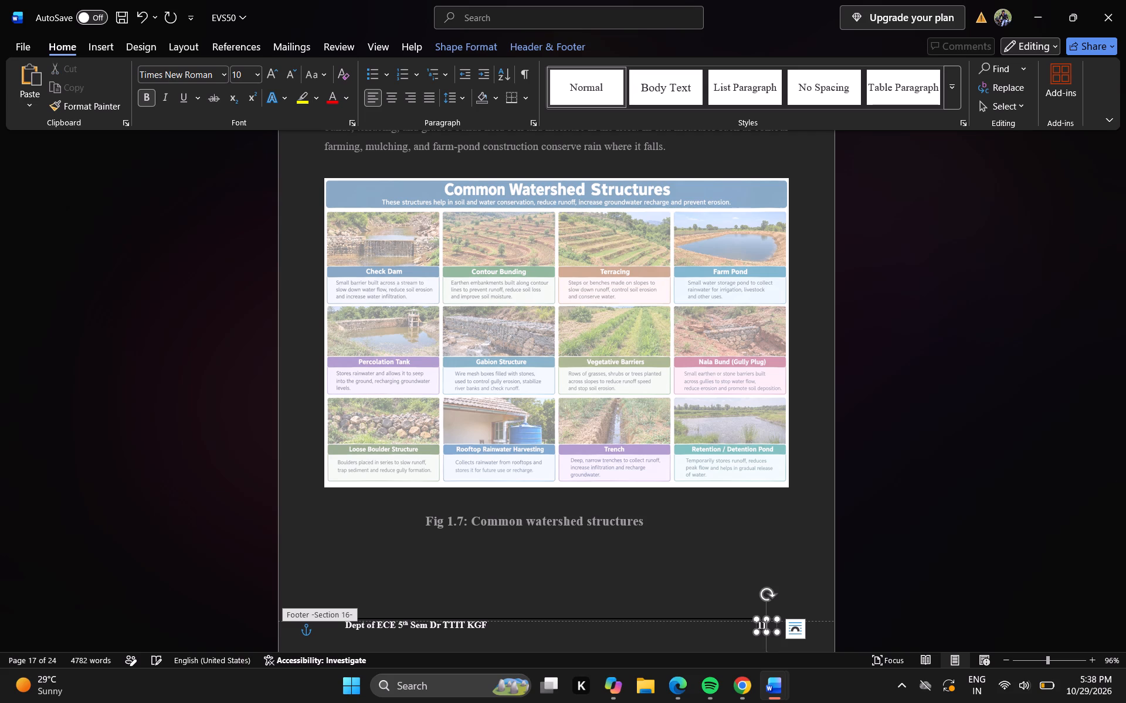
key(Return)
double_click(774, 542)
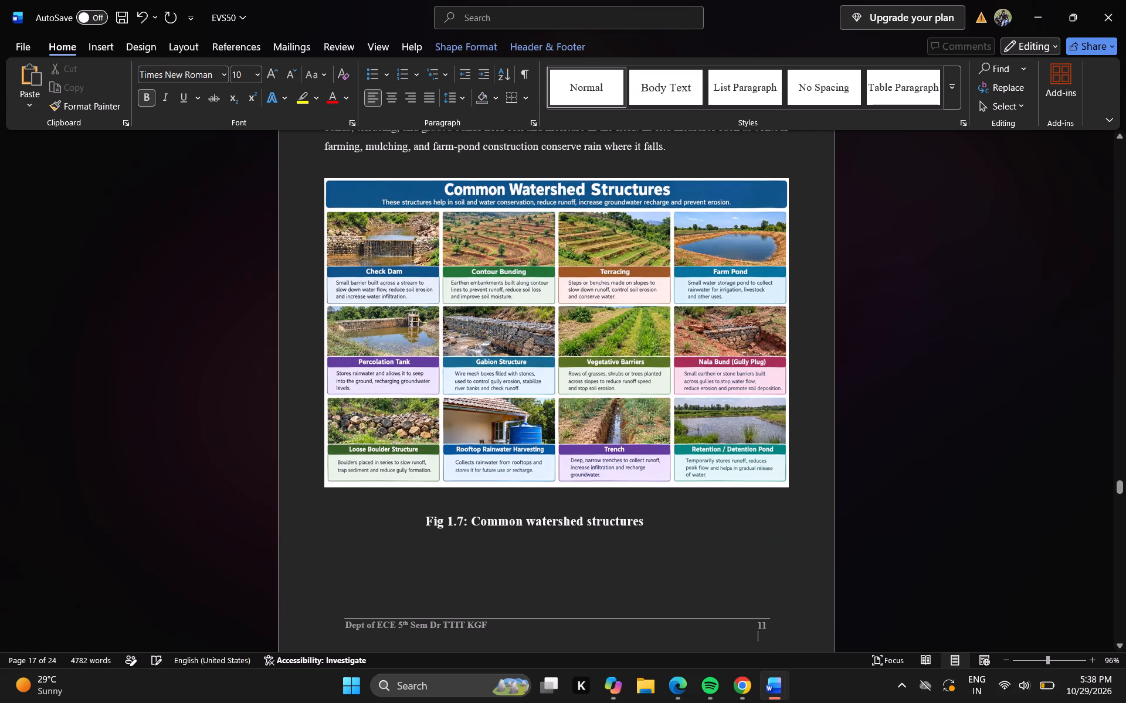
Change the page number in the Section 17 footer before Government Initiatives to 12 and return to the body text.
click(1117, 542)
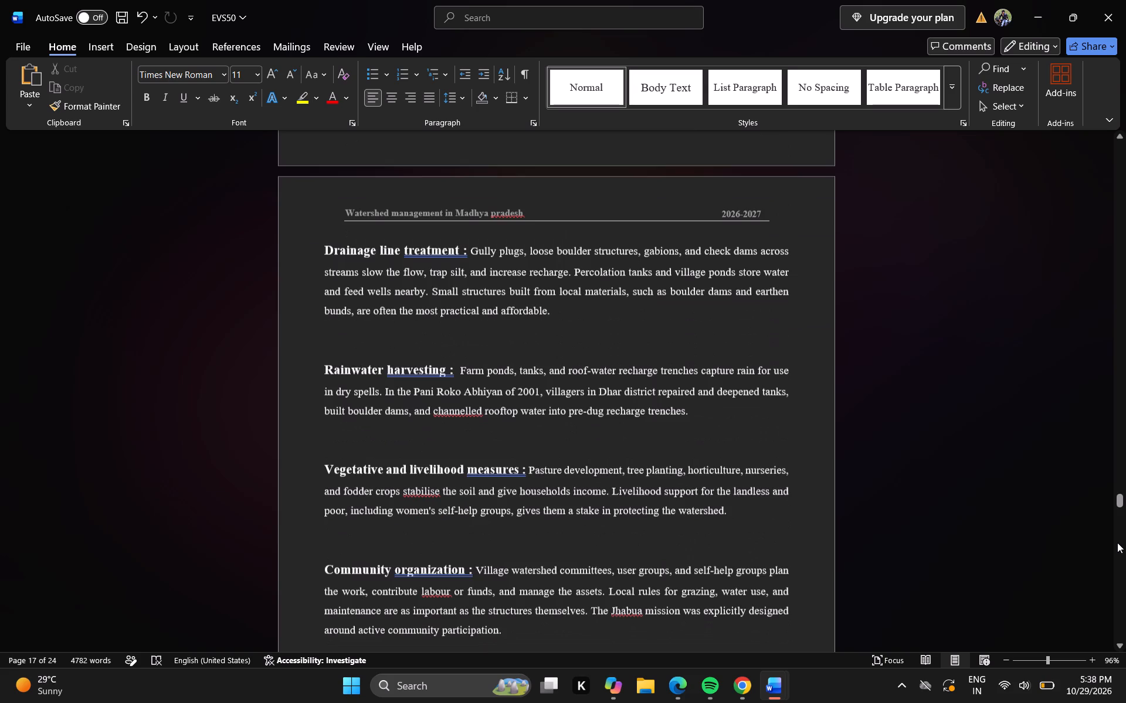
click(1117, 542)
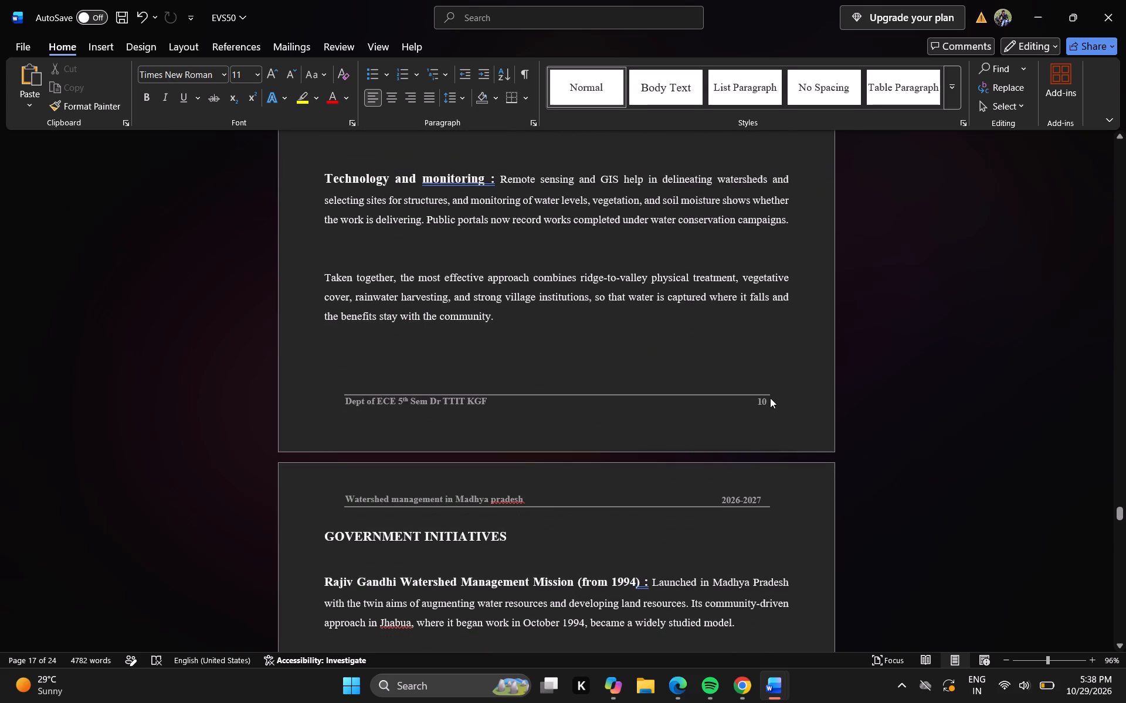
double_click(765, 400)
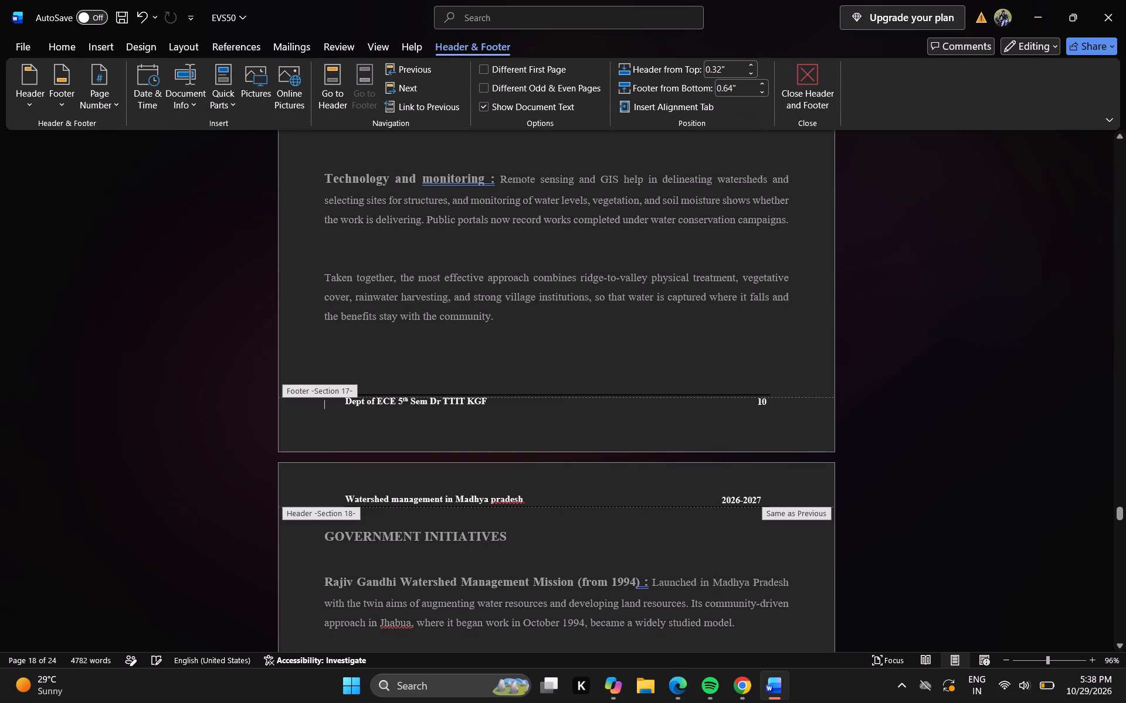
double_click(761, 401)
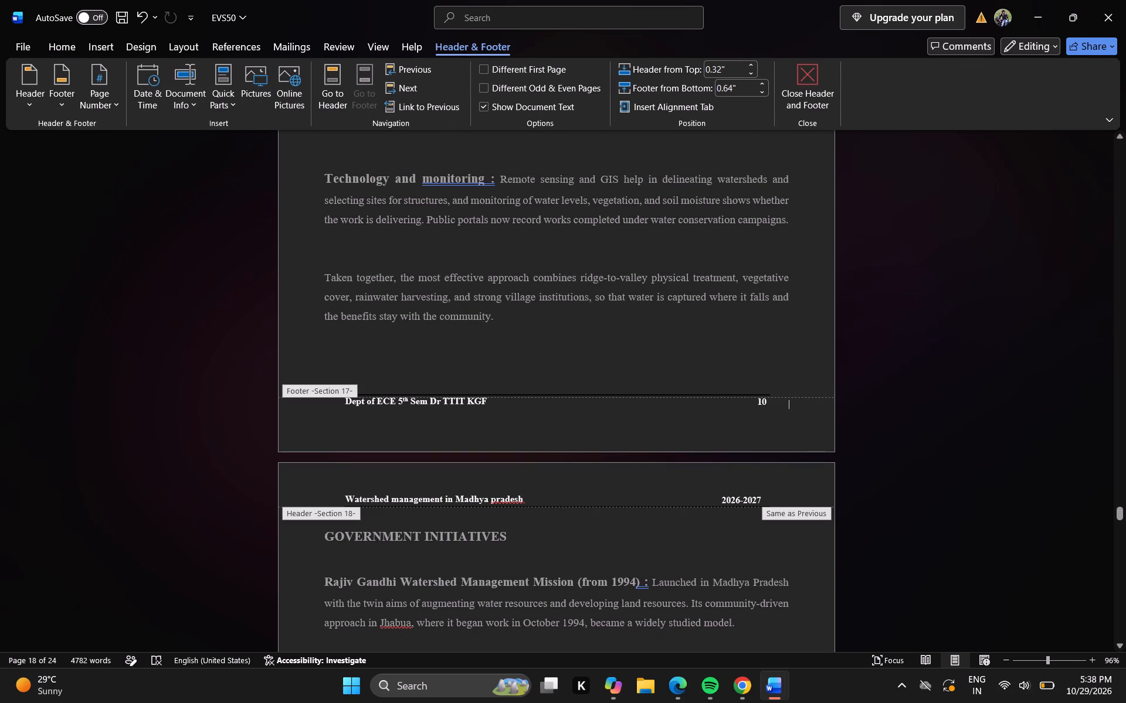
click(763, 402)
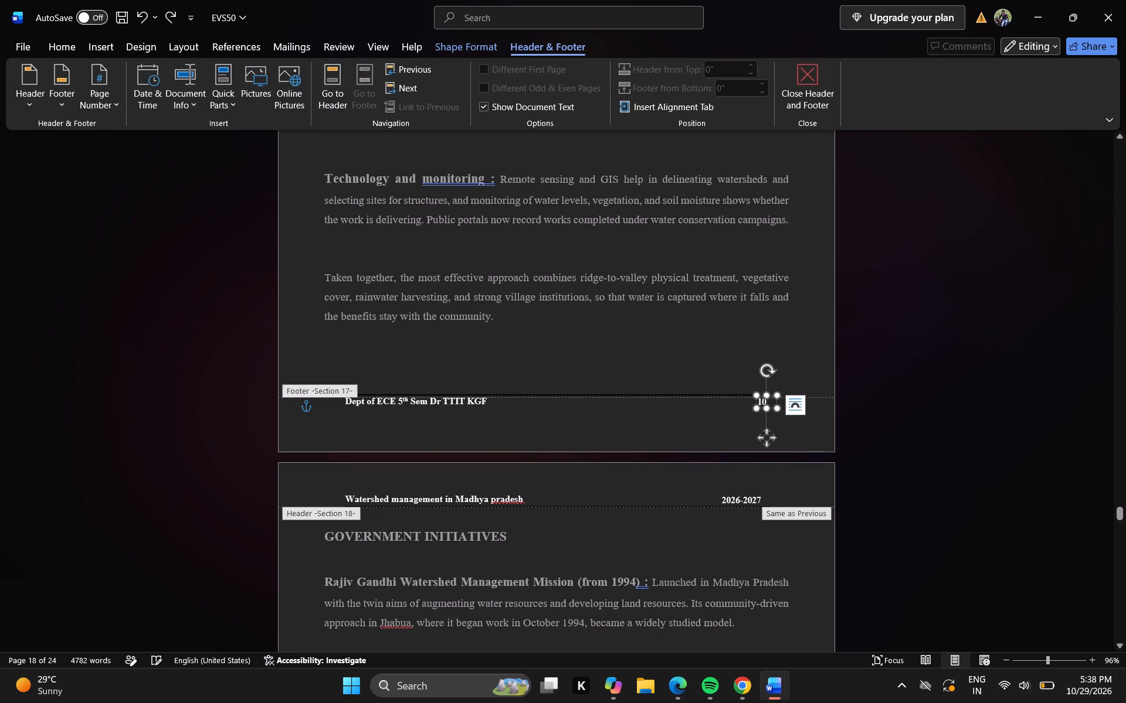
key(Right)
key(BackSpace)
key(2)
double_click(694, 355)
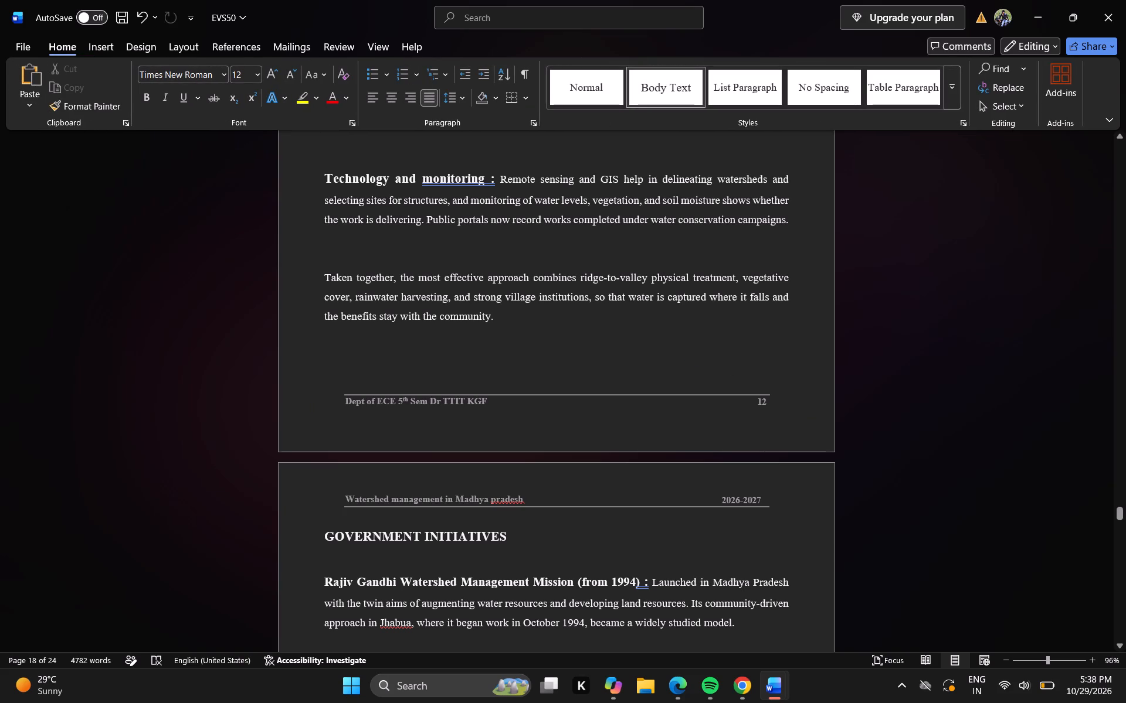
Change the page number in the Section 18 footer before Challenges and Suggestions to 13 and return to the body text.
click(1123, 548)
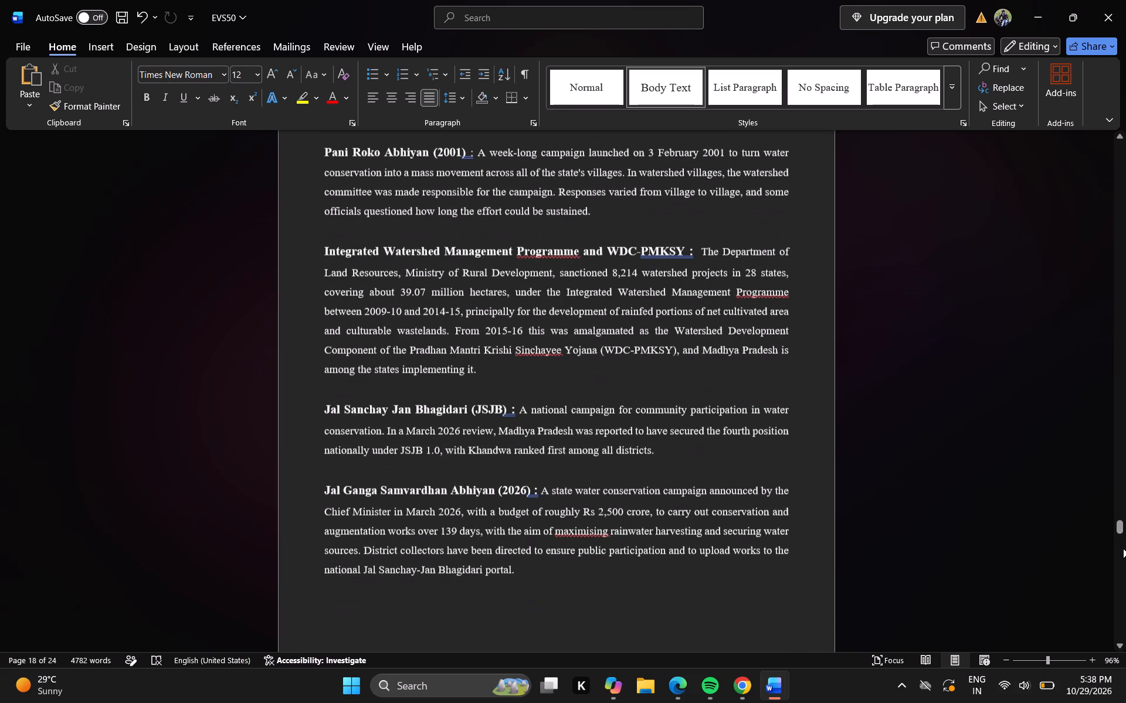
click(1123, 548)
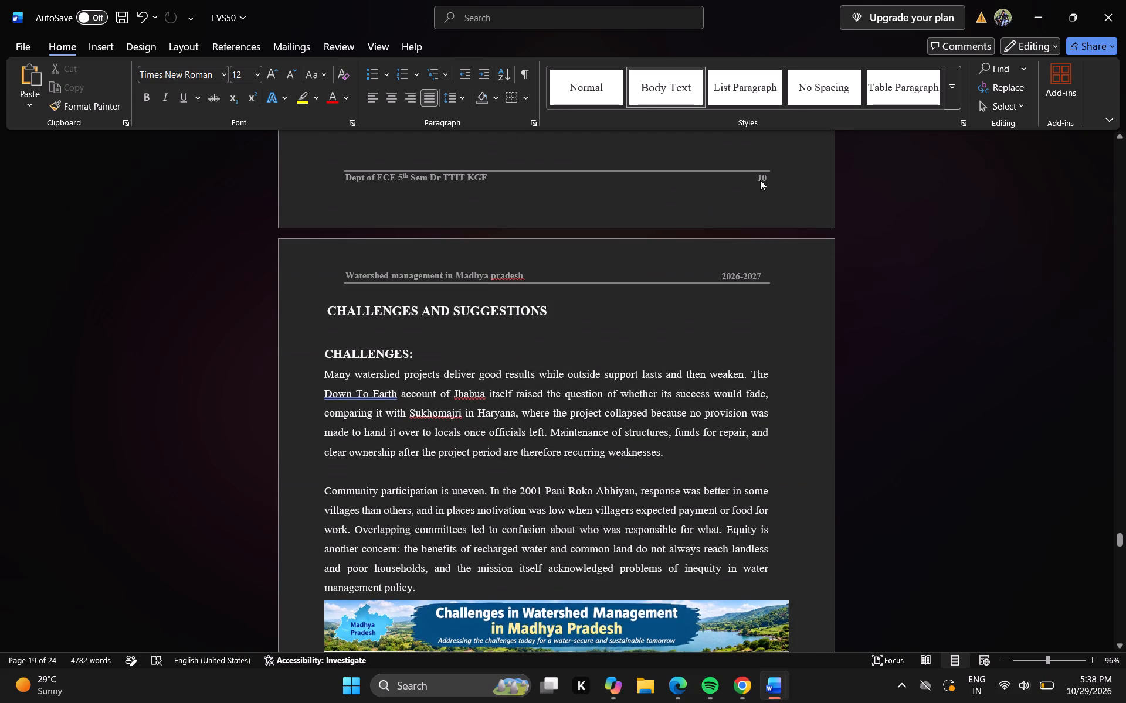
double_click(760, 180)
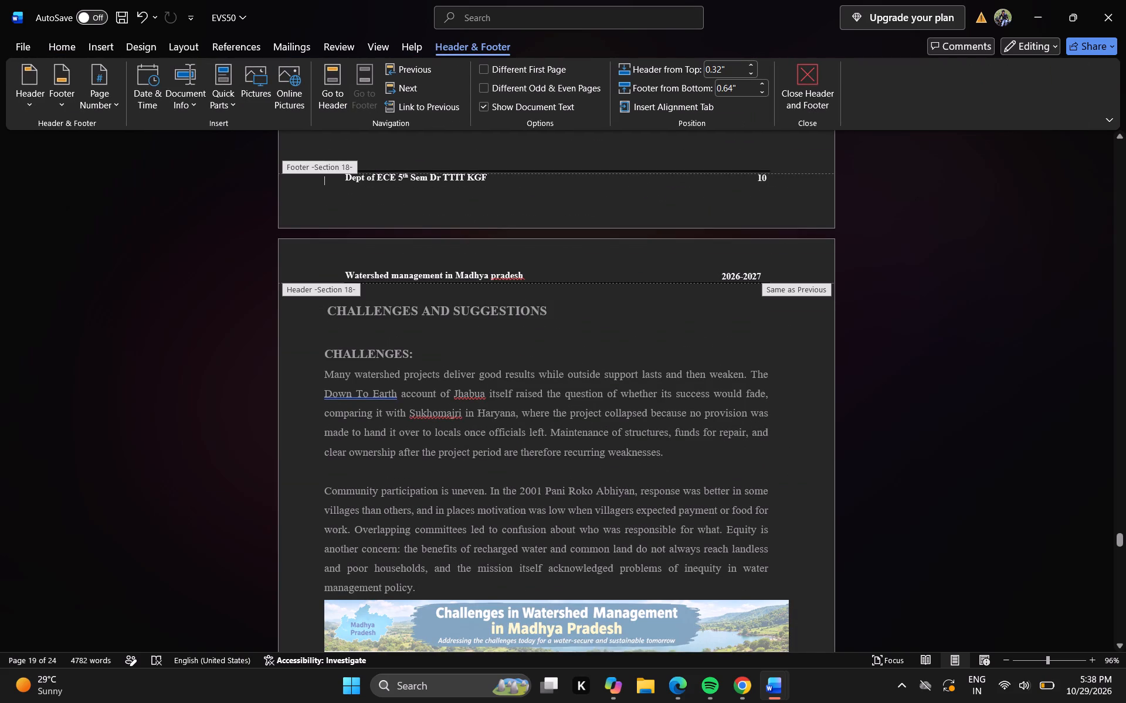
click(765, 178)
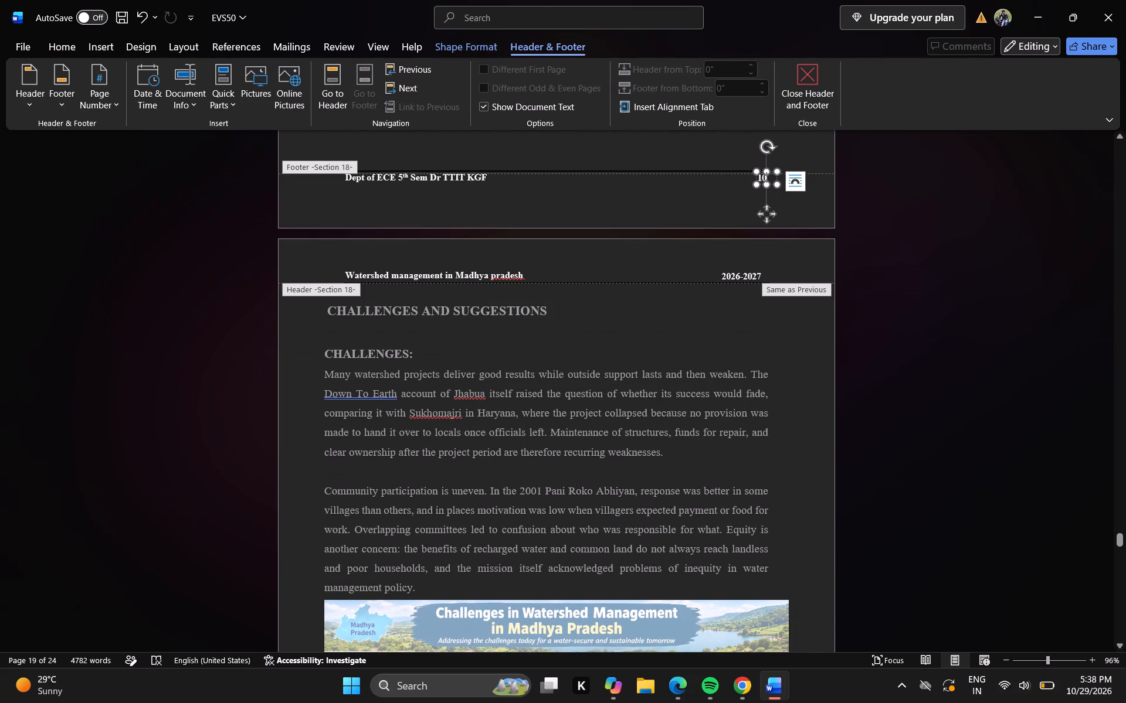
key(BackSpace)
key(3)
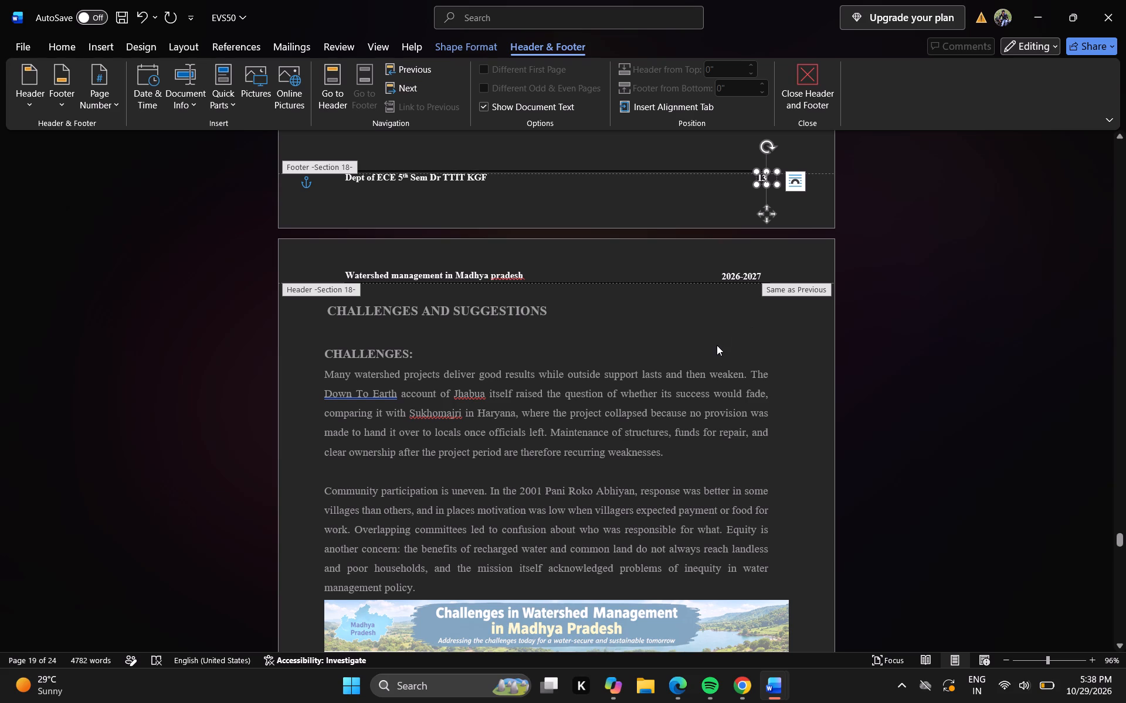
click(717, 343)
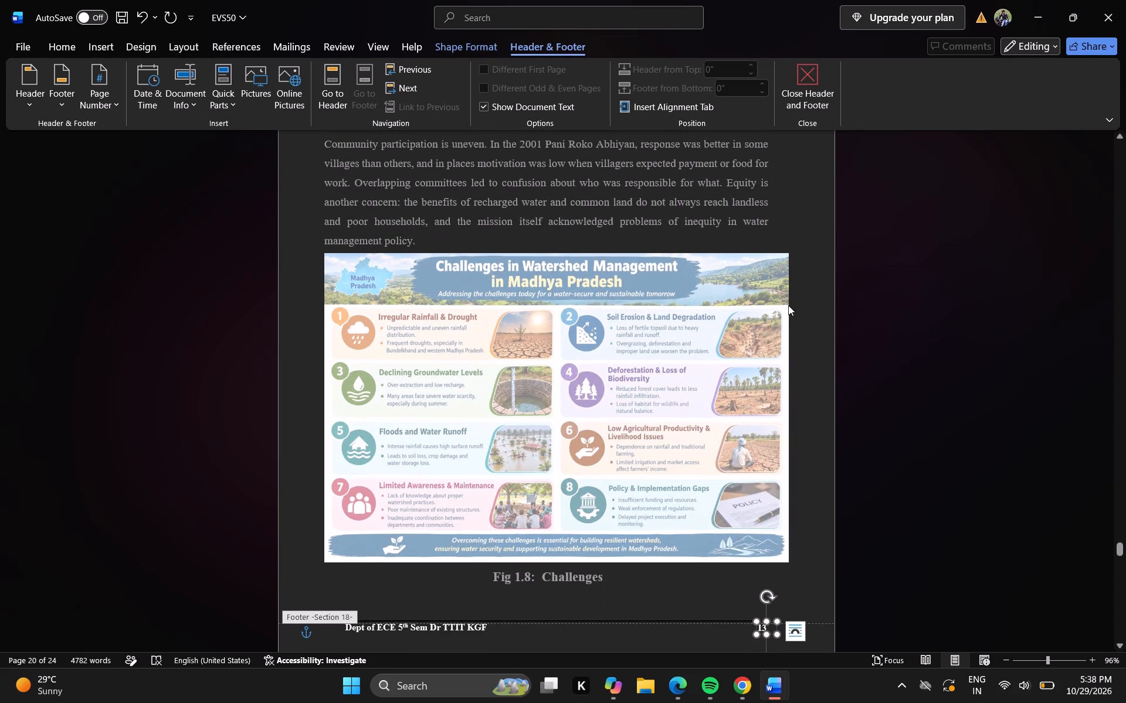
click(1118, 148)
double_click(706, 288)
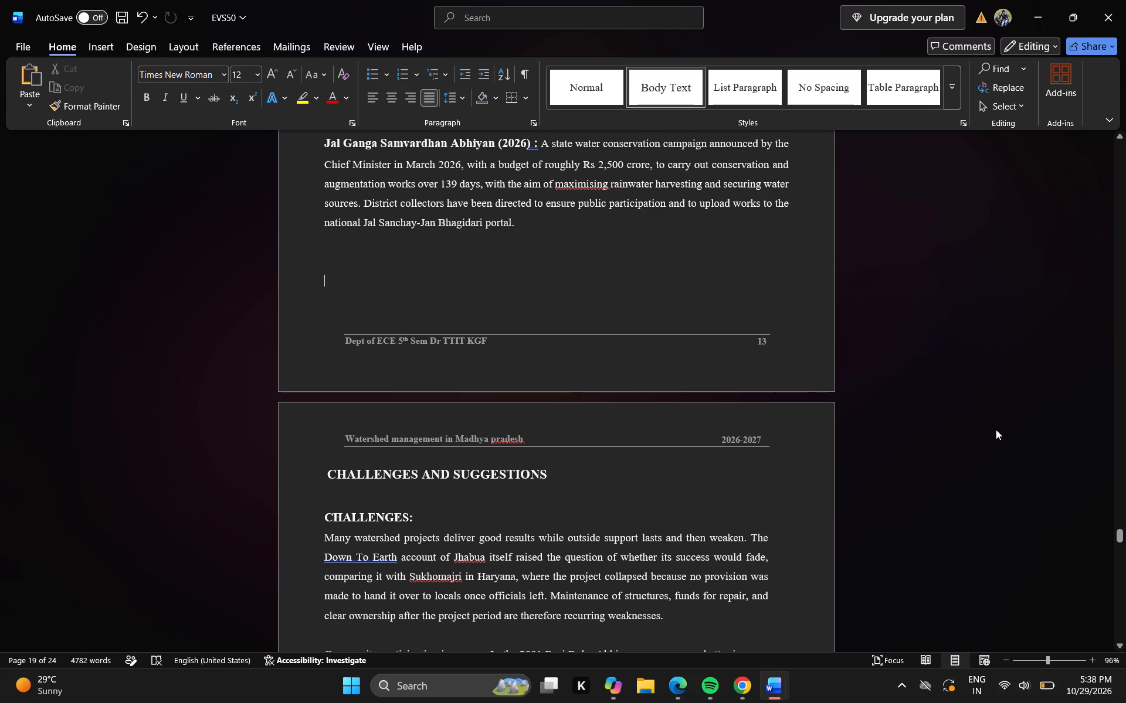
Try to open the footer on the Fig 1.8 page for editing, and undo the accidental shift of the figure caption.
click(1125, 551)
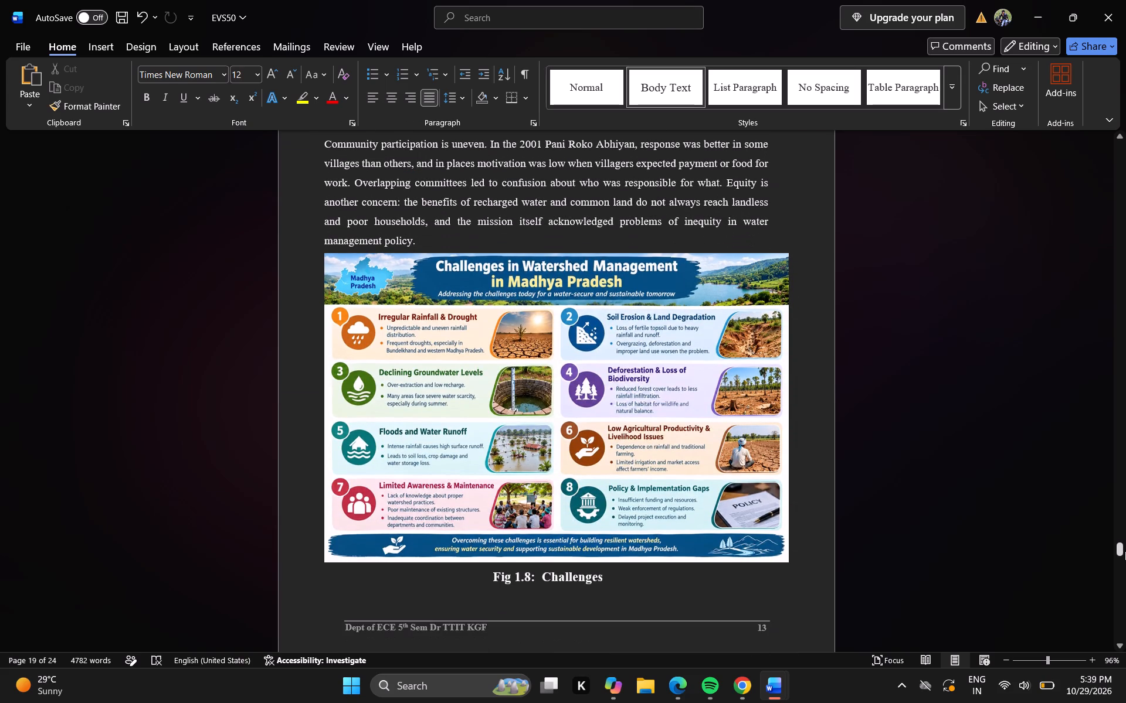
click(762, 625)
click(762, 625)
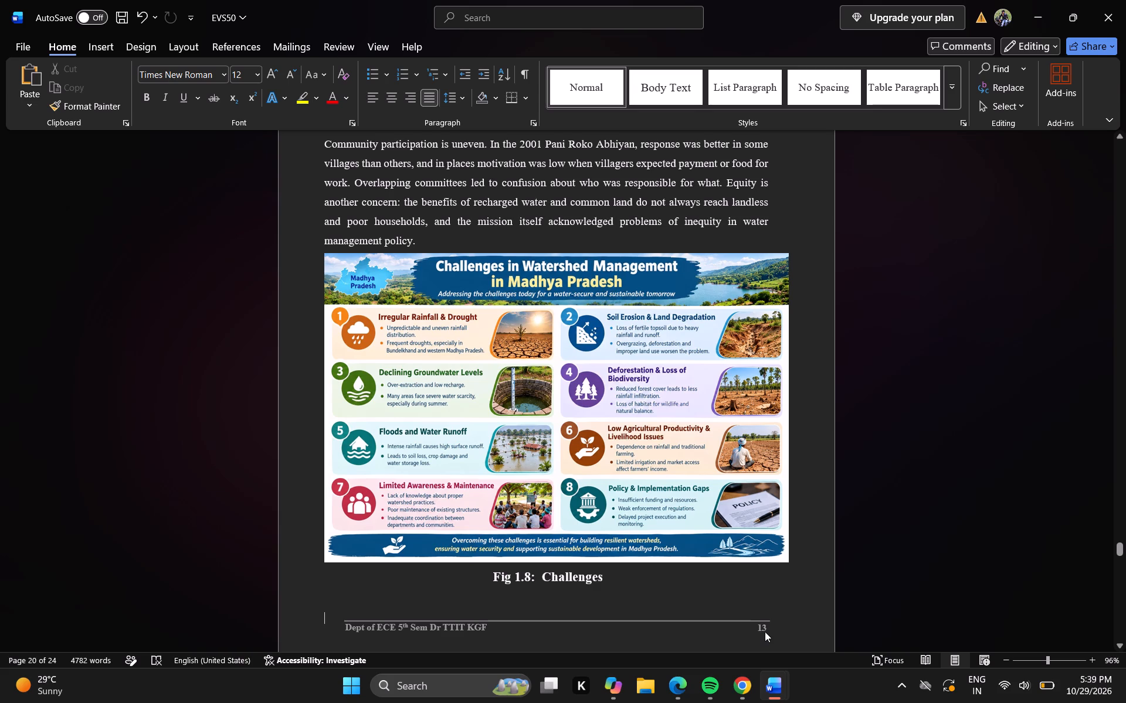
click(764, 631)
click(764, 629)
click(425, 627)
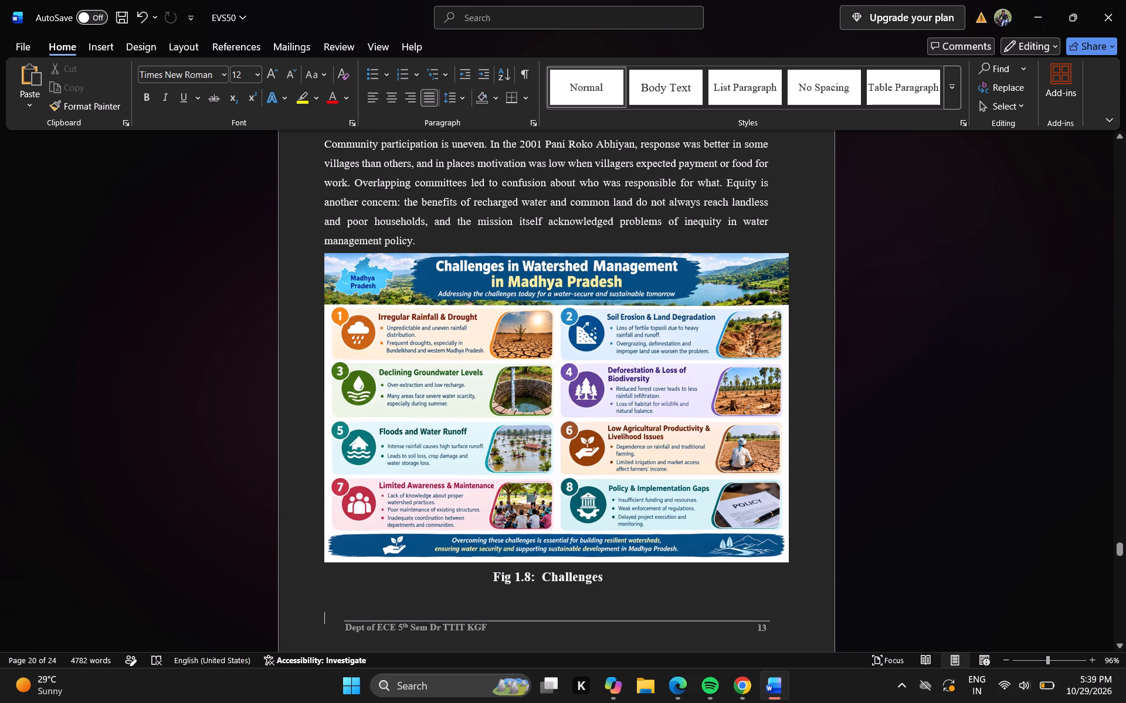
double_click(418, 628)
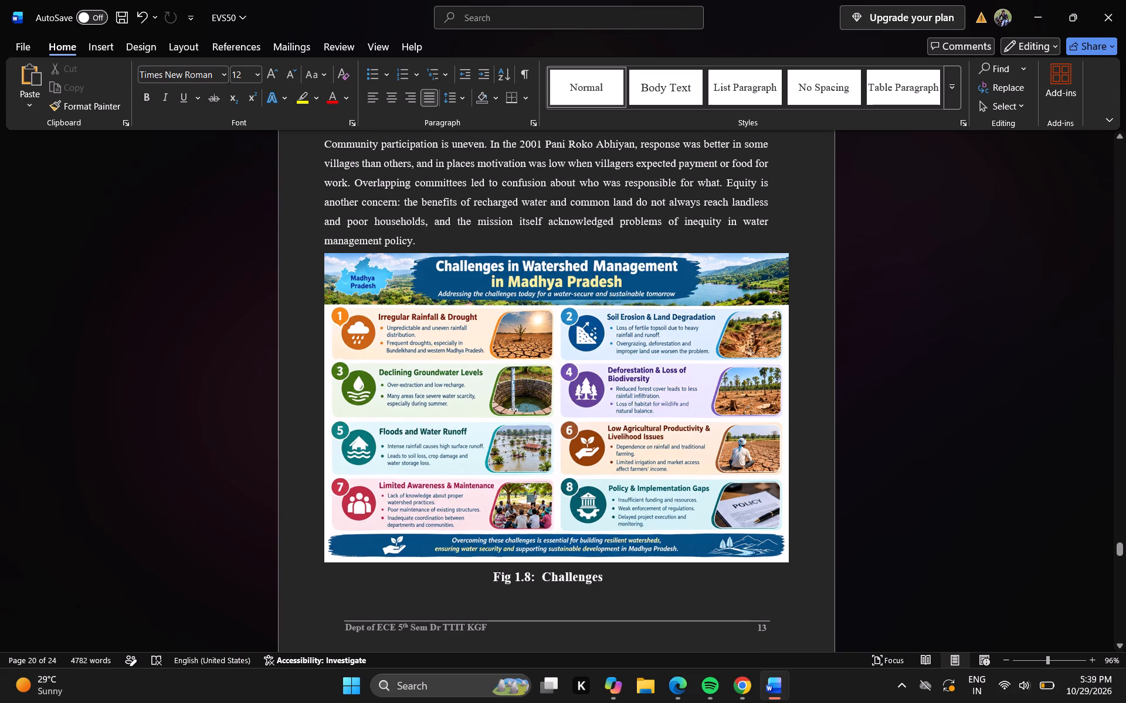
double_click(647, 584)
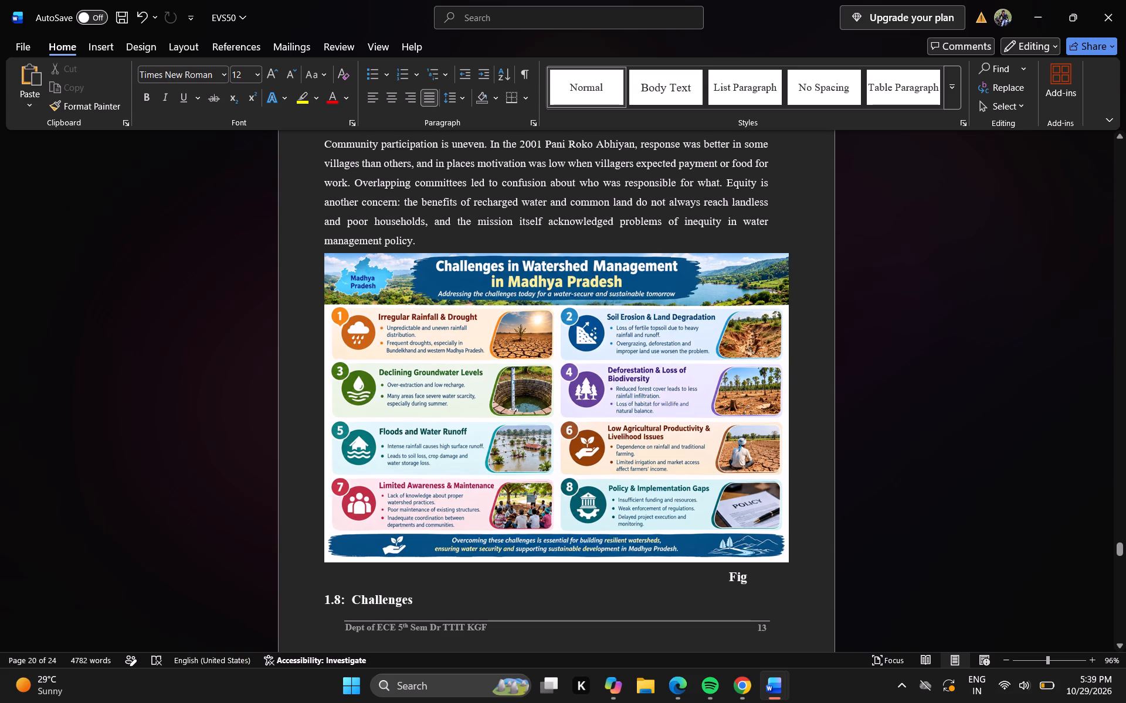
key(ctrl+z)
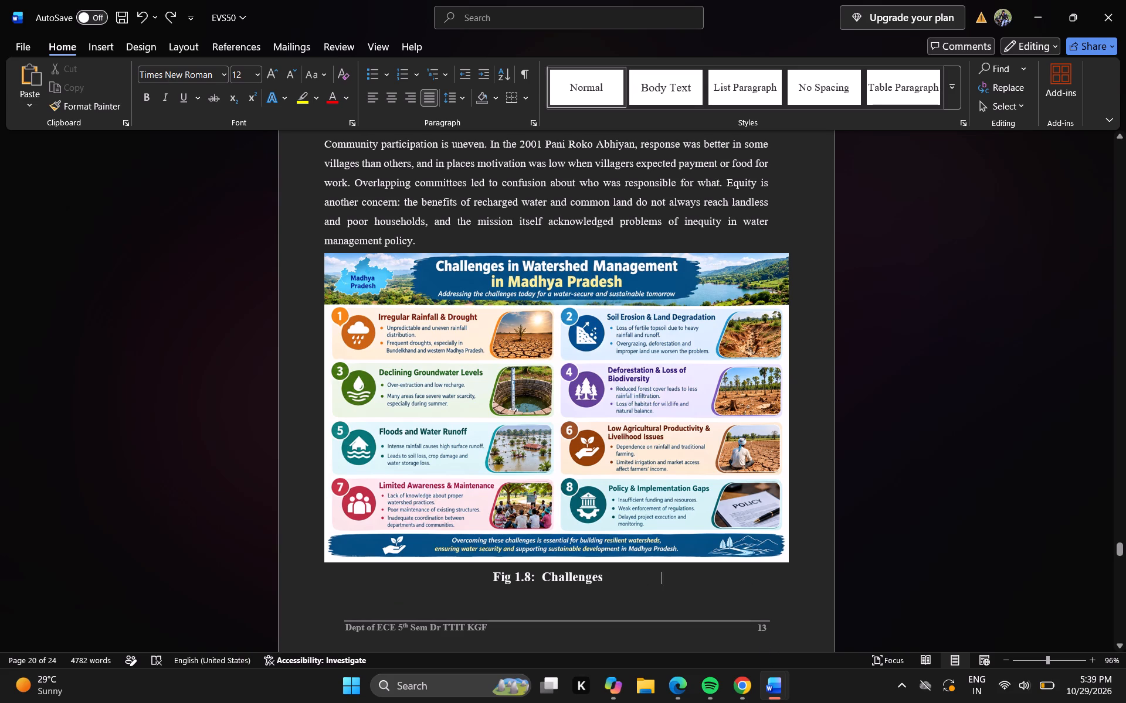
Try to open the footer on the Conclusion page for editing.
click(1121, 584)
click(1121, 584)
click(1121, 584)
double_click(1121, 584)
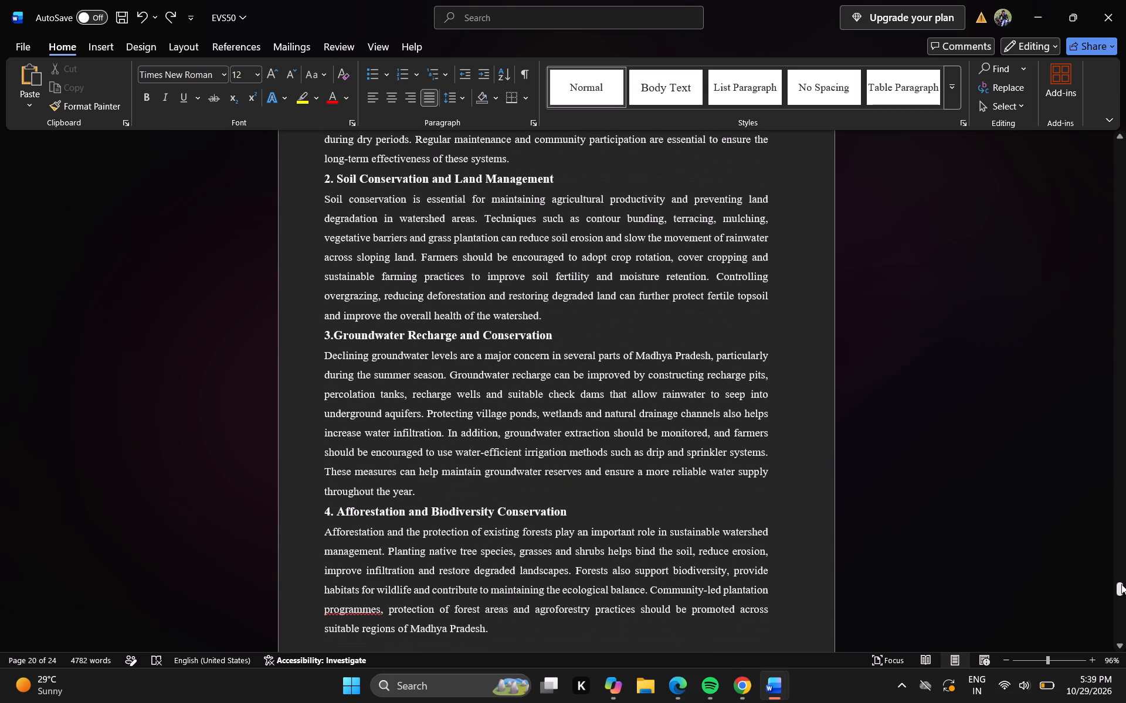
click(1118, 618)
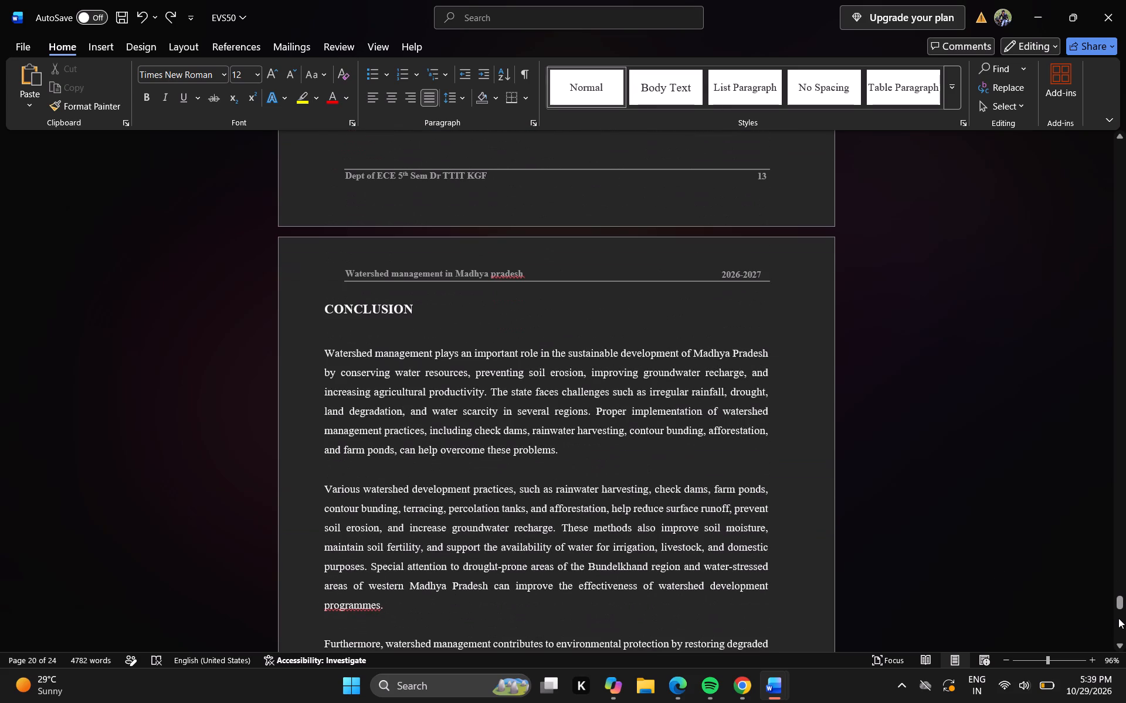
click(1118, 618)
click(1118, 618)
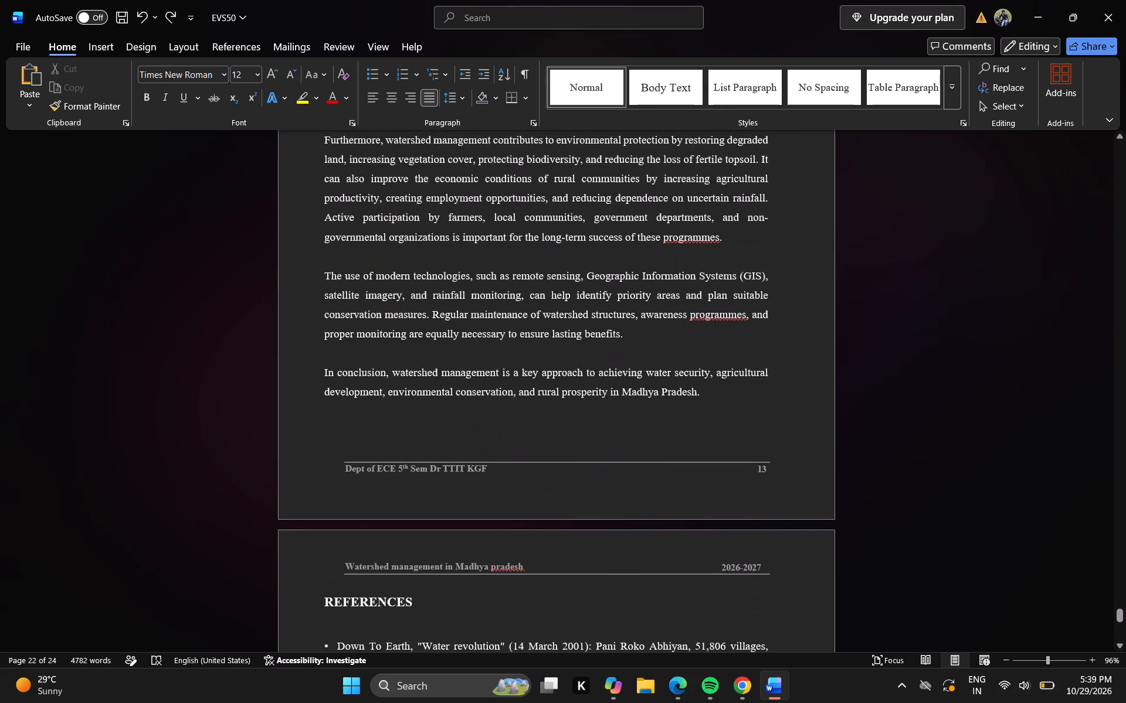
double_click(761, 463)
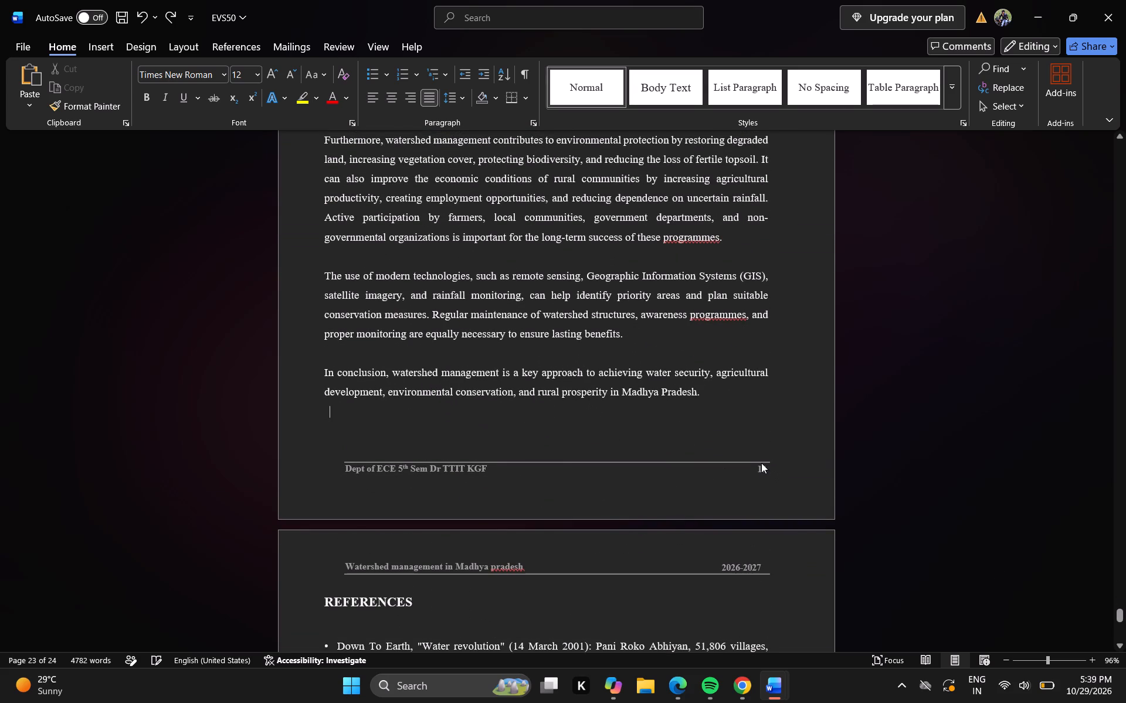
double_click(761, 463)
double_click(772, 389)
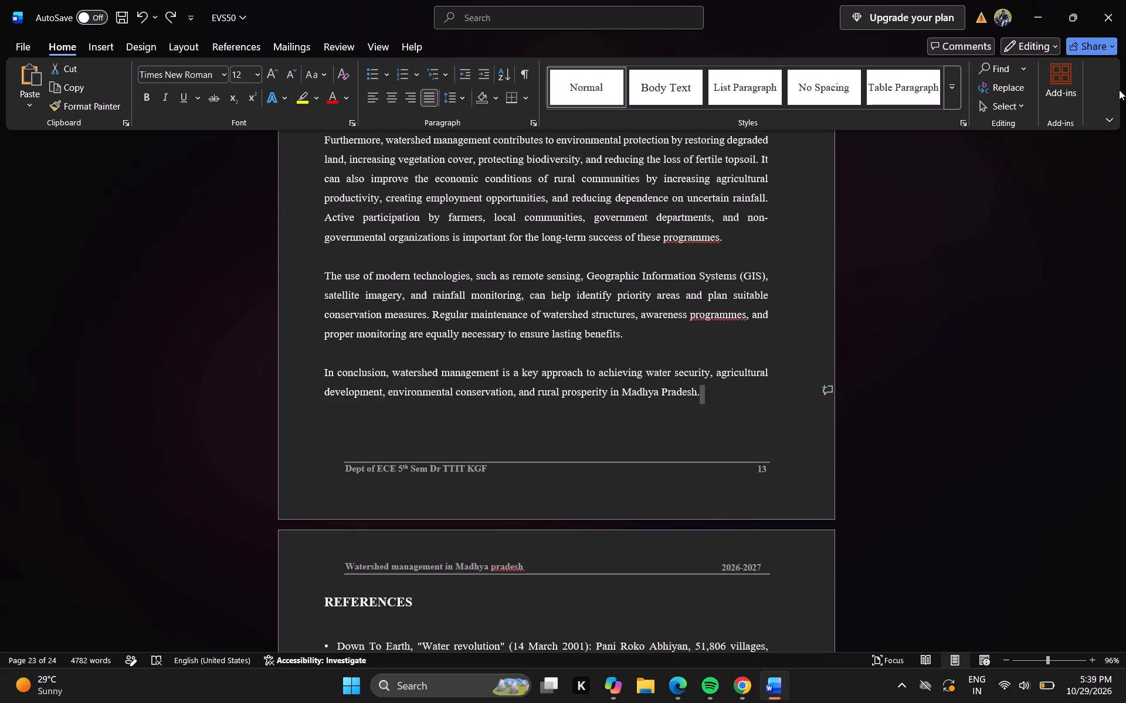
Review the footer page numbers from the Conclusion page back to Fig. 1.6 and forward again to Challenges and Suggestions.
click(1120, 158)
triple_click(1120, 158)
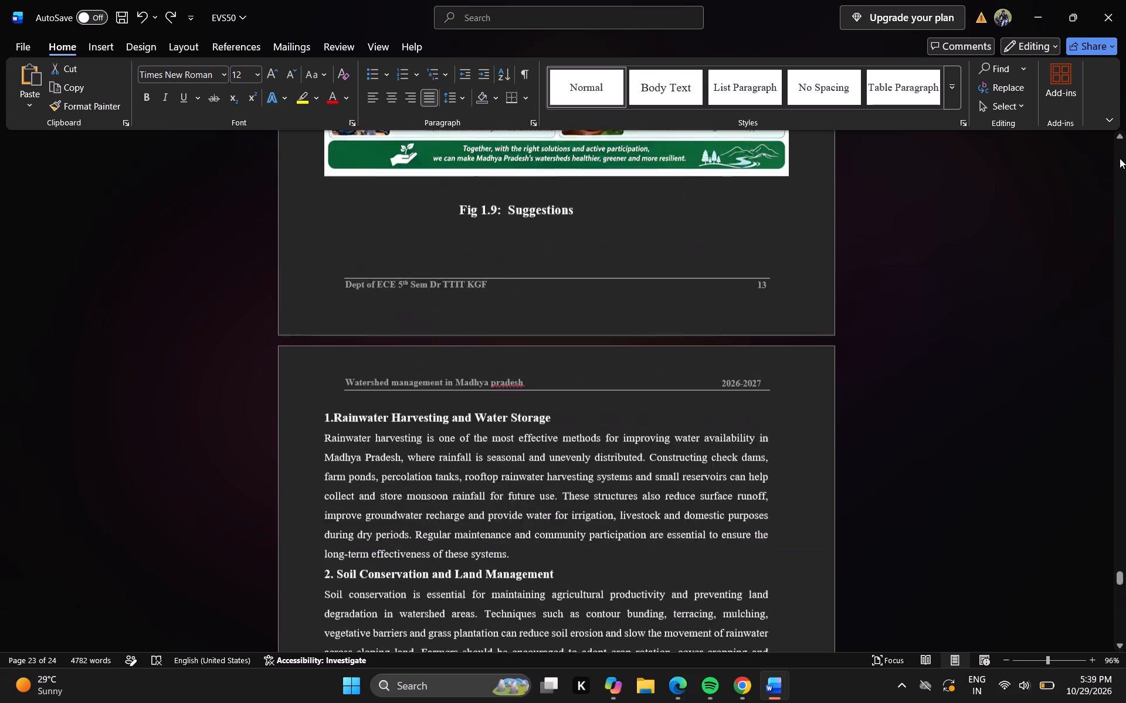
click(1120, 158)
click(1120, 158)
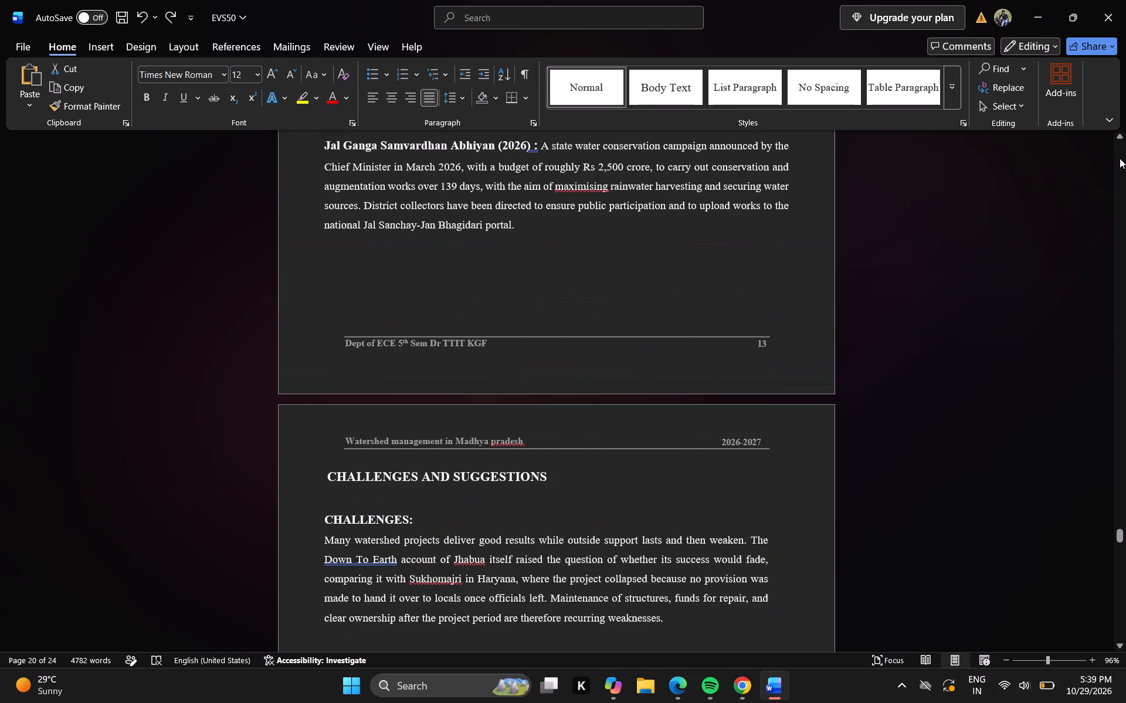
click(1120, 158)
click(1120, 158)
click(1120, 158)
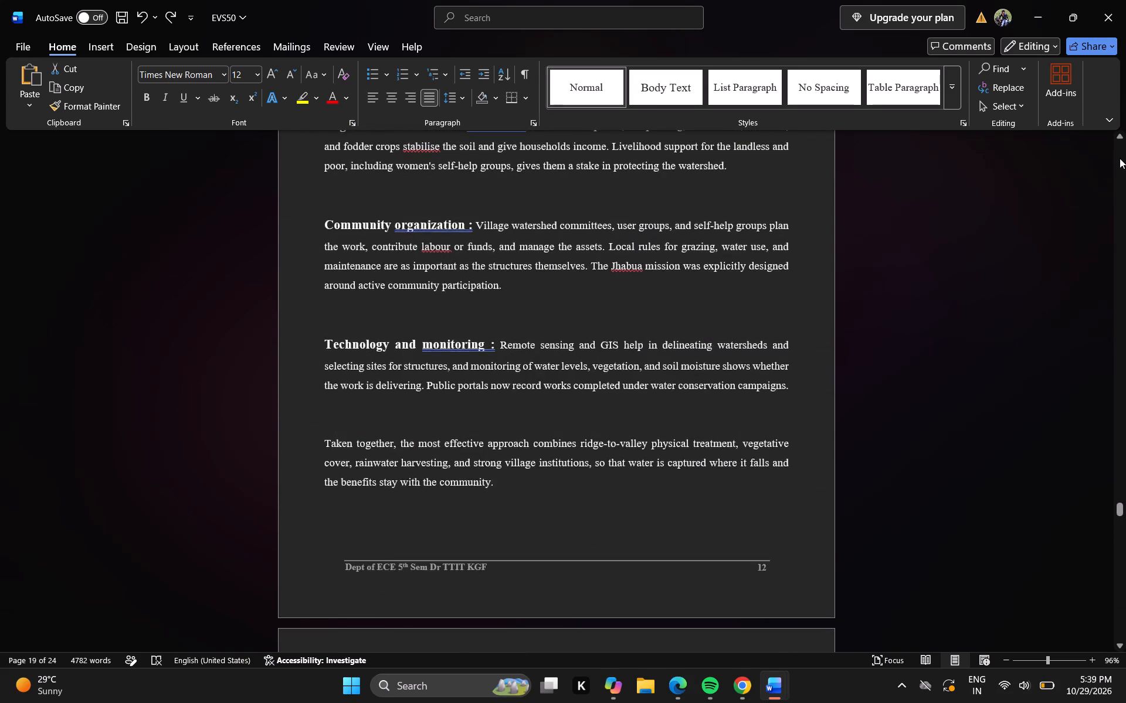
click(1120, 158)
click(1120, 158)
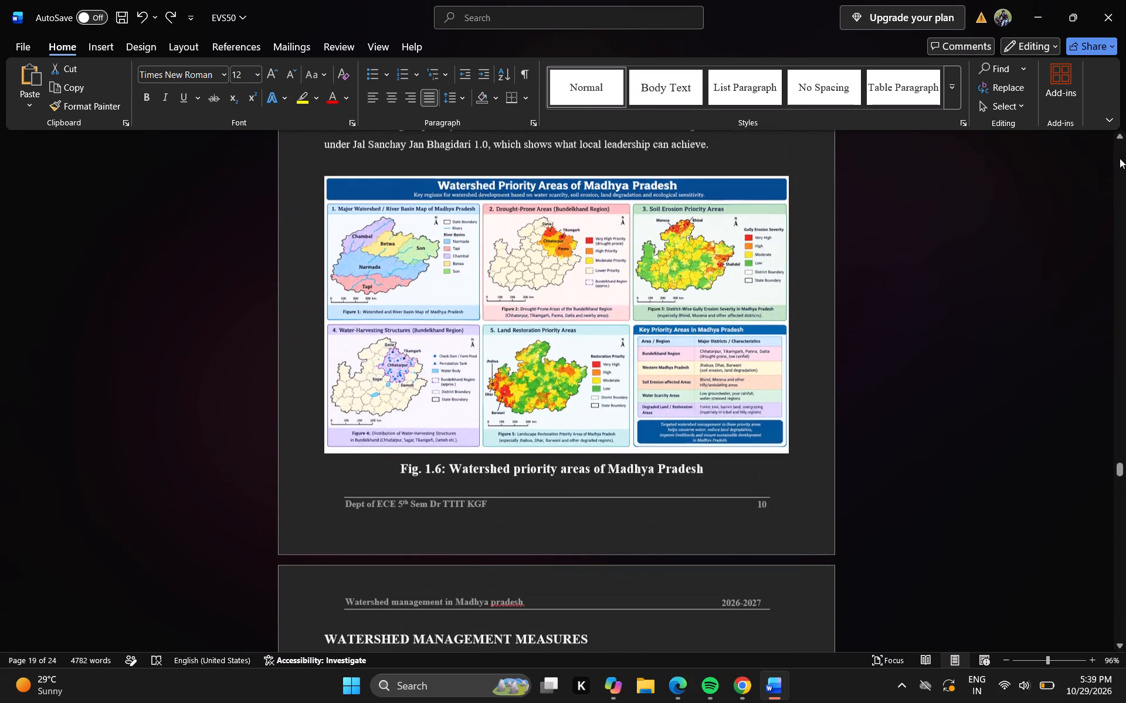
click(1117, 483)
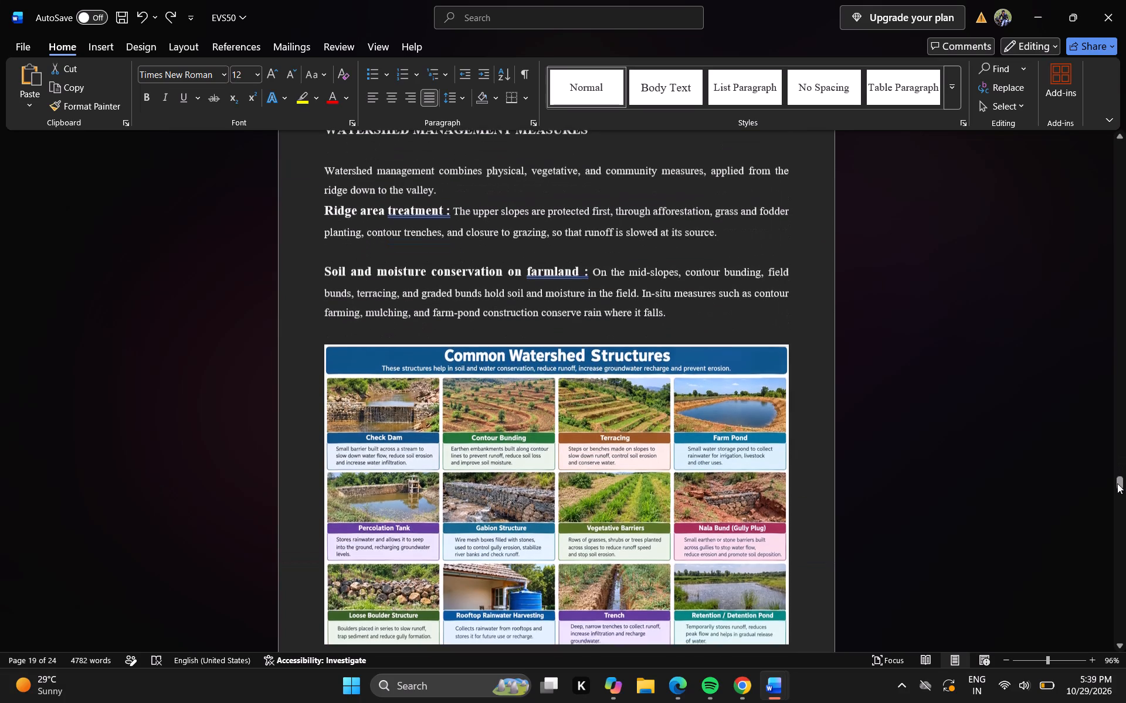
click(1117, 483)
drag(1117, 483, 1118, 511)
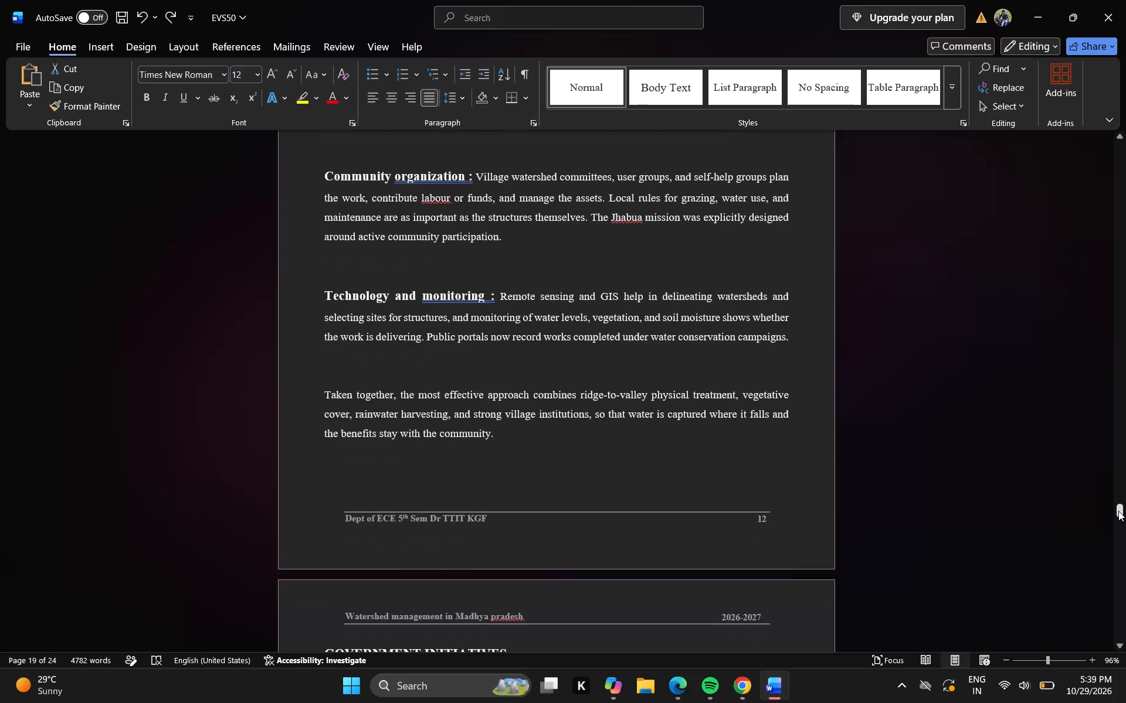
click(1115, 471)
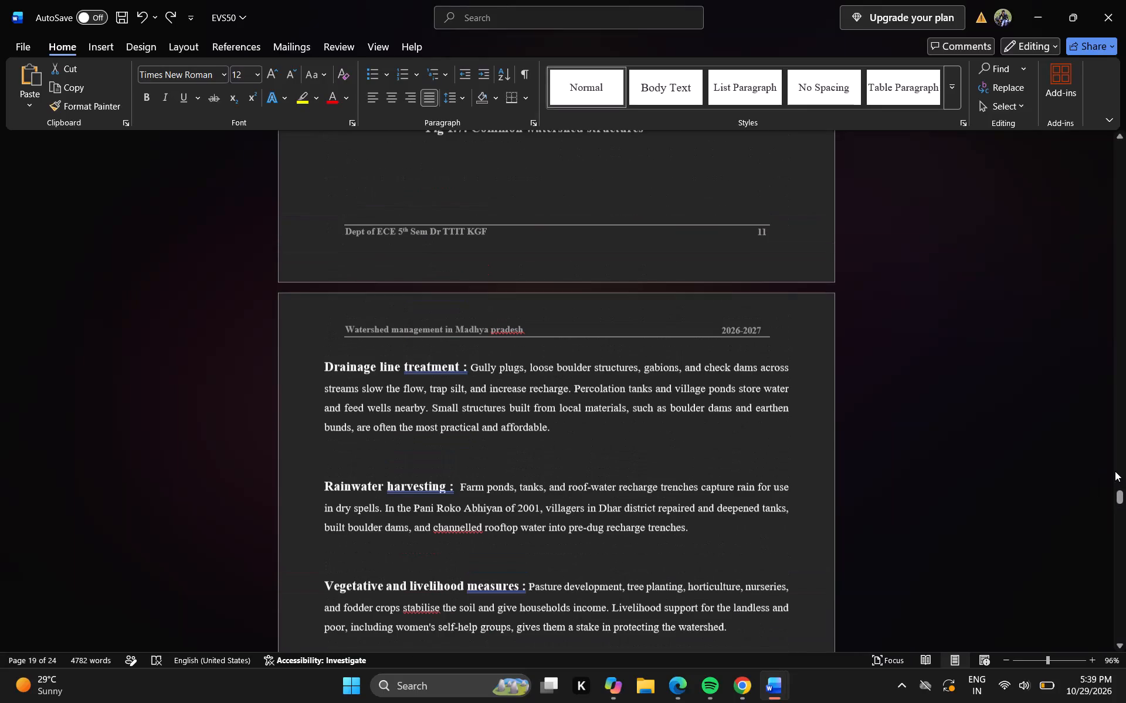
click(1117, 524)
click(1117, 524)
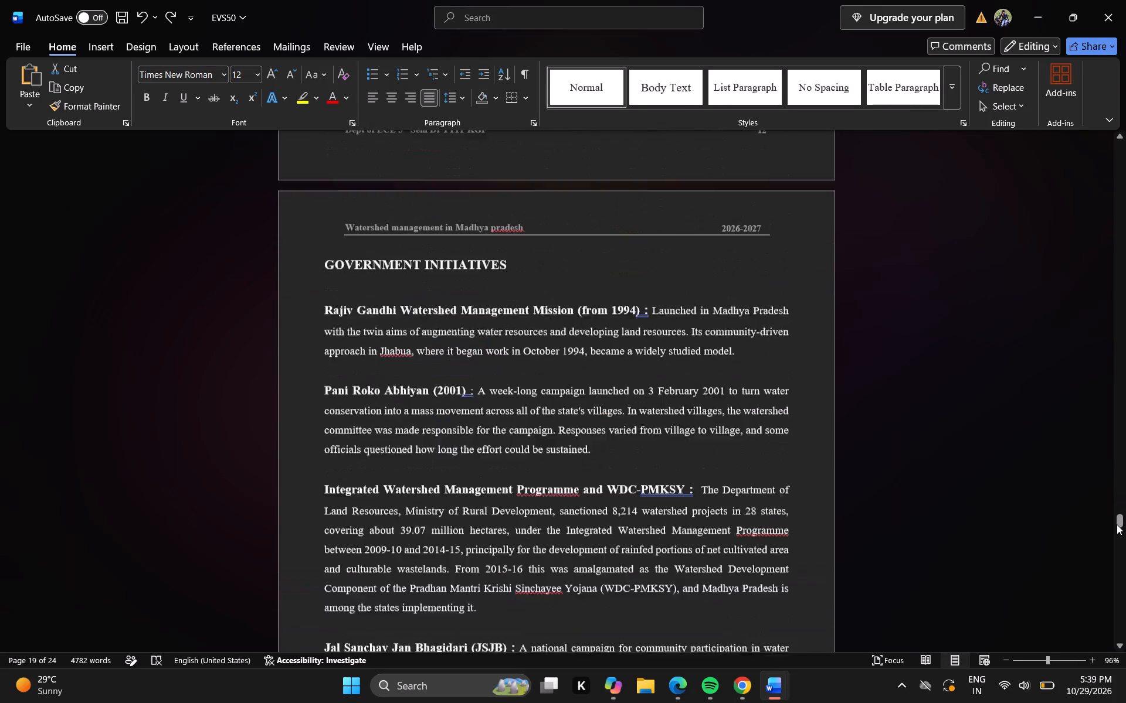
click(1117, 524)
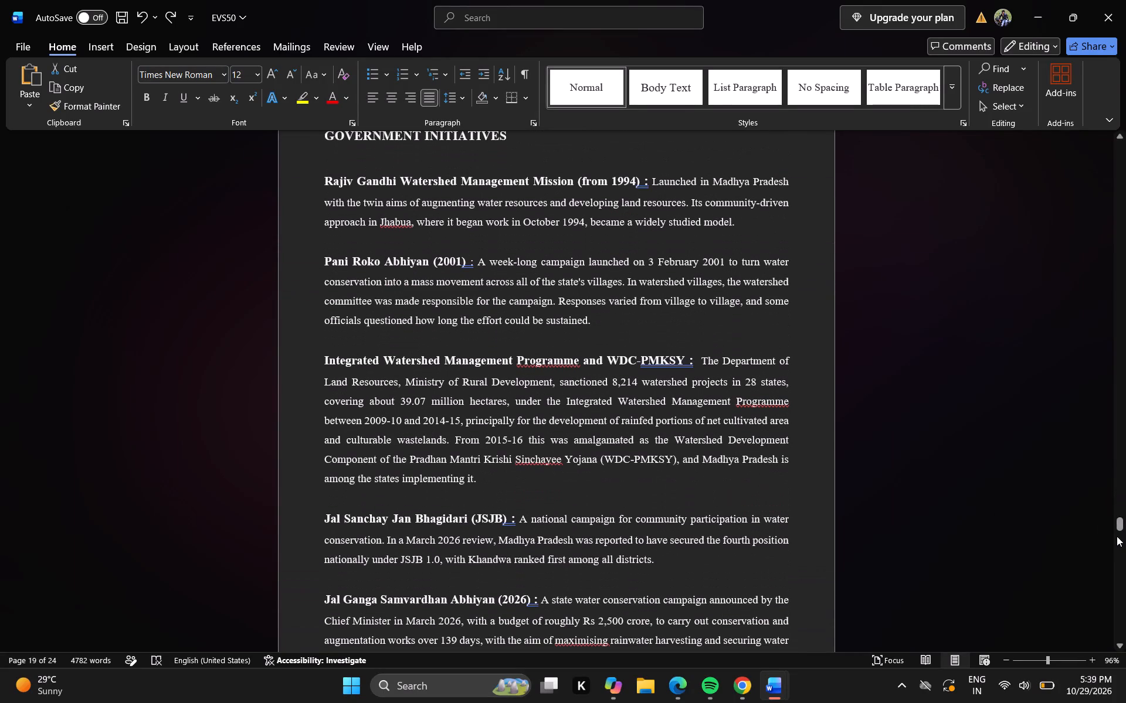
click(1118, 544)
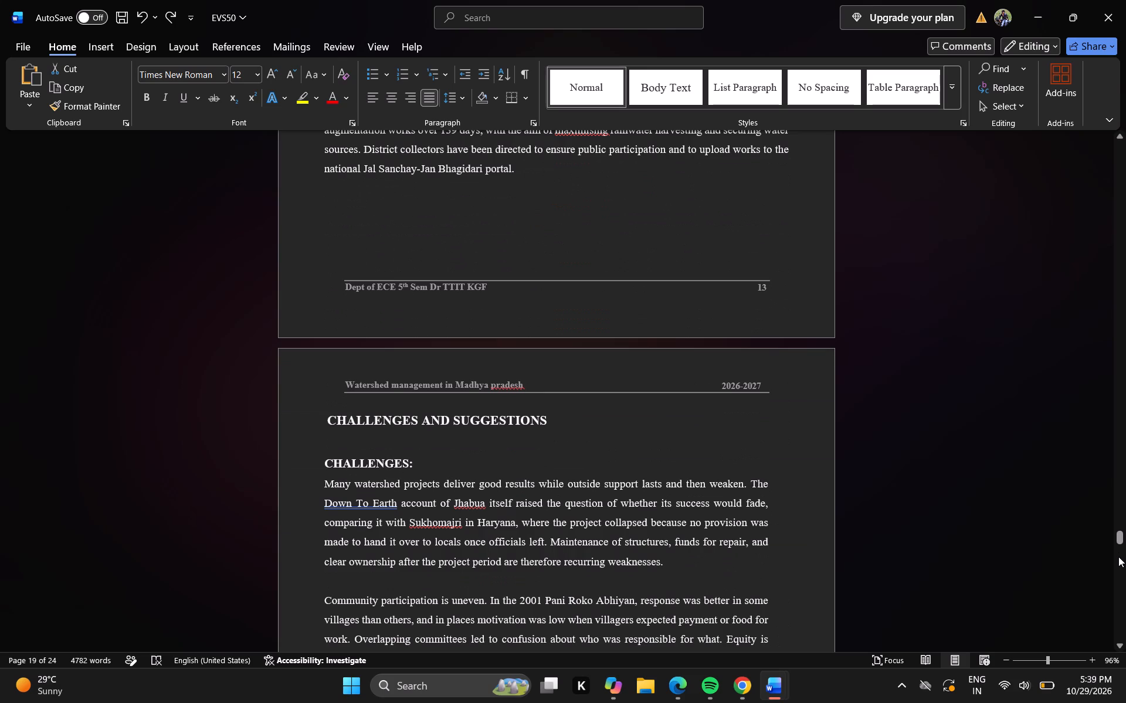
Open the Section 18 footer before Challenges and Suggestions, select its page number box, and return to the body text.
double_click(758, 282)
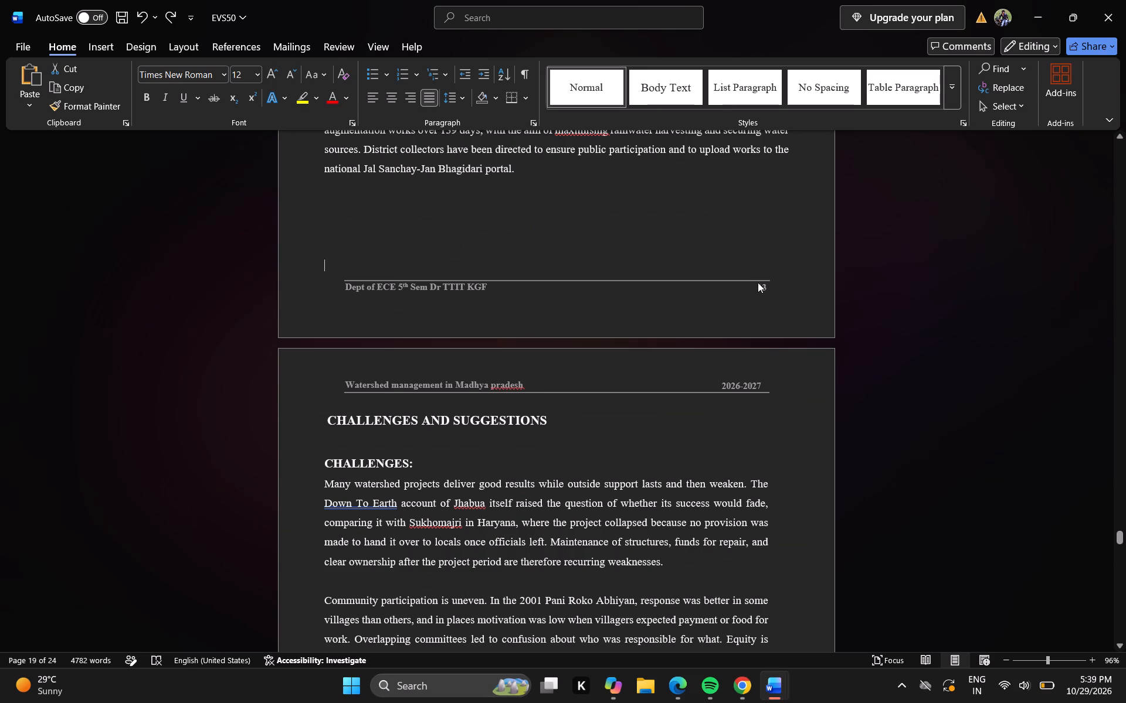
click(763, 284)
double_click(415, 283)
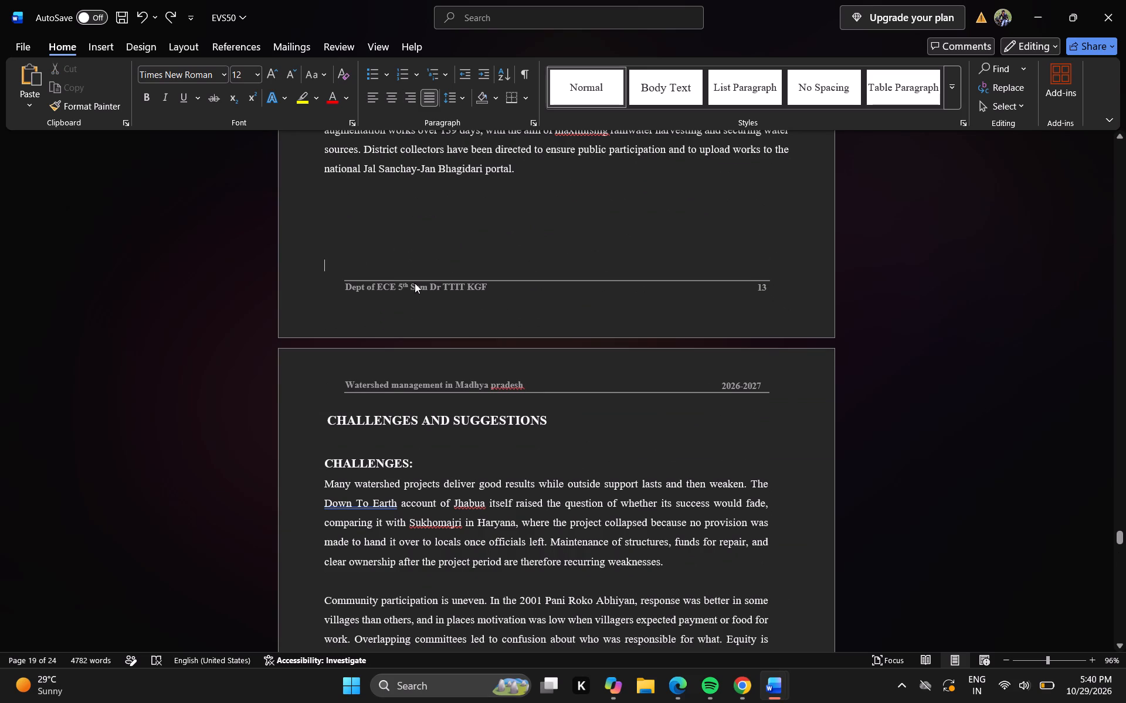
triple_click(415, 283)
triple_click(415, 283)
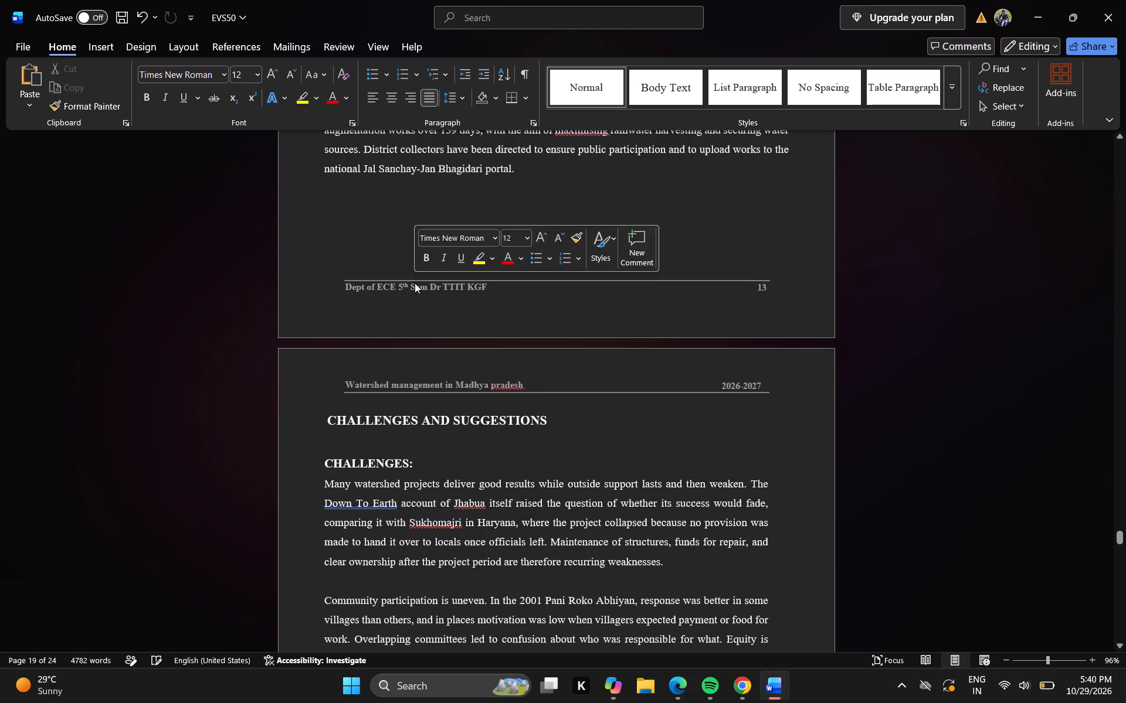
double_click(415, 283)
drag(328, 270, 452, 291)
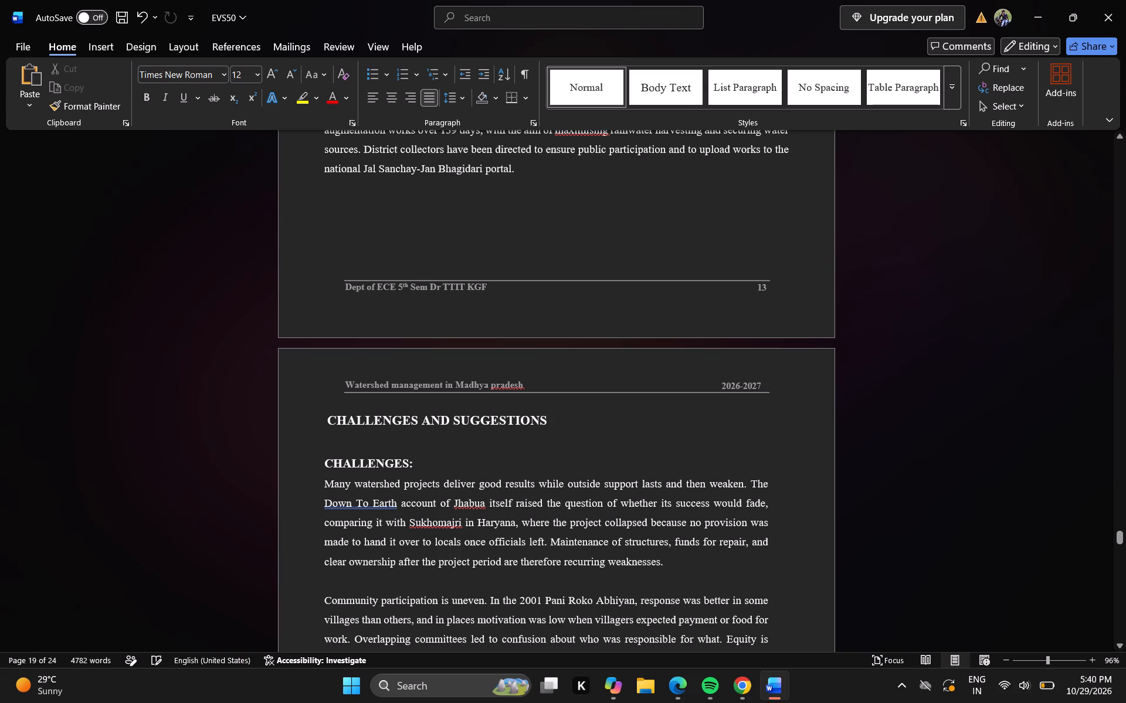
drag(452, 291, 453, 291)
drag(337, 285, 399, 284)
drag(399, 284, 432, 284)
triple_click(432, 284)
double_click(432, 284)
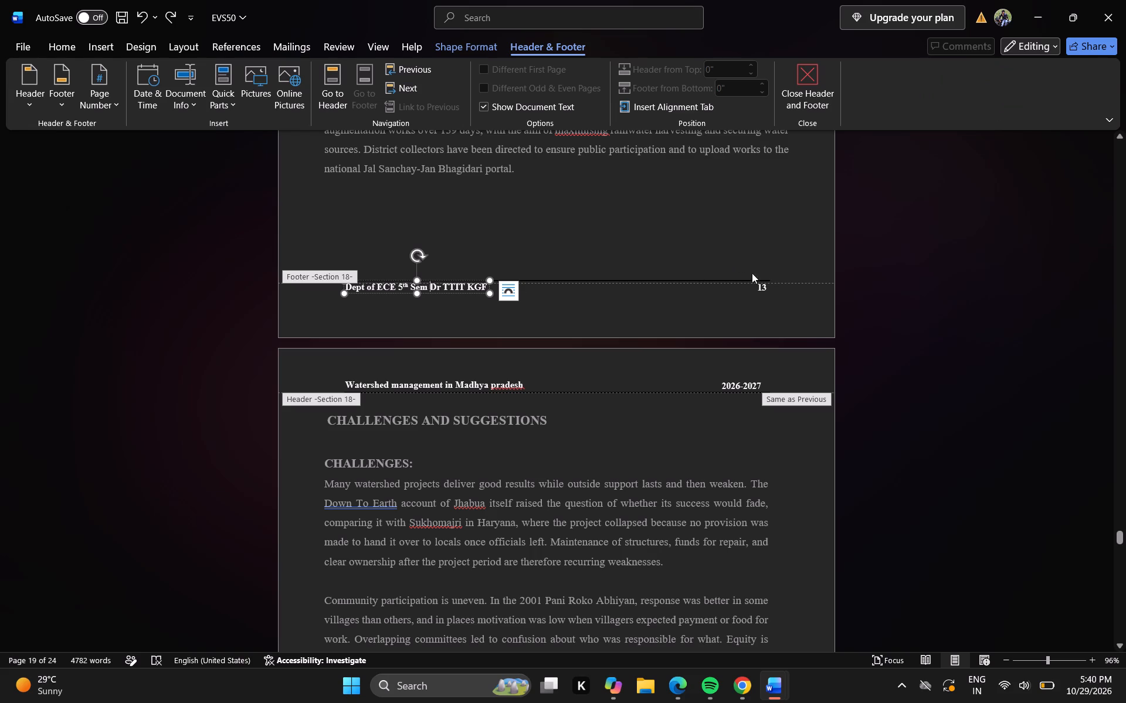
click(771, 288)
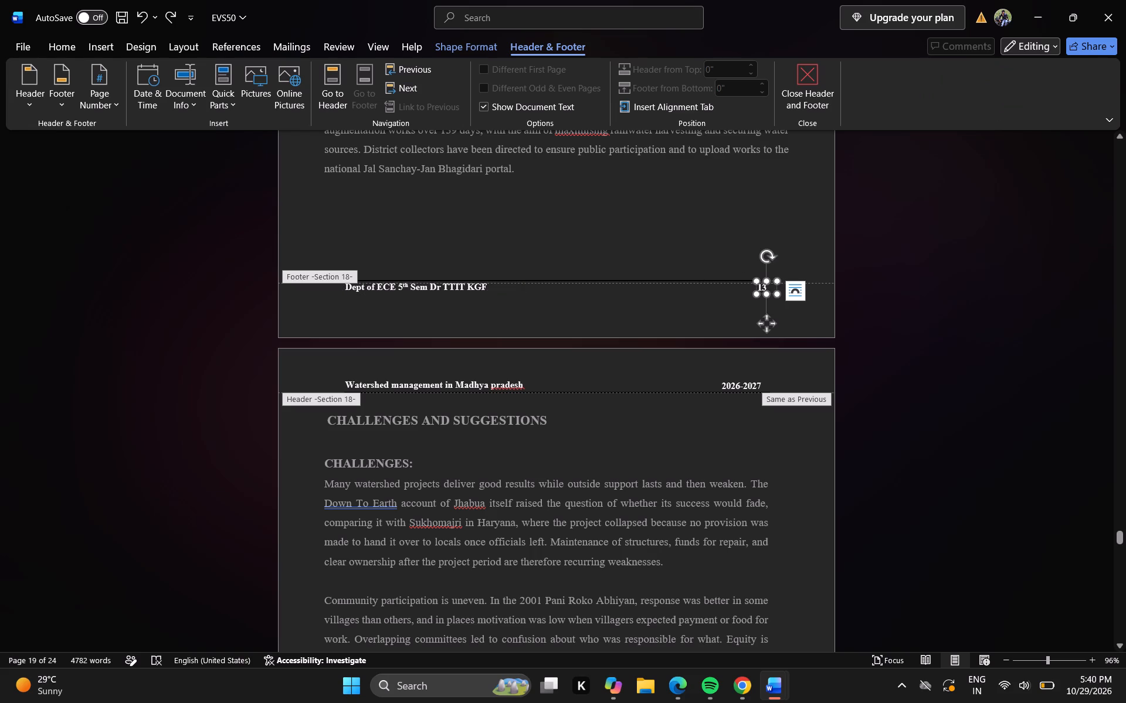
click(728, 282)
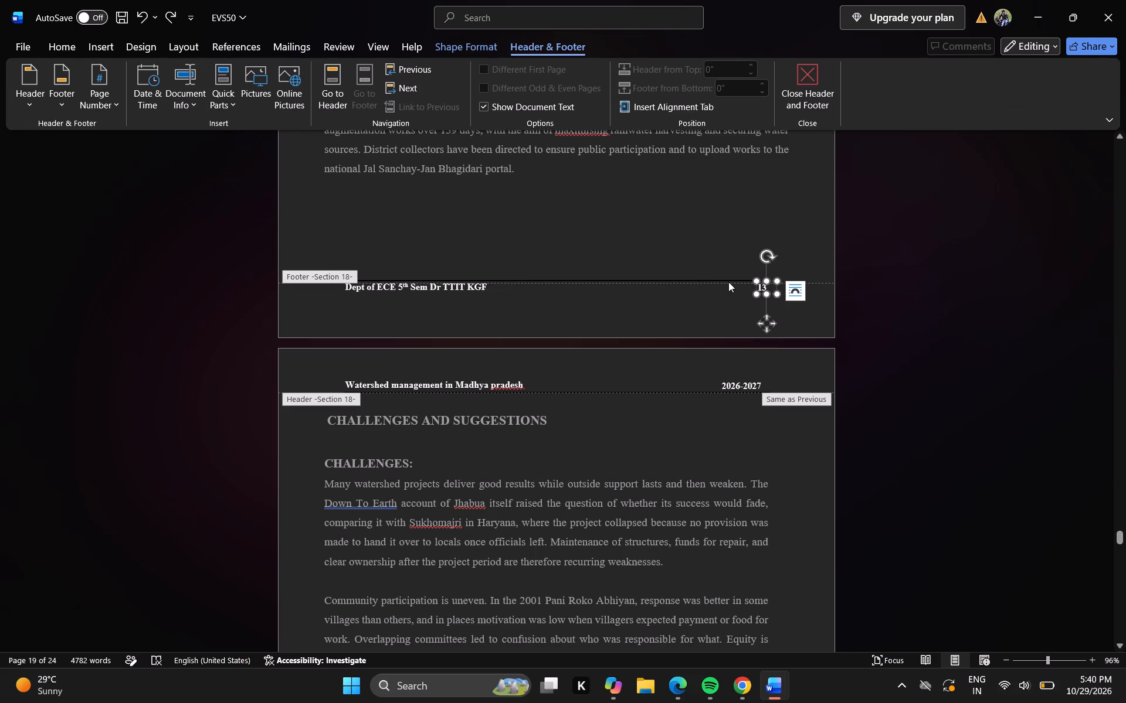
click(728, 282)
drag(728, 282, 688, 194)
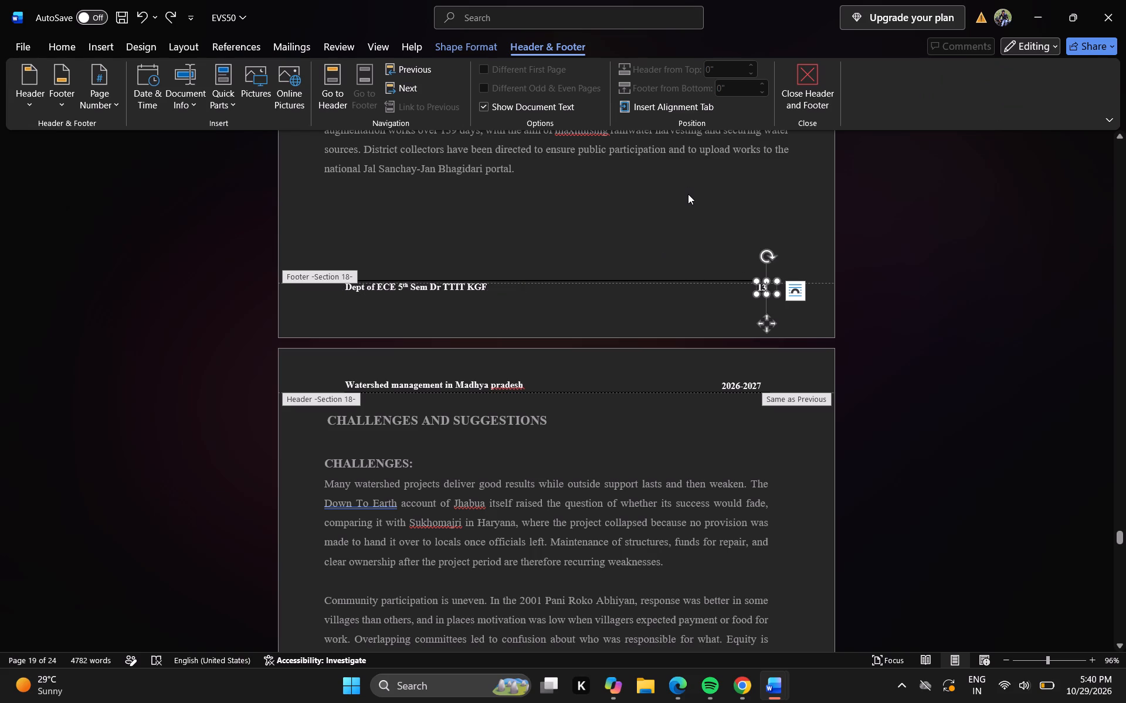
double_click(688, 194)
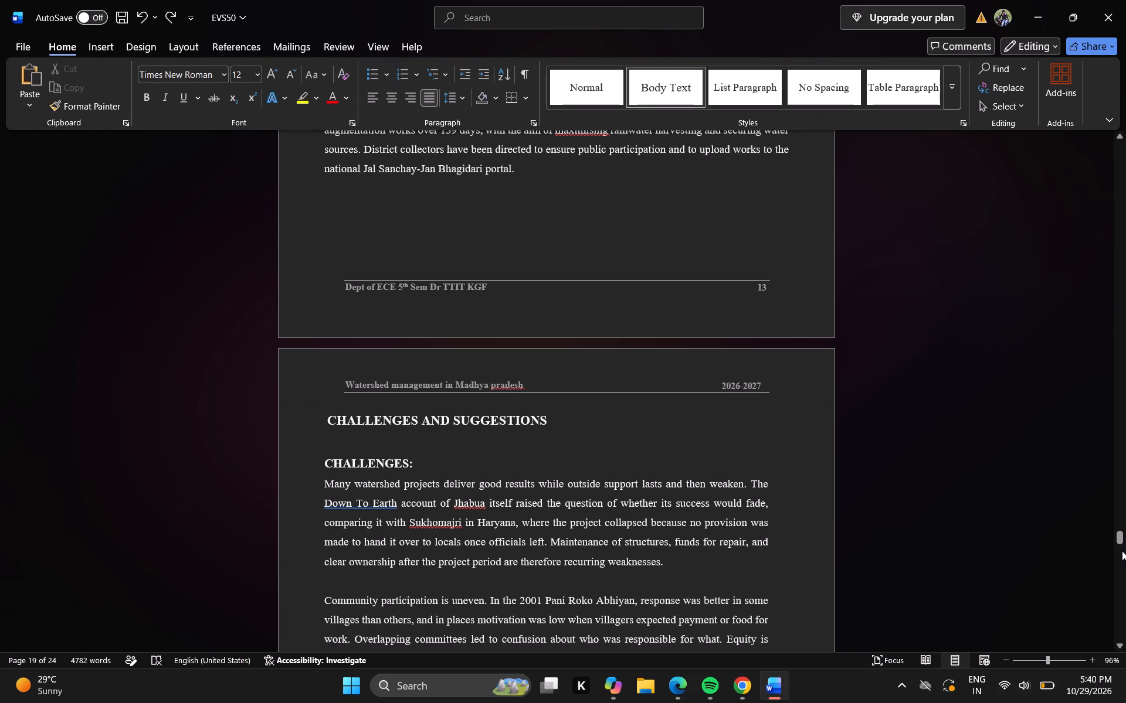
Change the page number in the Section 18 footer below Fig 1.8 to 14, declining to link to the previous section, and return to the body text.
click(1122, 551)
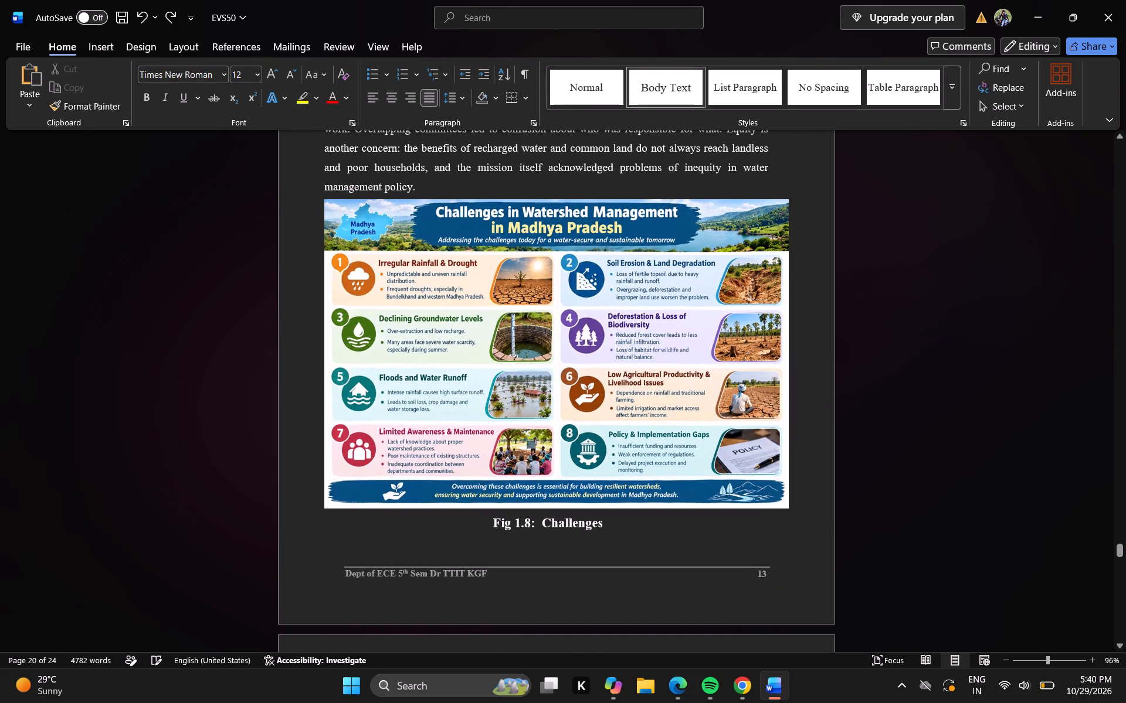
double_click(761, 576)
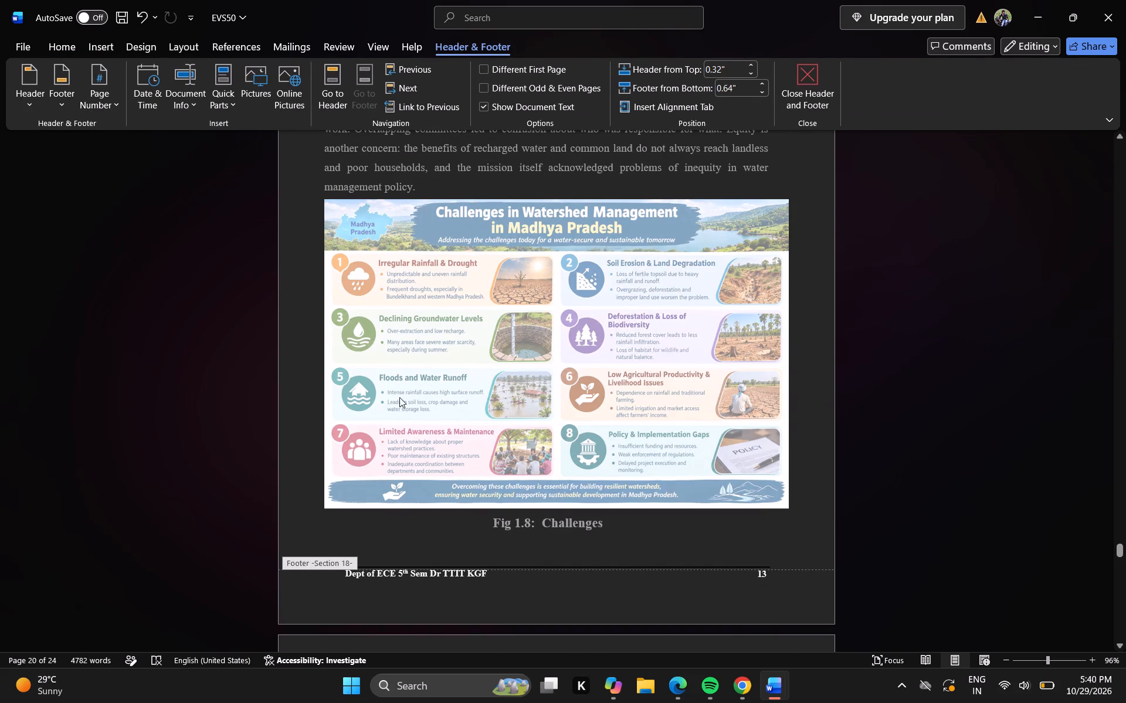
click(443, 111)
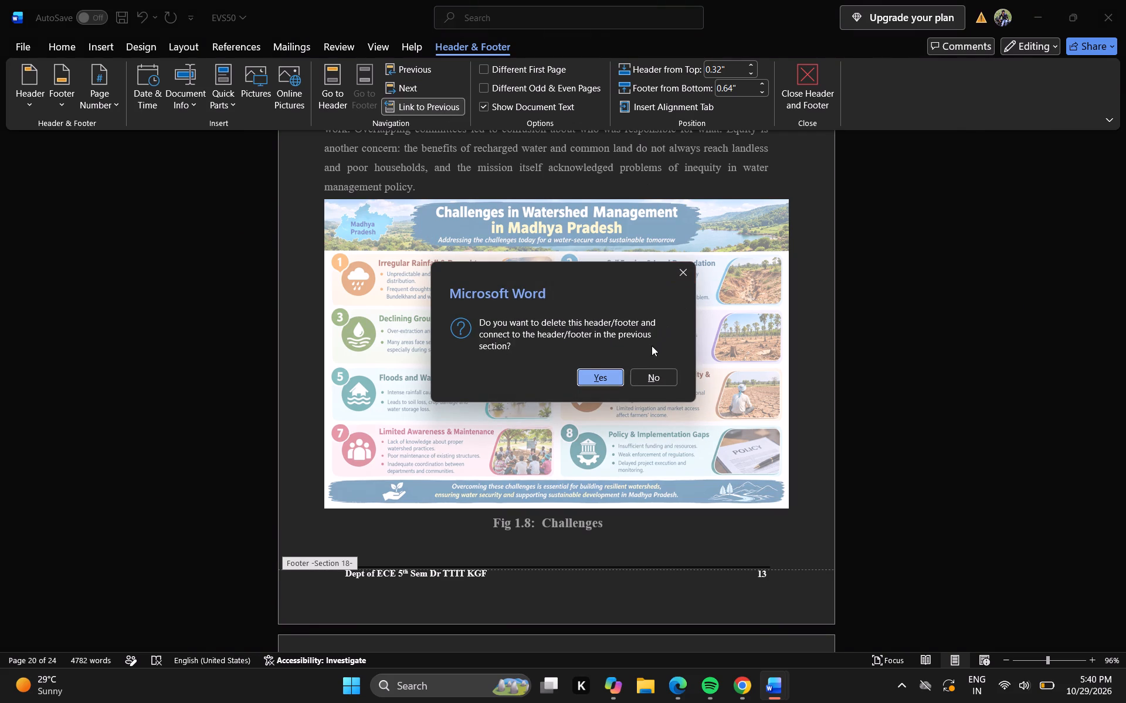
click(649, 378)
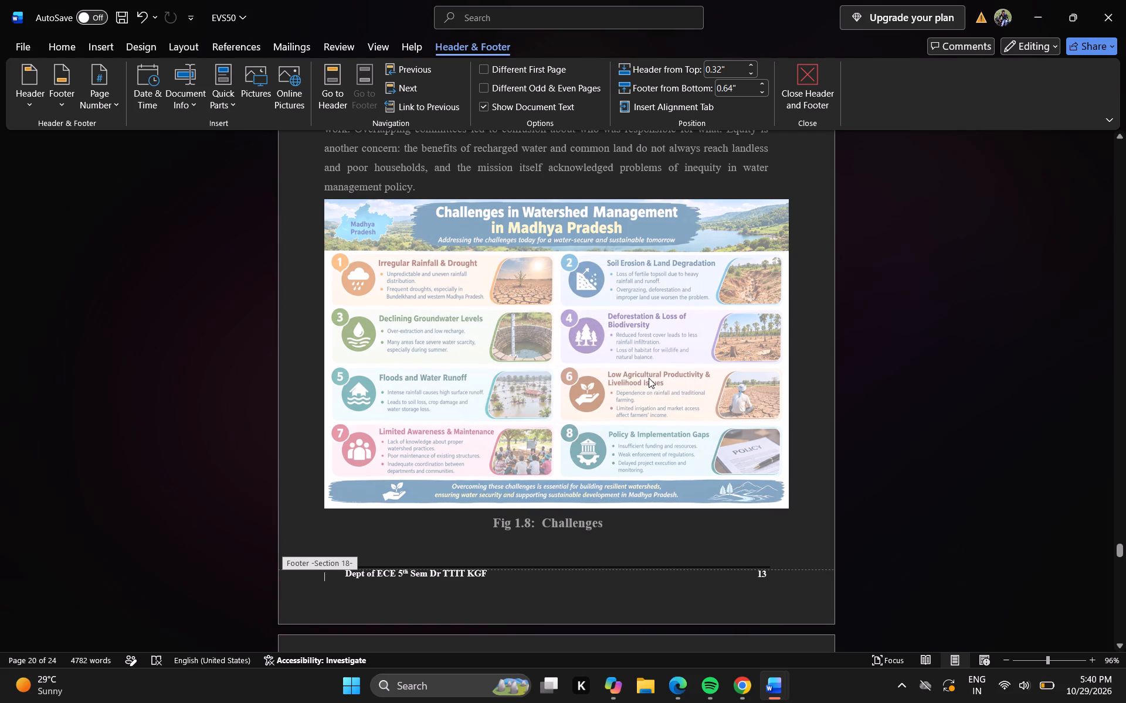
double_click(768, 573)
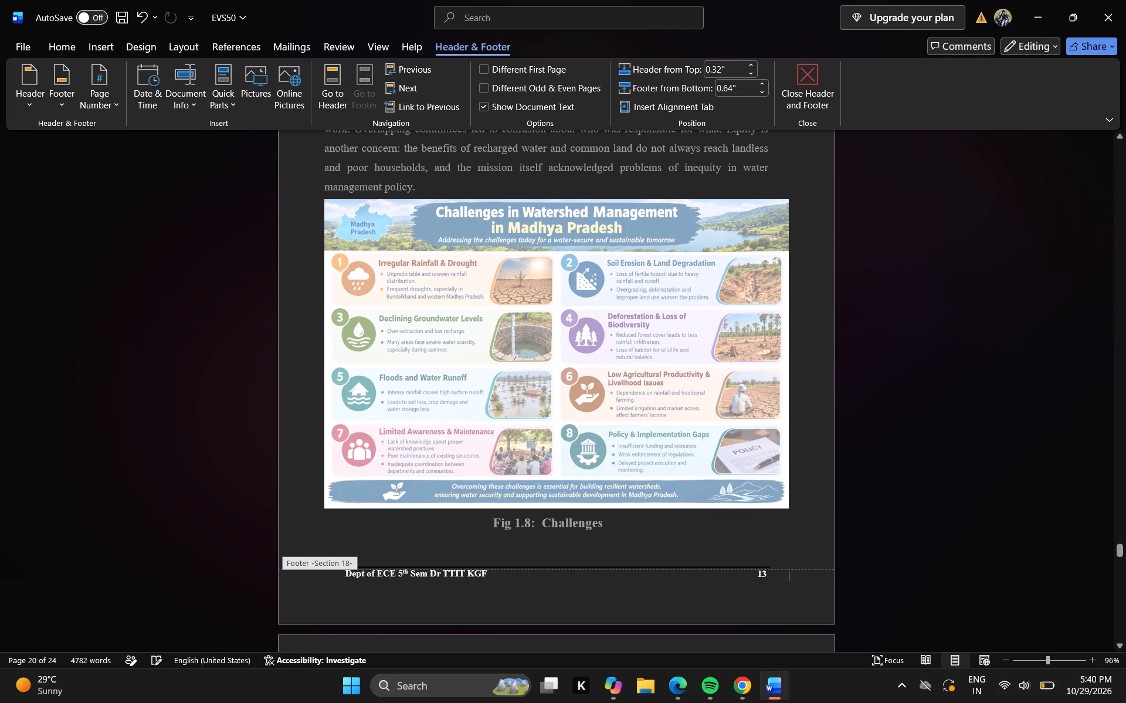
click(768, 573)
key(BackSpace)
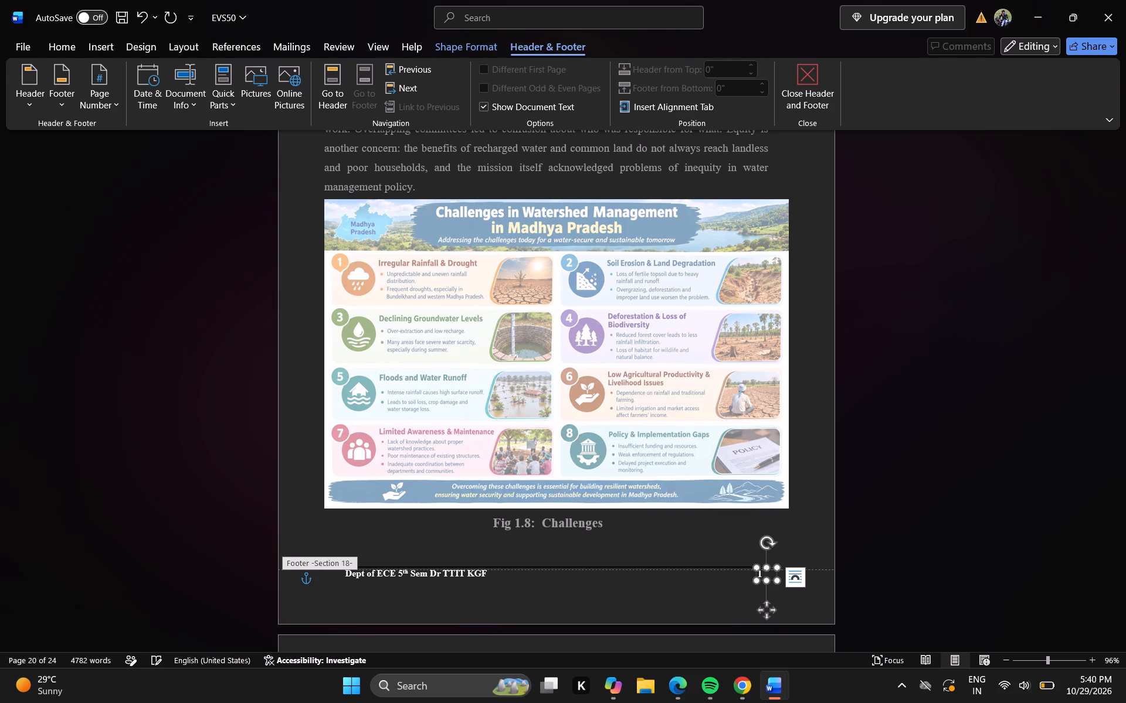
key(4)
double_click(812, 452)
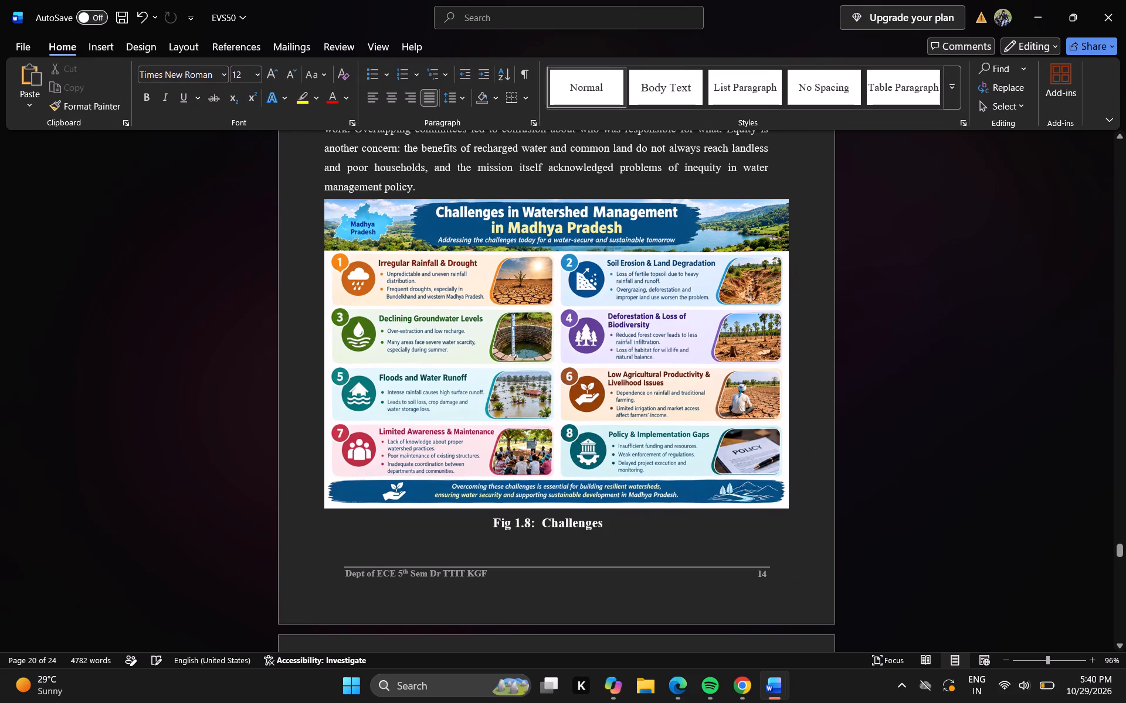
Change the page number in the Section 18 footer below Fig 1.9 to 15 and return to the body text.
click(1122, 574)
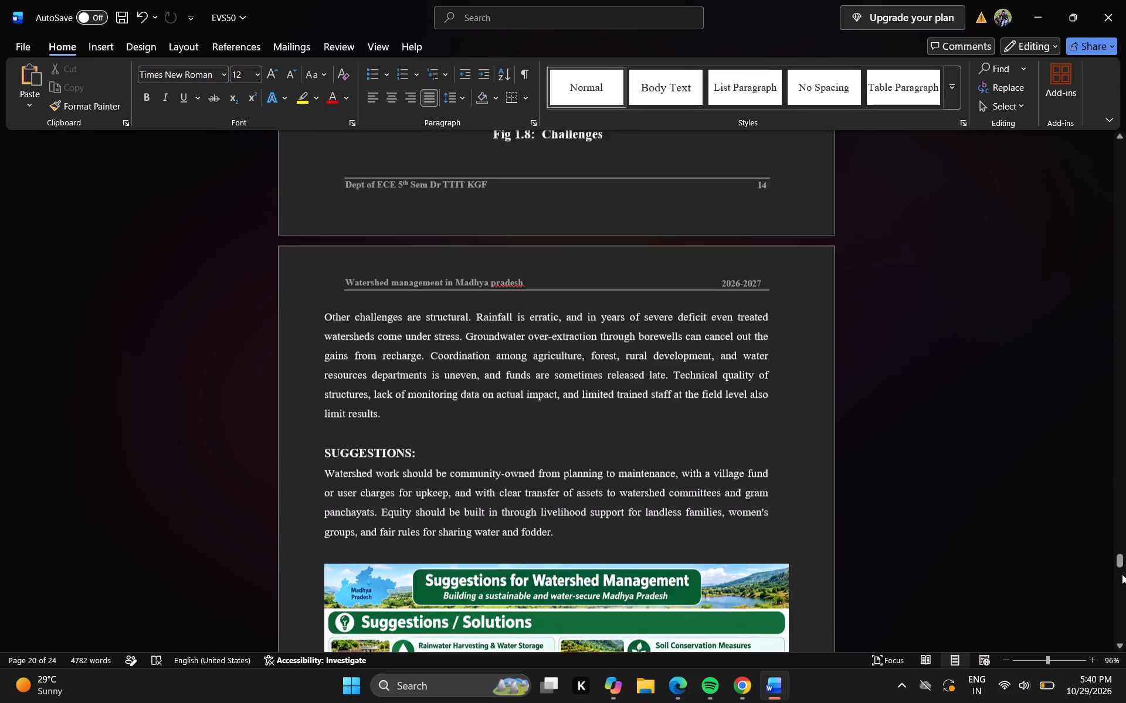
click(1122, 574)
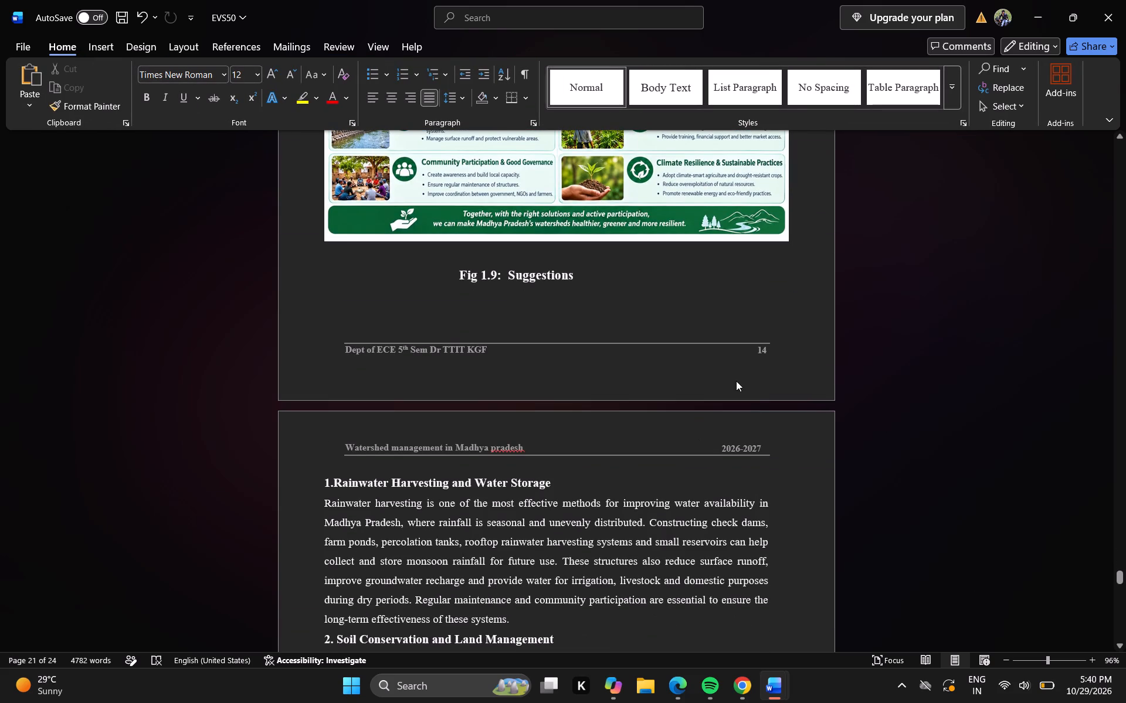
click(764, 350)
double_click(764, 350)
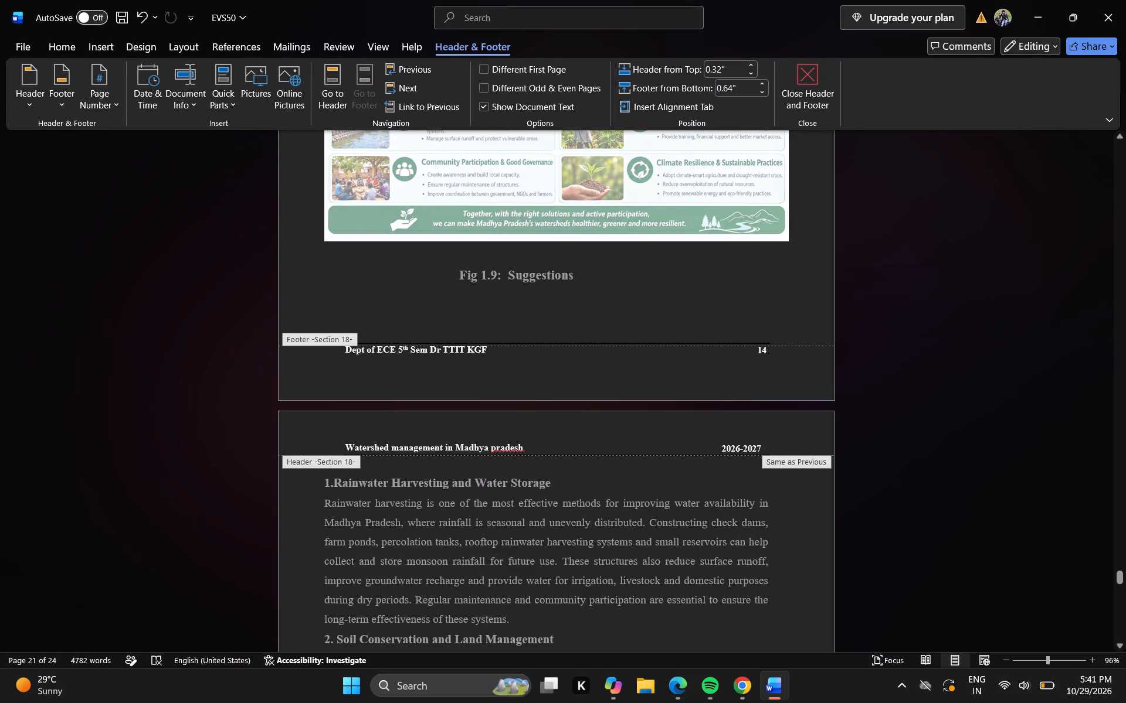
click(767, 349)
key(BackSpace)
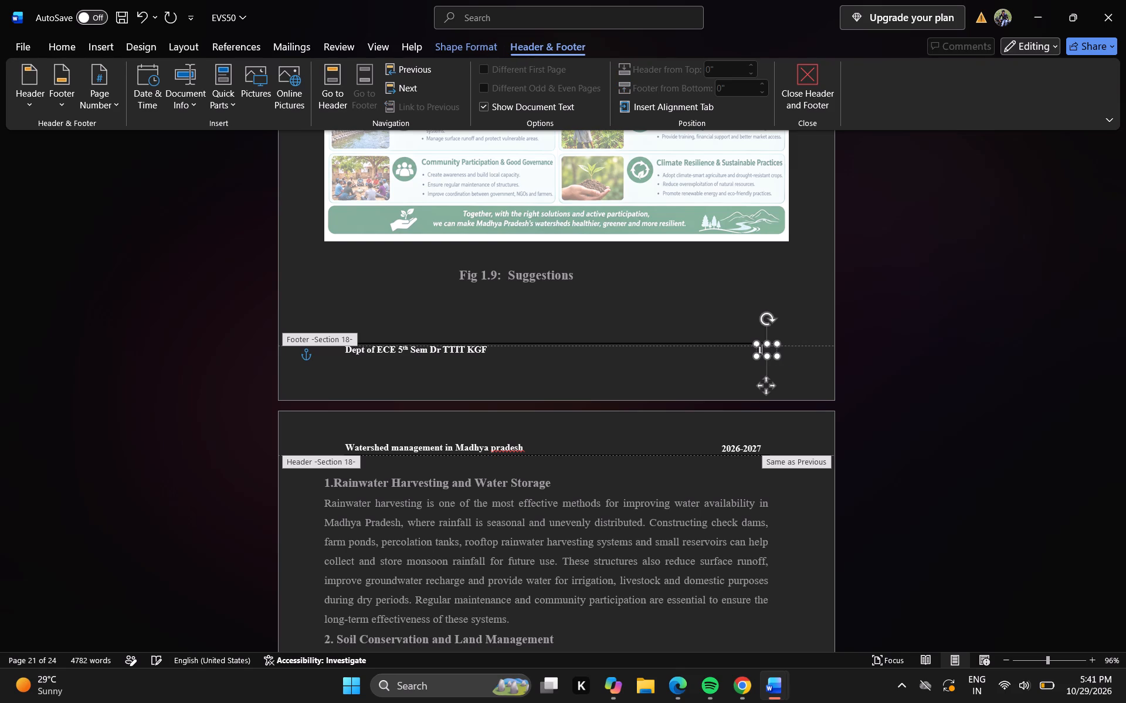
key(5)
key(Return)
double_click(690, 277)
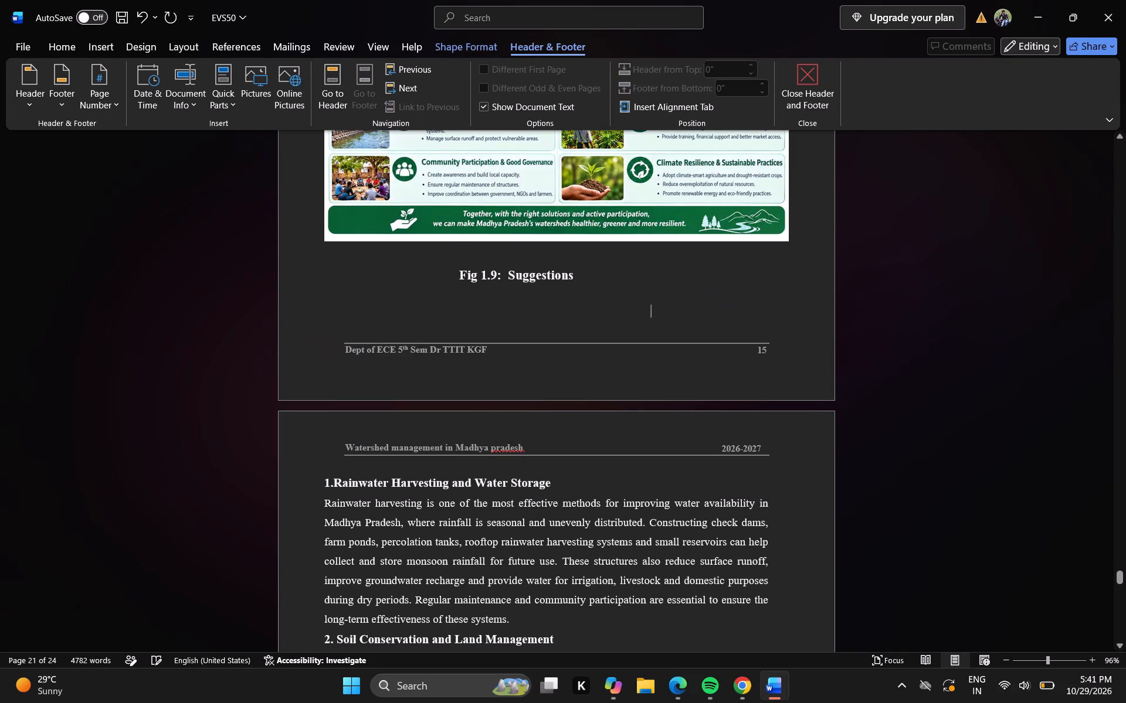
Open the Section 18 footer below Afforestation and Biodiversity Conservation, and decline linking it to the previous section.
click(1120, 611)
click(1120, 611)
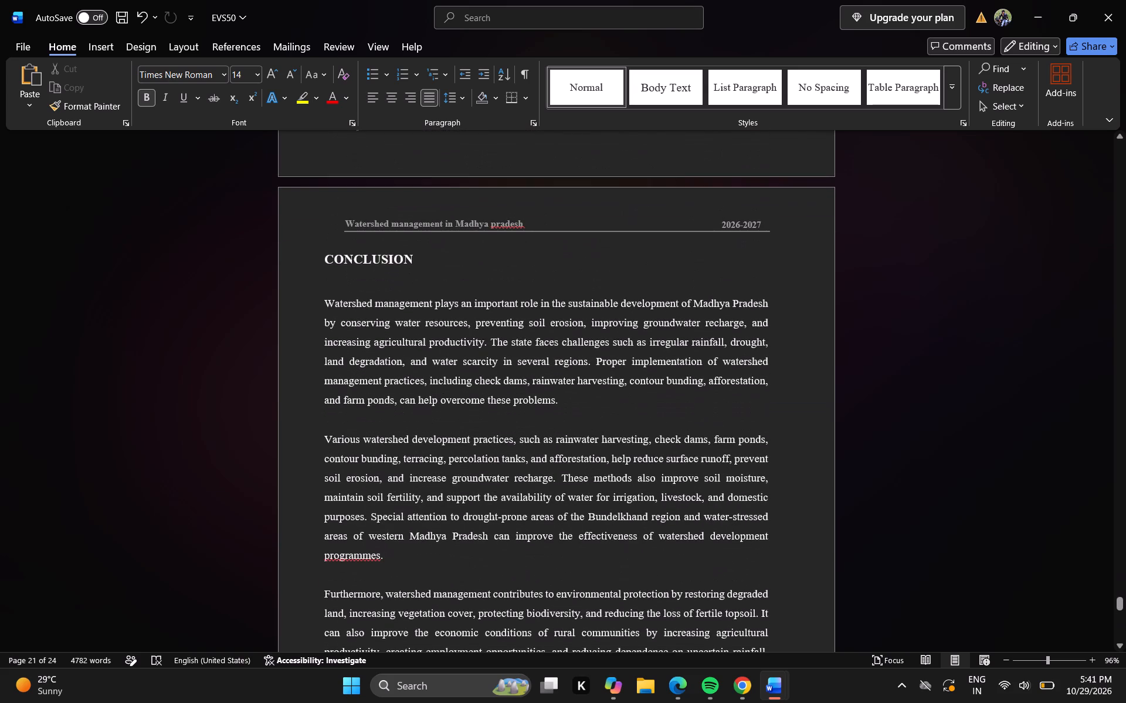
click(1118, 148)
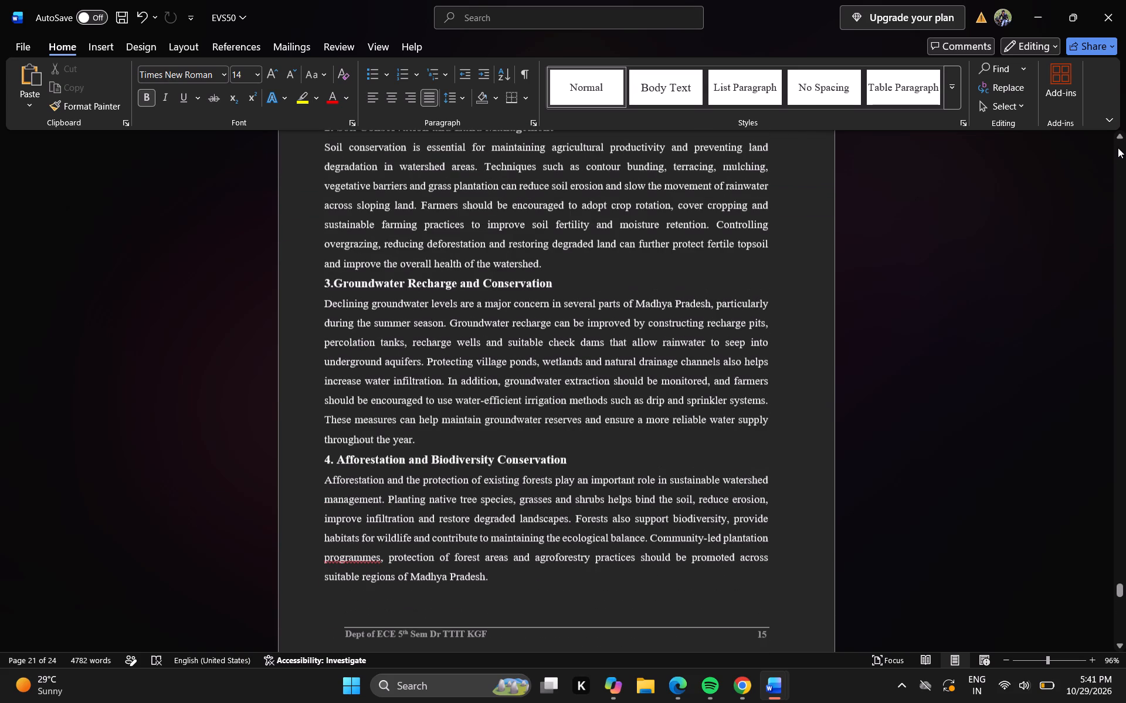
double_click(762, 633)
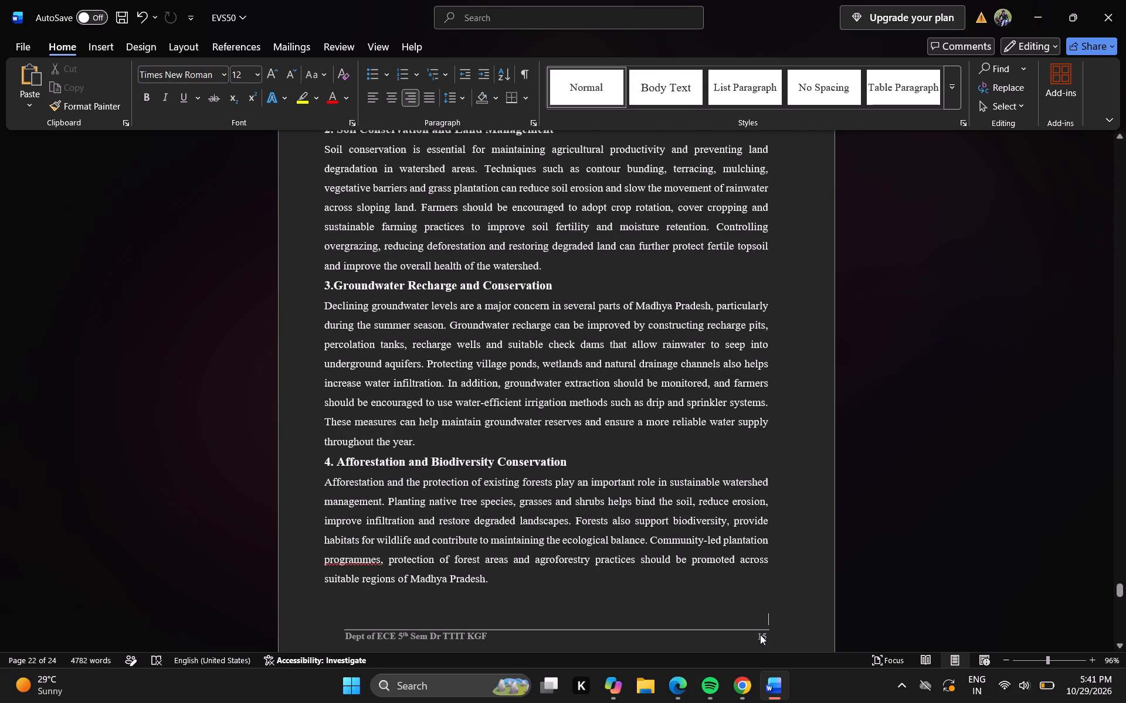
double_click(761, 634)
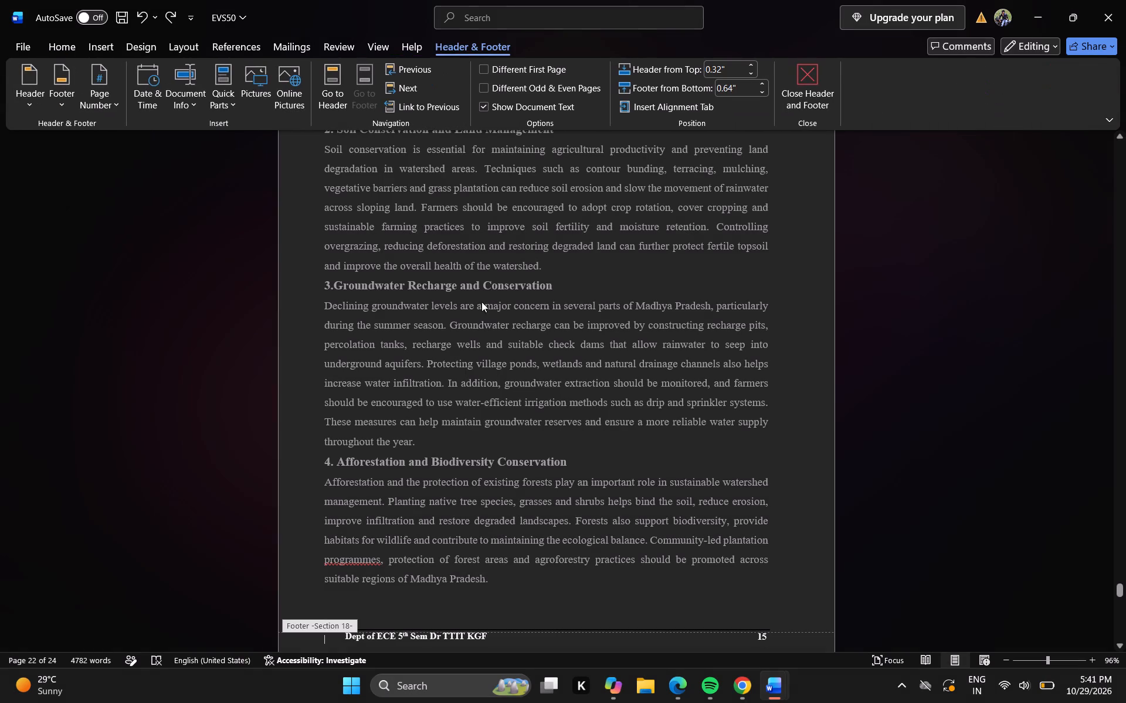
click(416, 107)
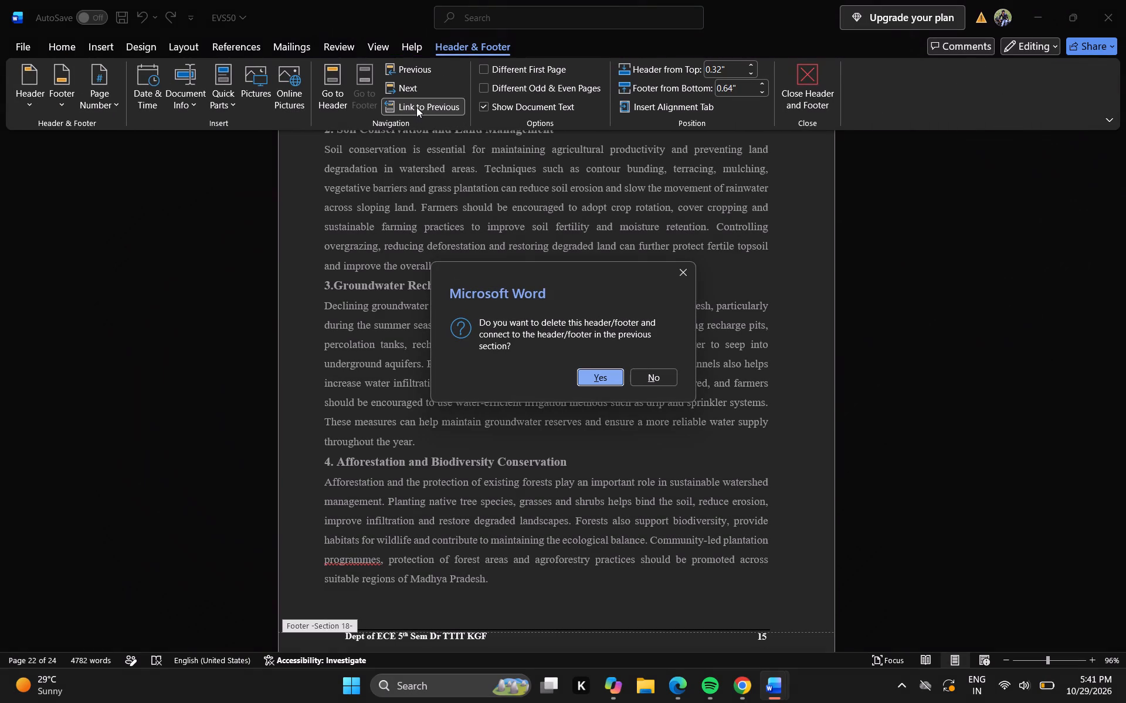
click(654, 373)
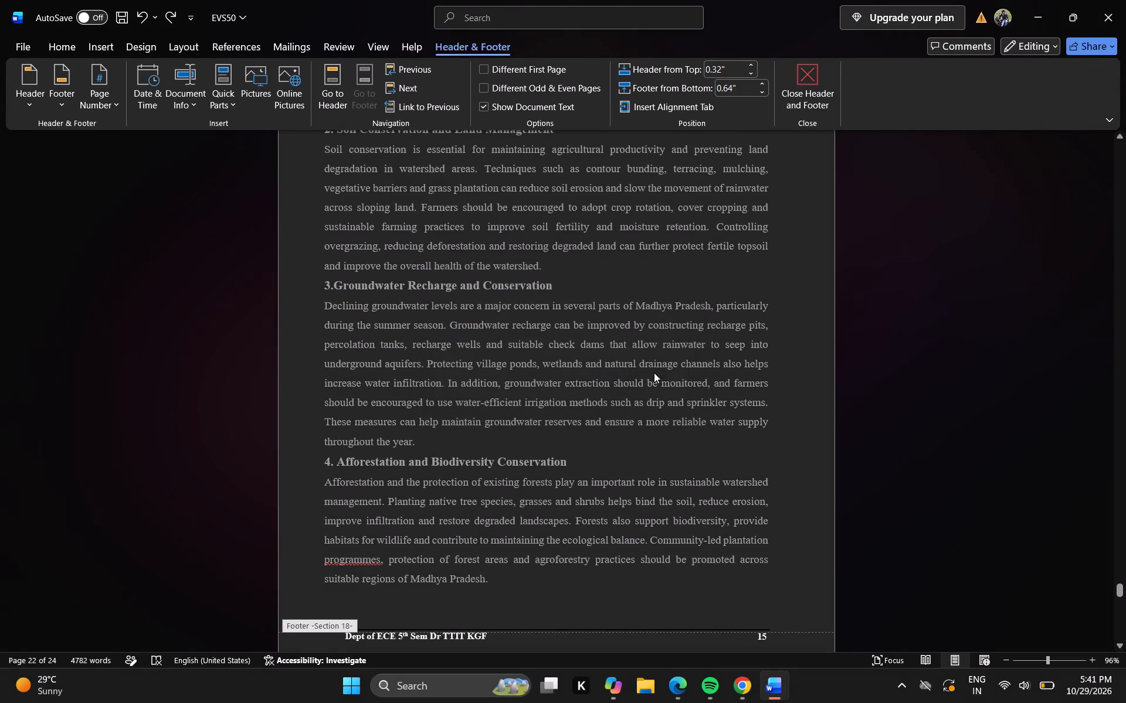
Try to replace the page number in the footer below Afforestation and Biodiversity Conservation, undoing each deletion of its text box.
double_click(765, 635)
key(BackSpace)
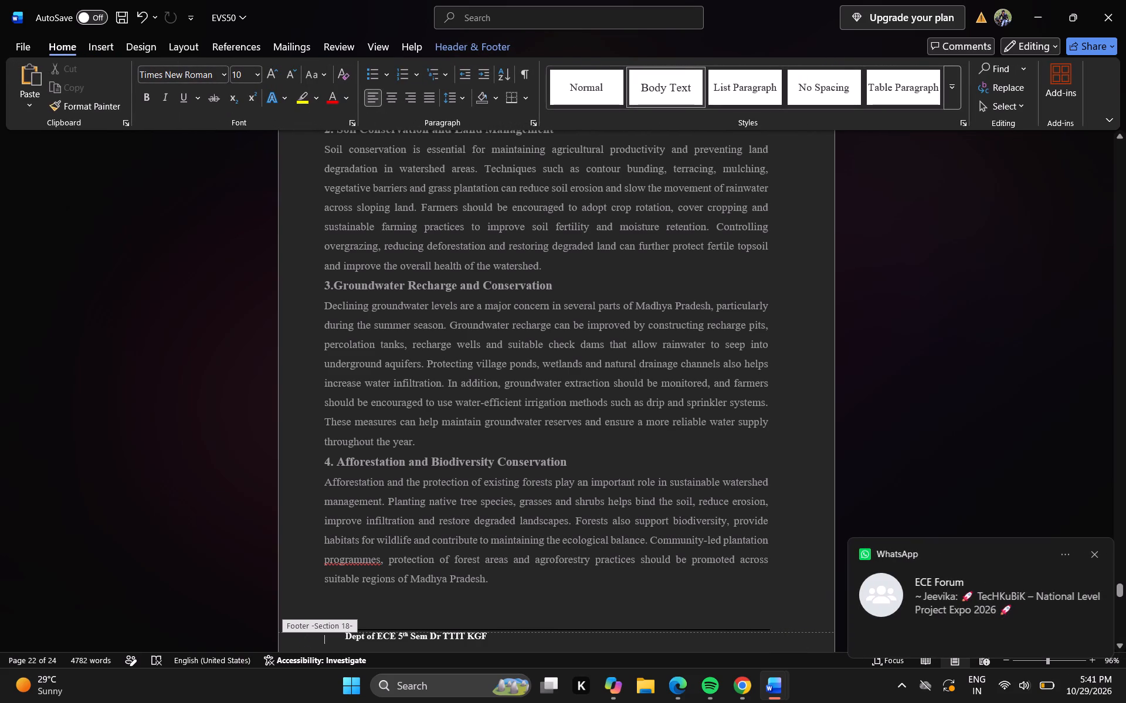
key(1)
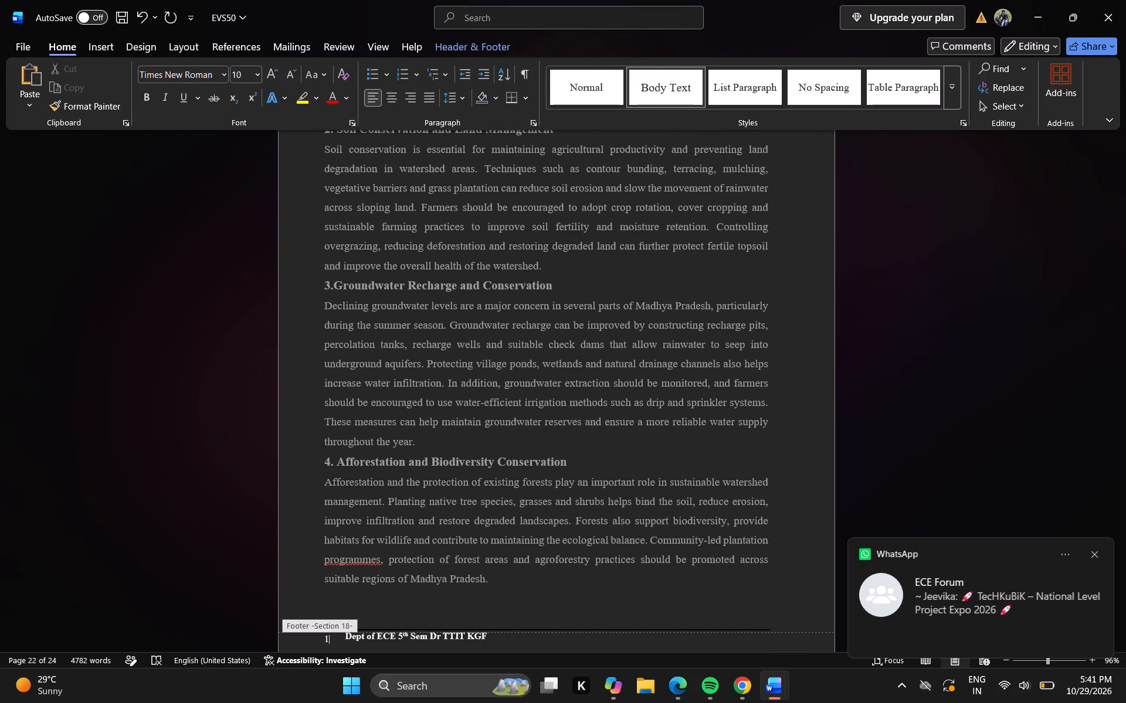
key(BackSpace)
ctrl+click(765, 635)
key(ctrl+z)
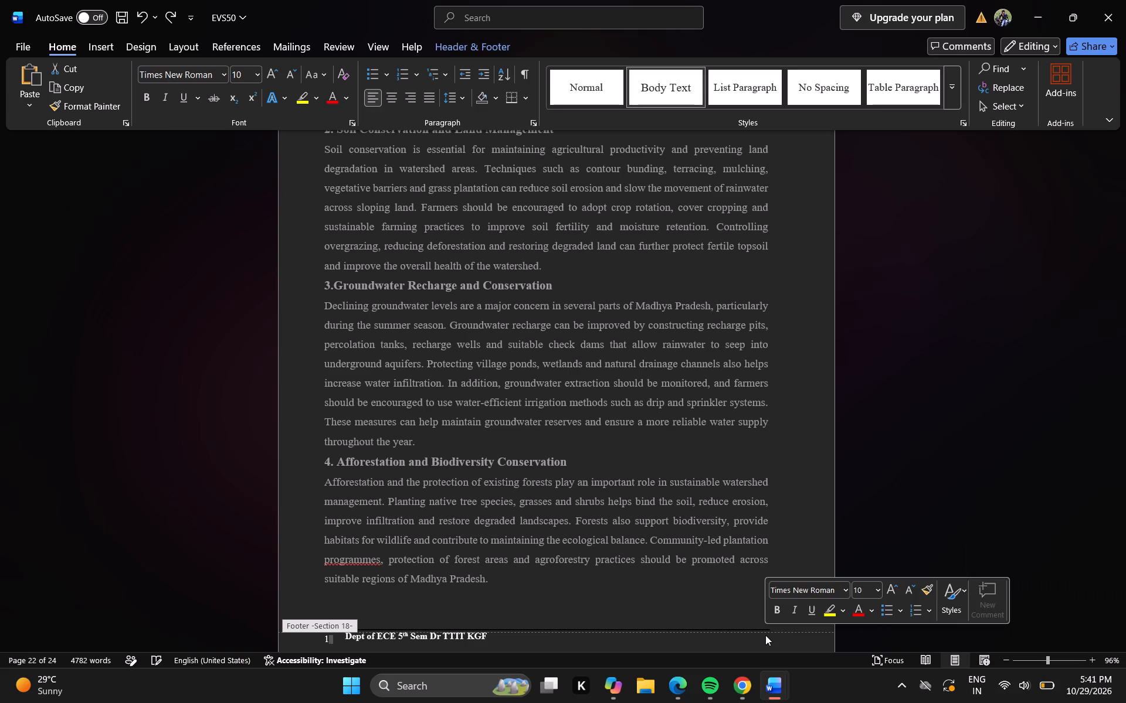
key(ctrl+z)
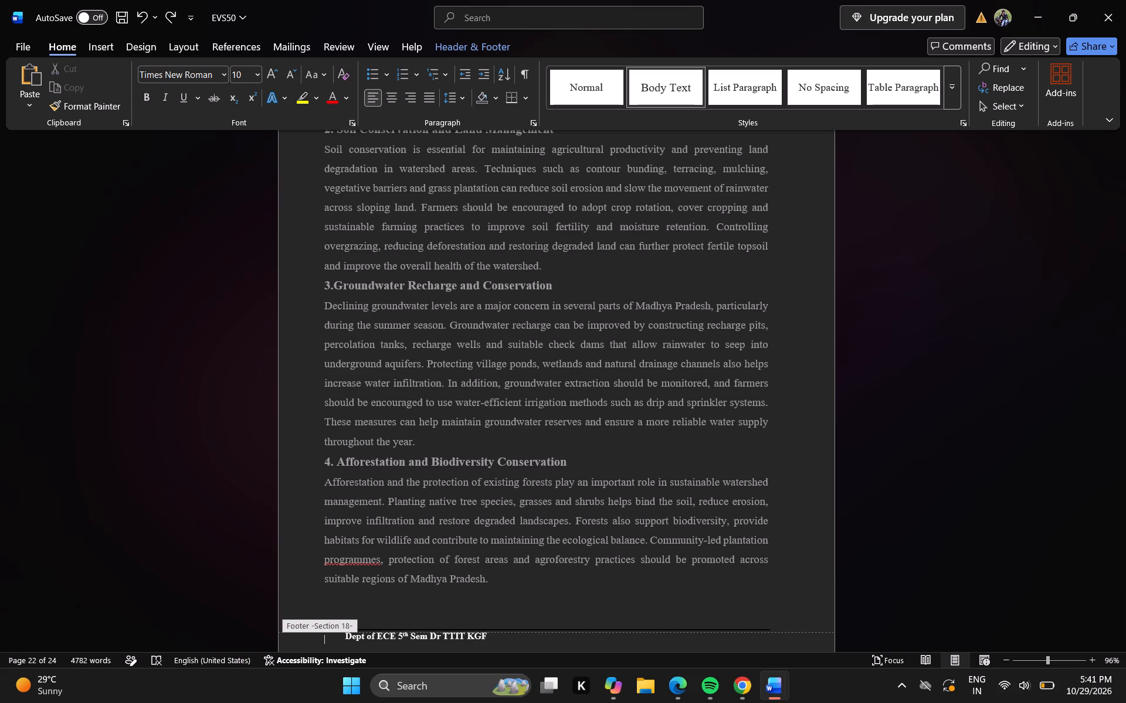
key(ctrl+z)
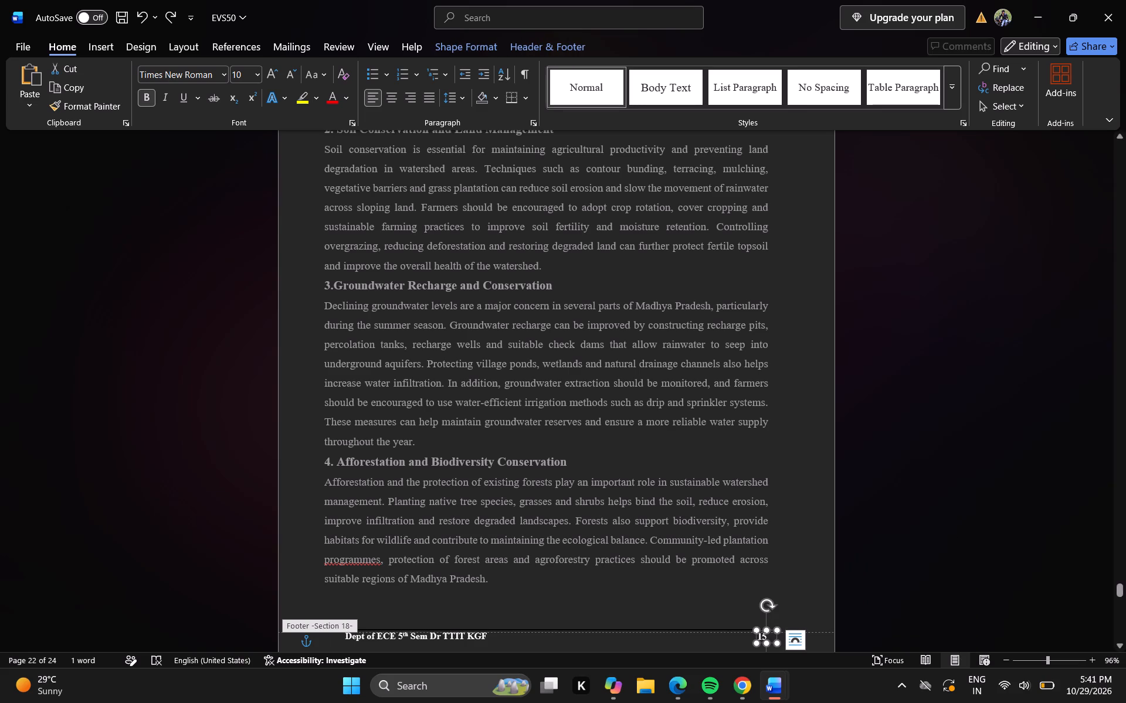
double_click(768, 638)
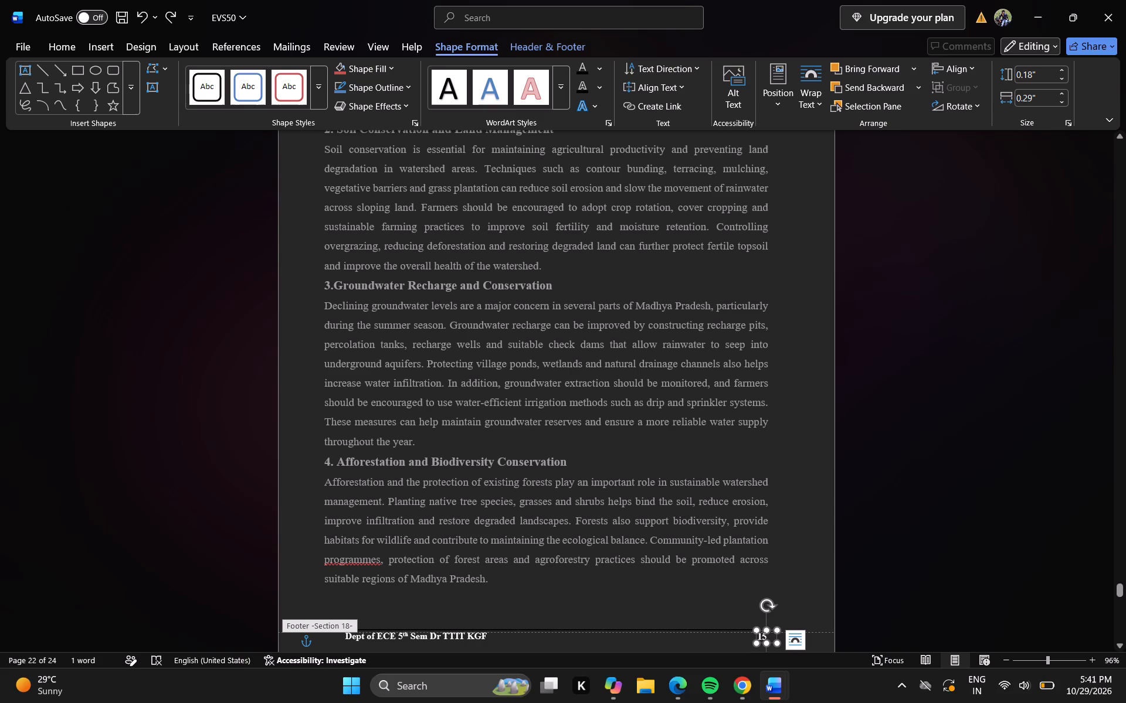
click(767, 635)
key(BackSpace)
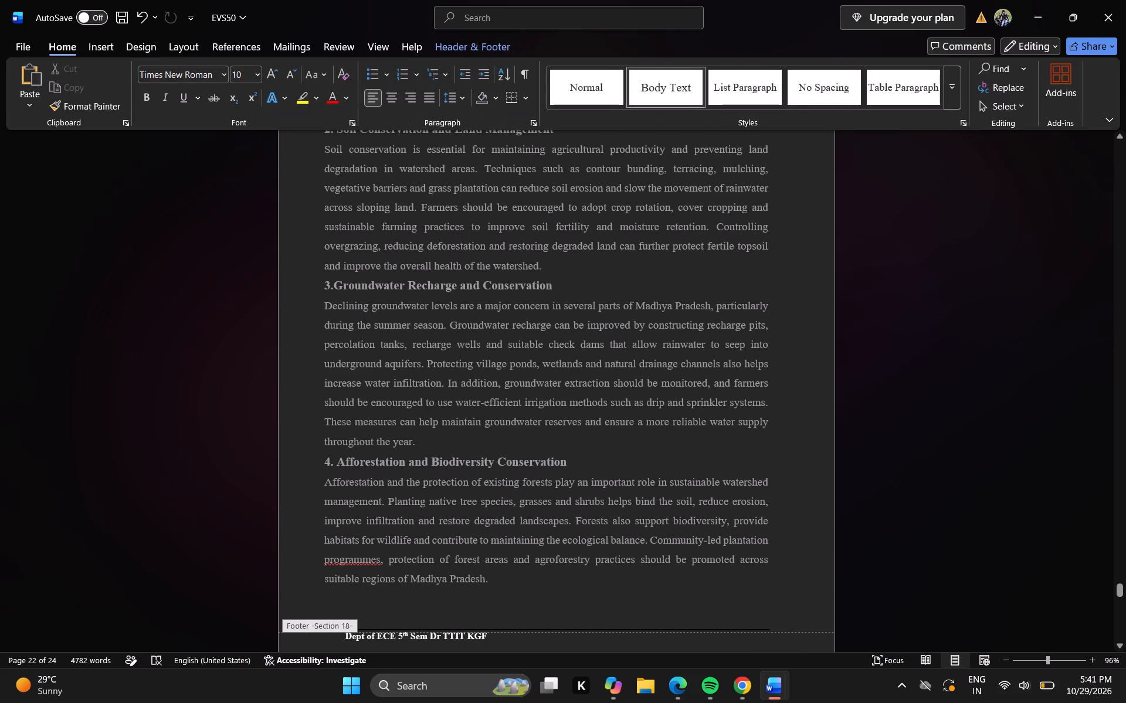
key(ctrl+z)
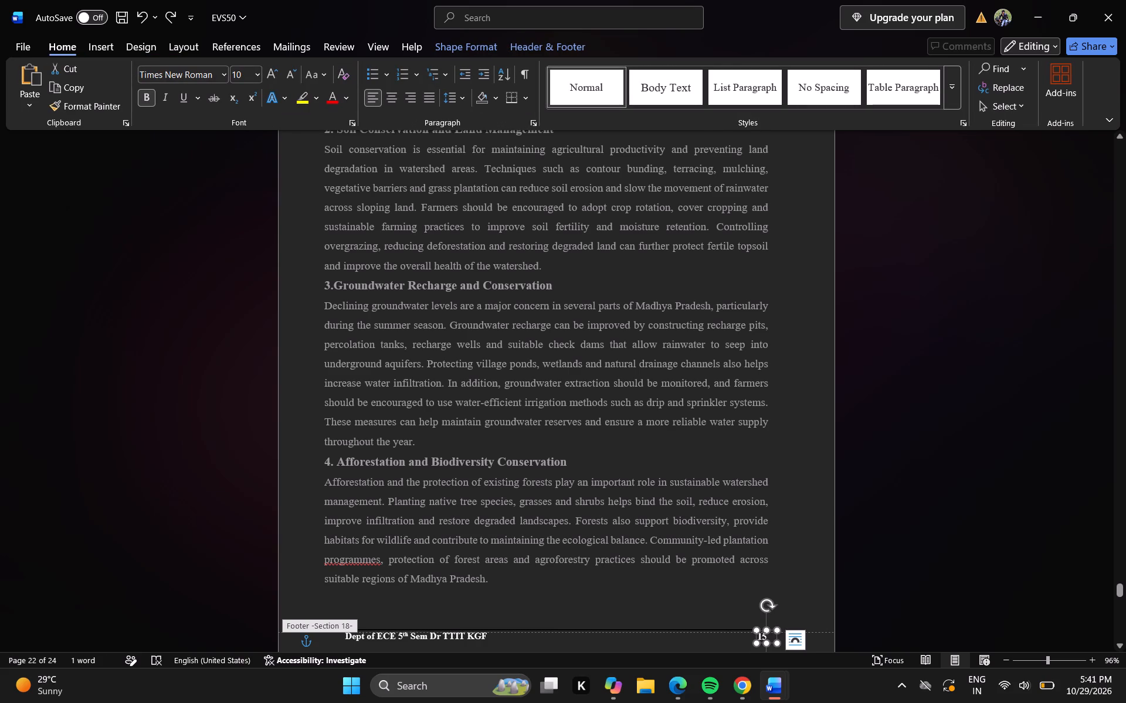
Change the page number in the Section 18 footer below Afforestation and Biodiversity Conservation to 16 and return to the body text.
click(762, 638)
click(778, 636)
key(Right)
key(Right)
key(Left)
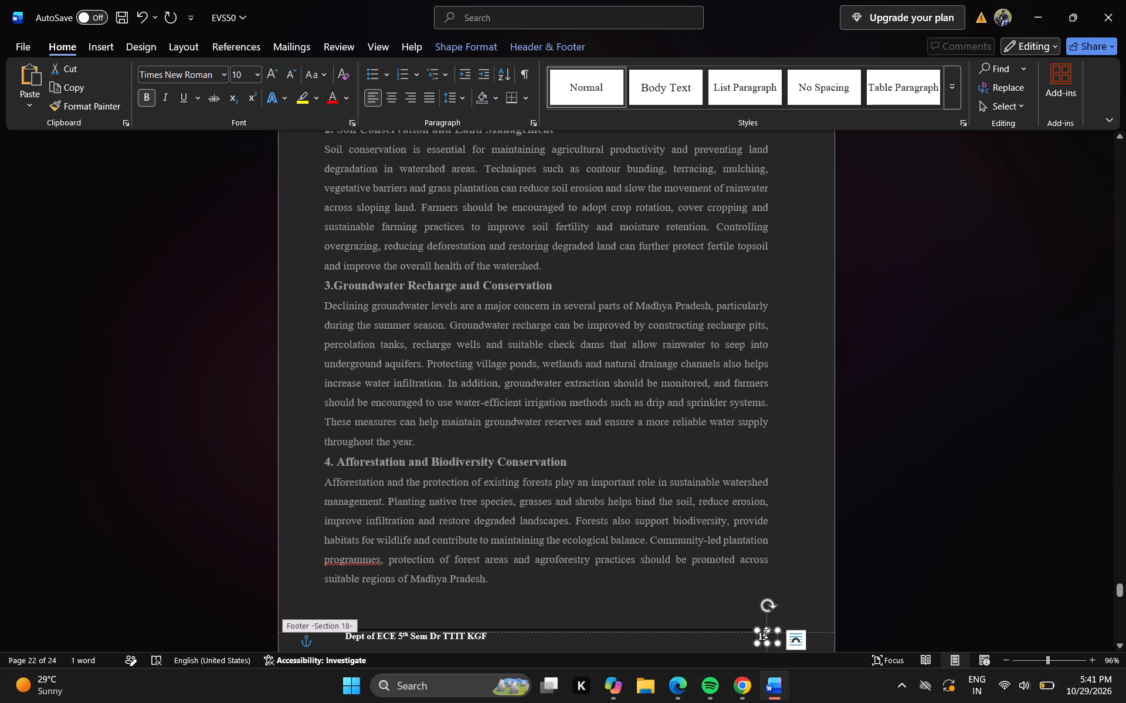
click(763, 636)
key(Right)
key(BackSpace)
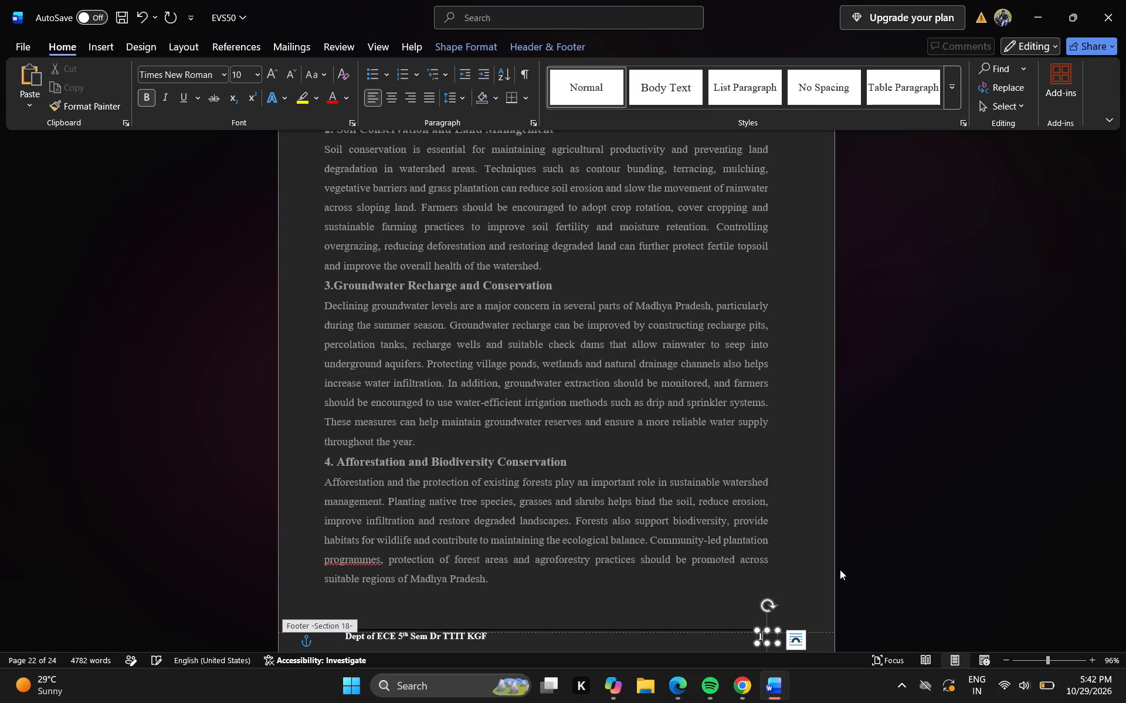
key(6)
key(Return)
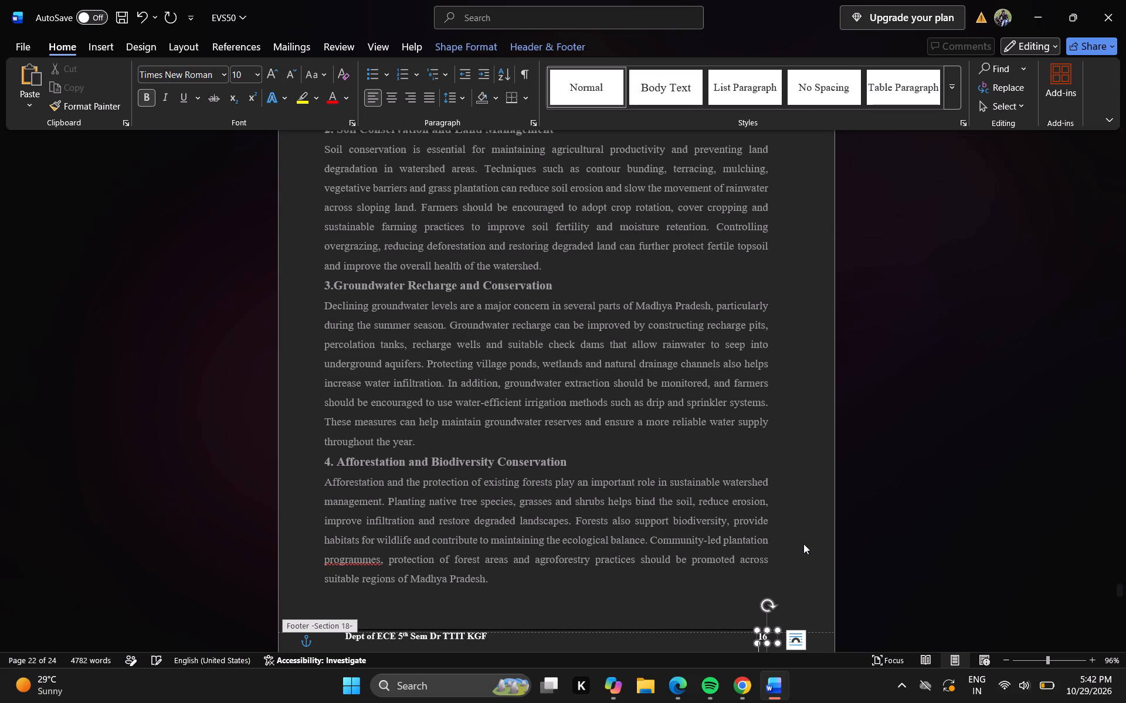
double_click(795, 535)
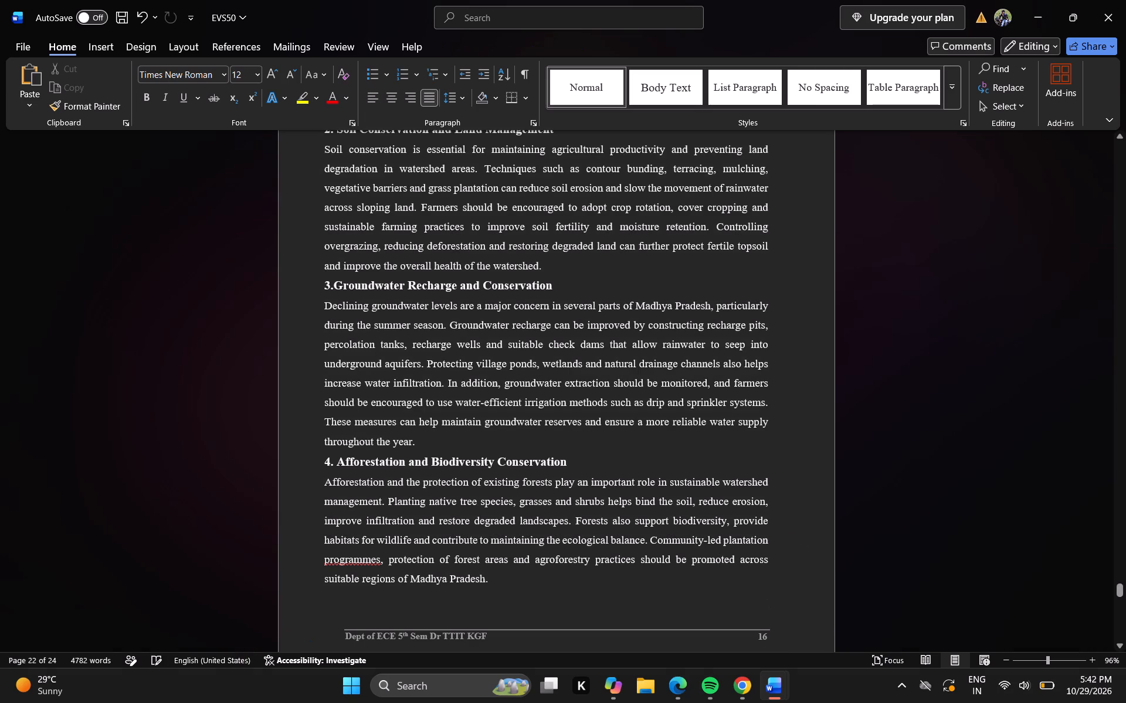
Review the footer page numbers from Fig 1.9 back to the page before Government Initiatives and forward again to Challenges and Suggestions.
click(1117, 280)
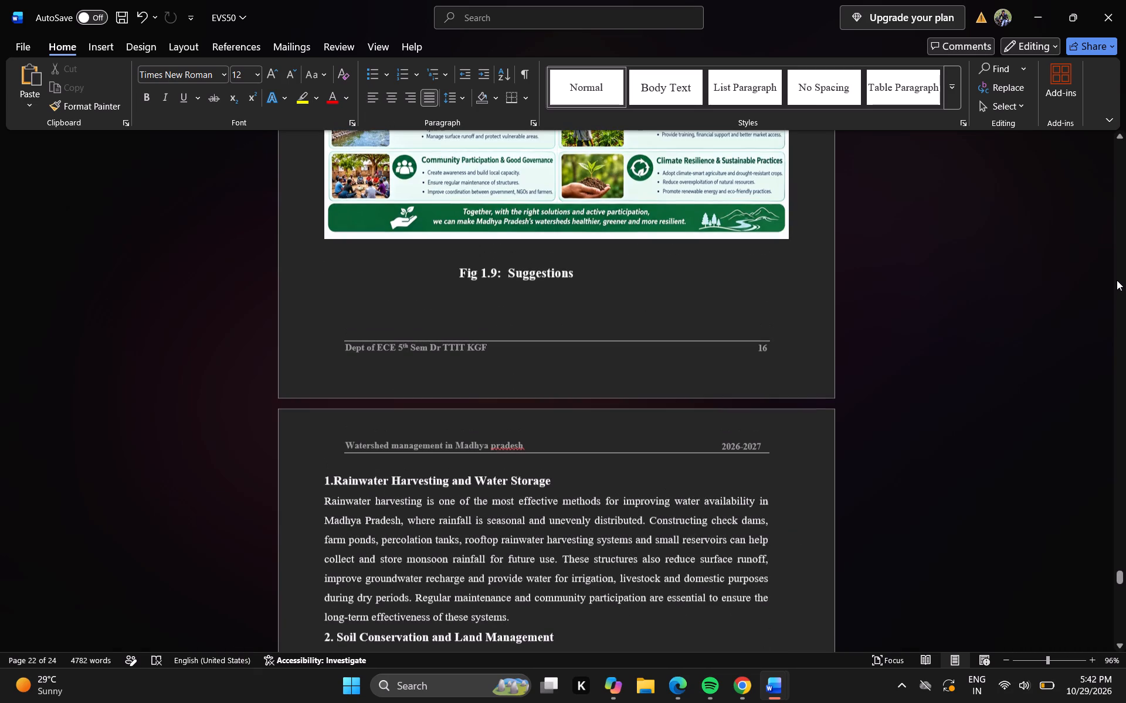
click(1117, 280)
click(1117, 280)
click(1117, 280)
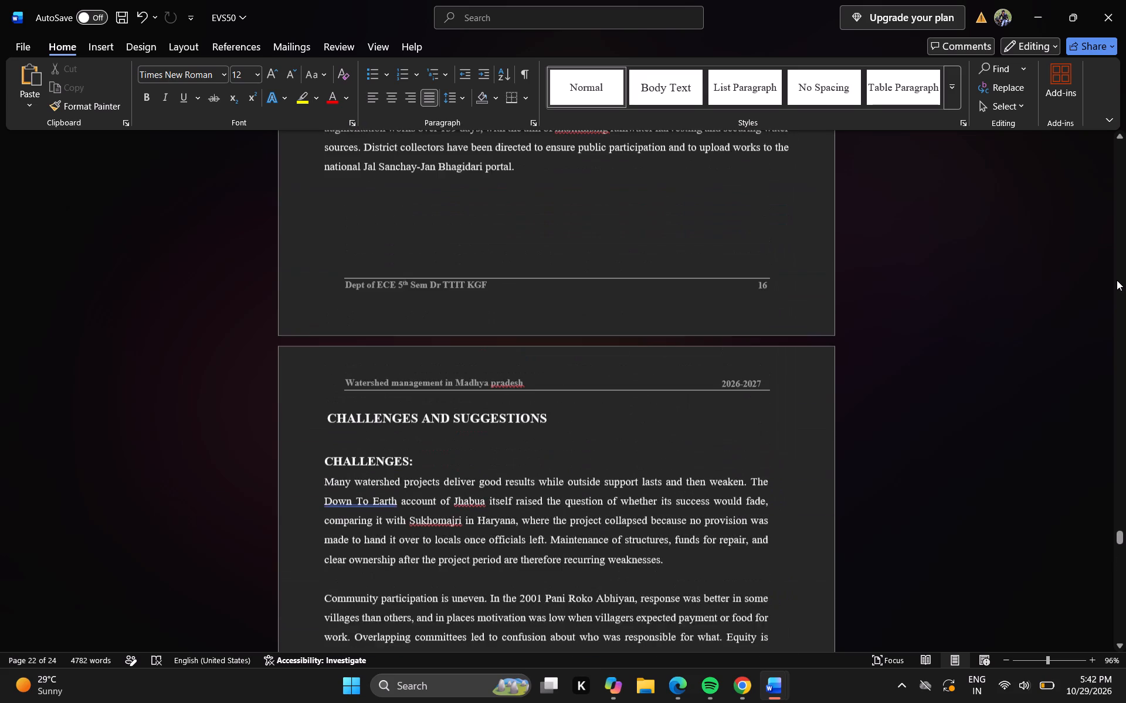
click(1117, 280)
click(1117, 280)
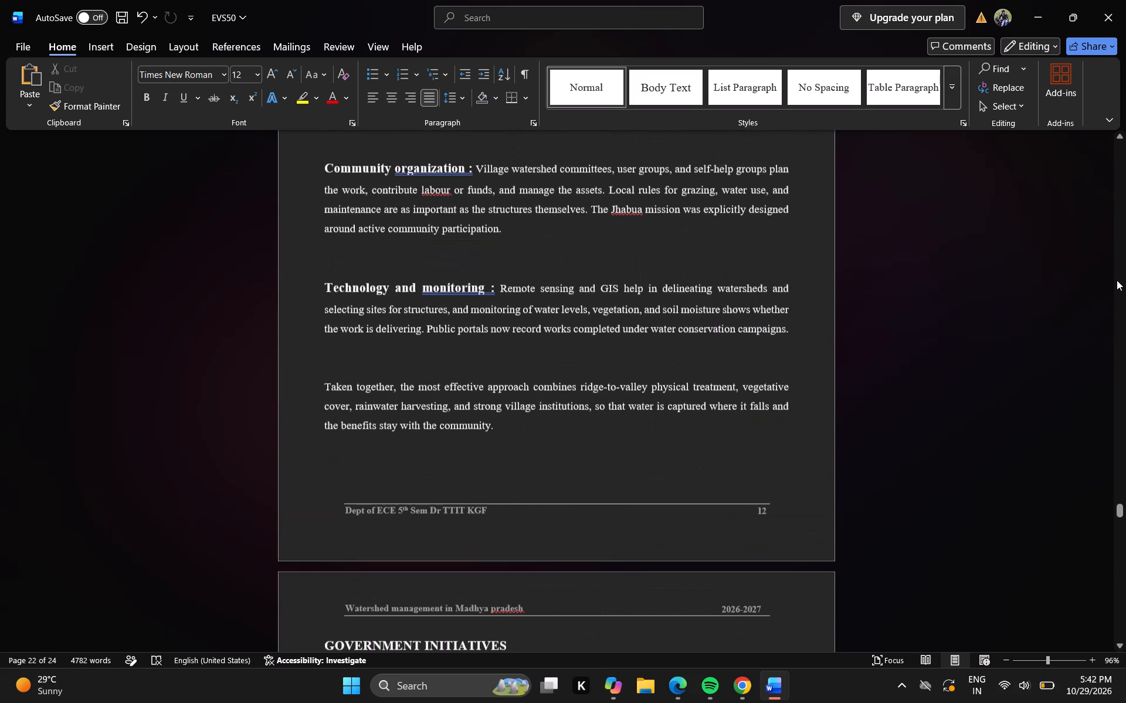
click(1116, 525)
click(1116, 525)
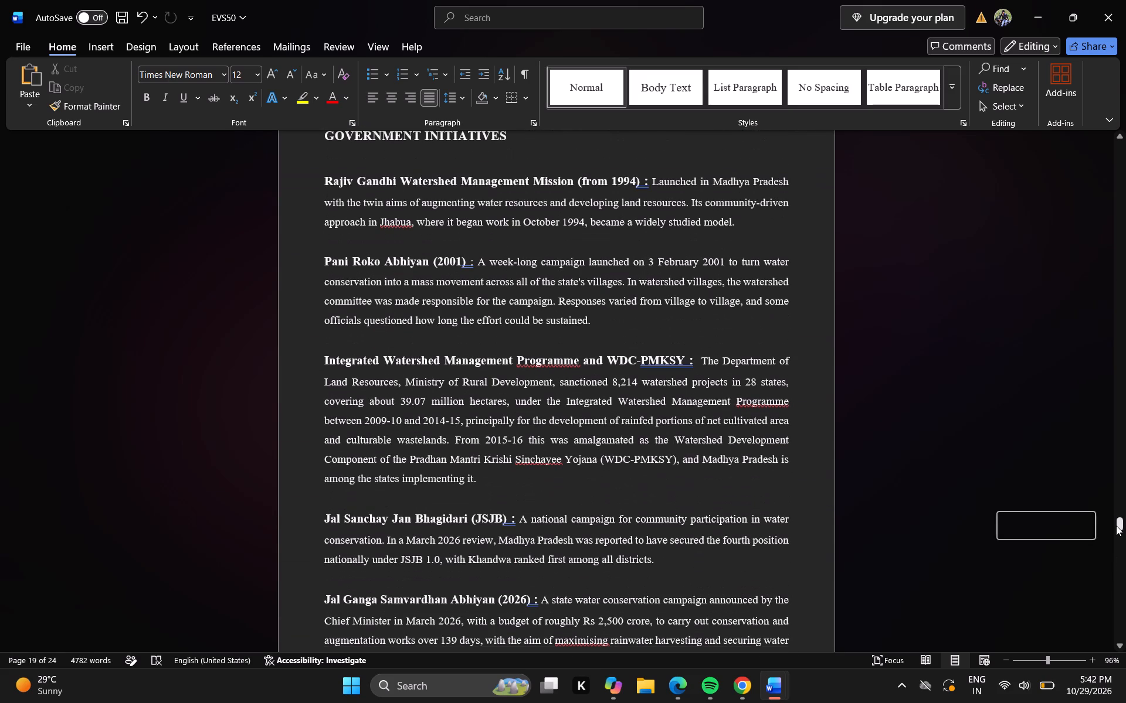
click(1116, 549)
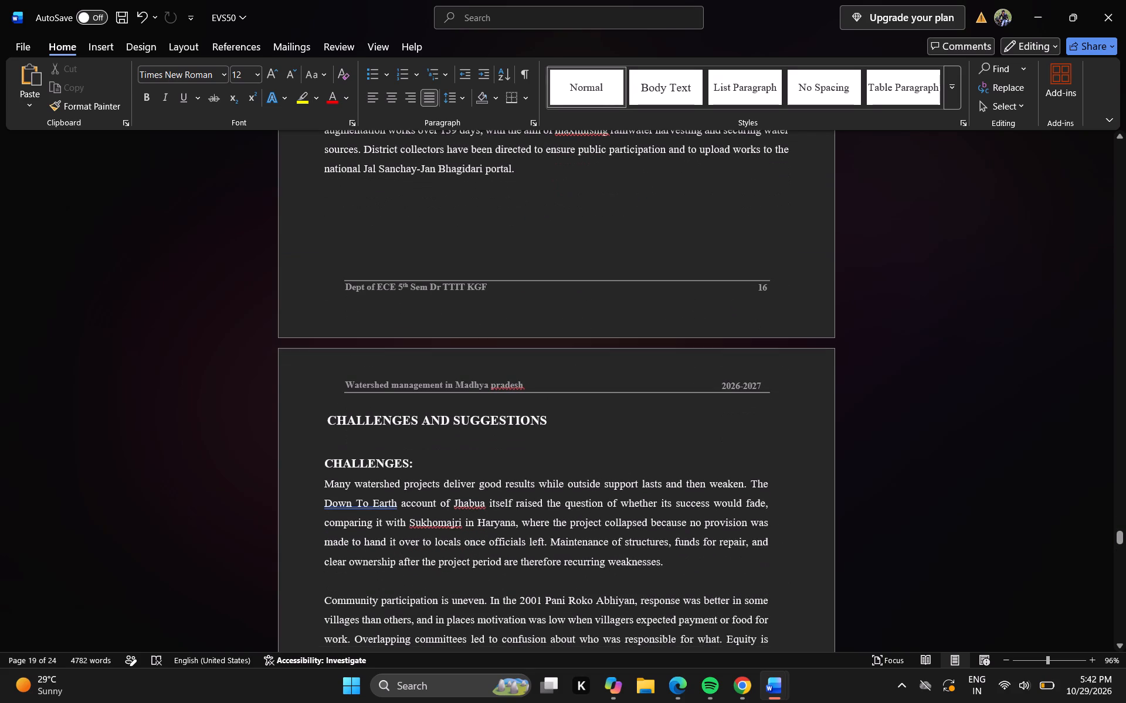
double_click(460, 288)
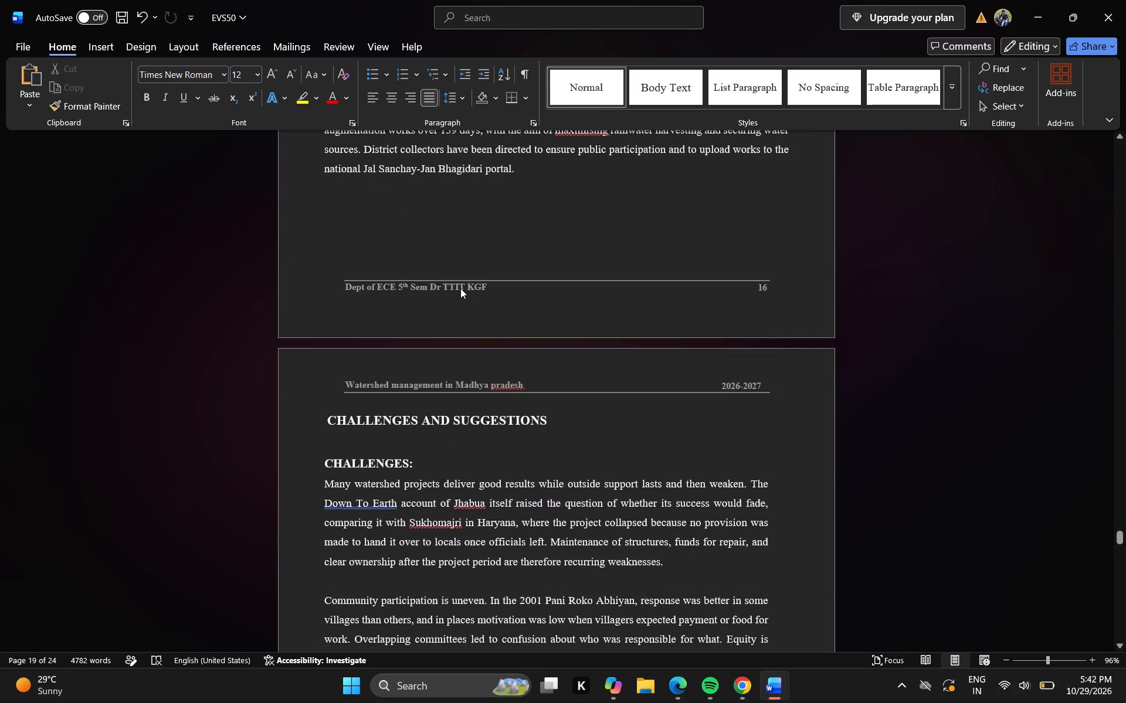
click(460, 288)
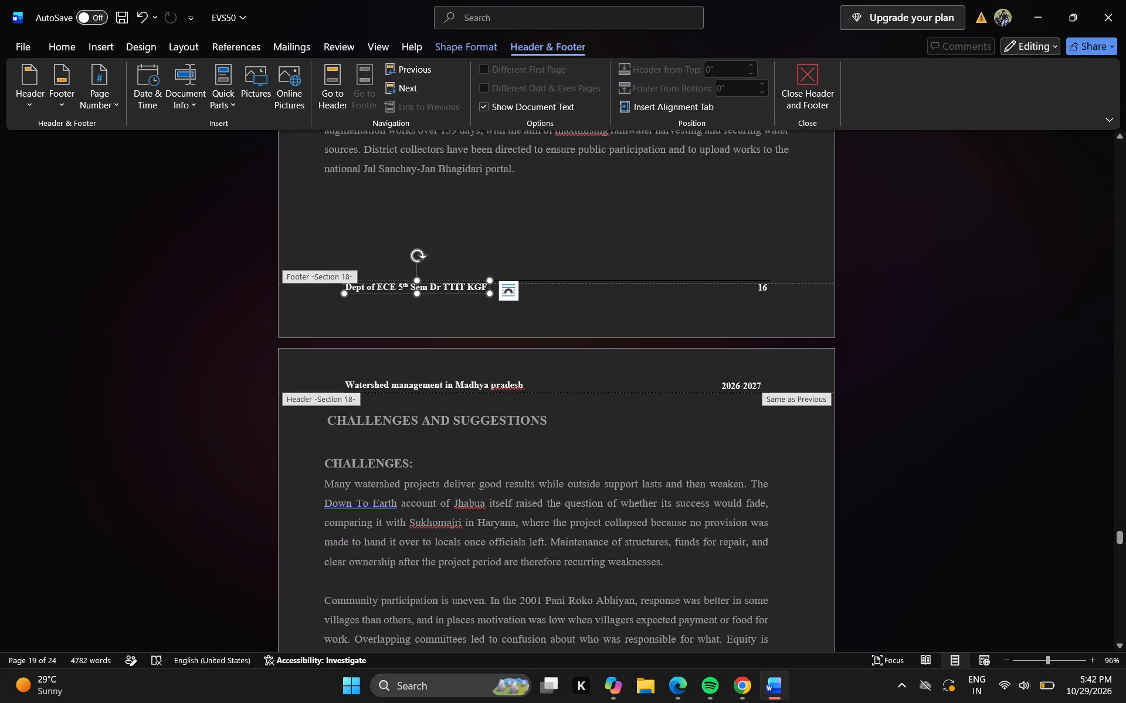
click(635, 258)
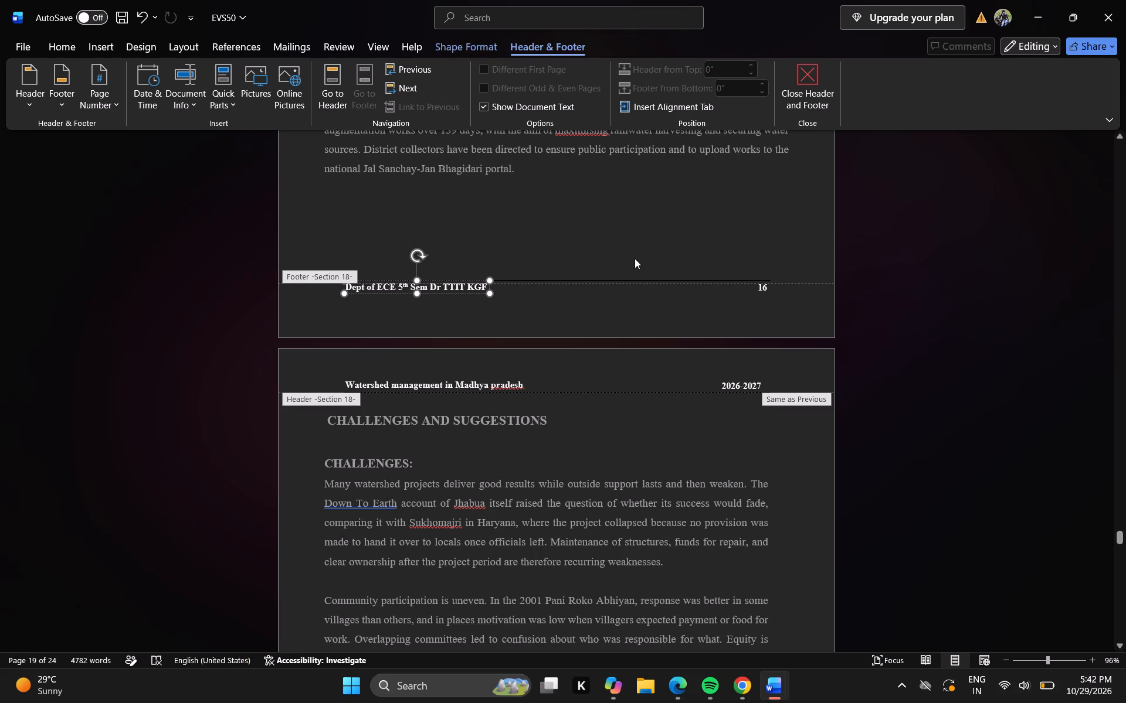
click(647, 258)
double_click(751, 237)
Link the Section 18 footer below Jal Ganga Samvardhan Abhiyan to the previous section, agreeing to delete its own footer content.
double_click(764, 281)
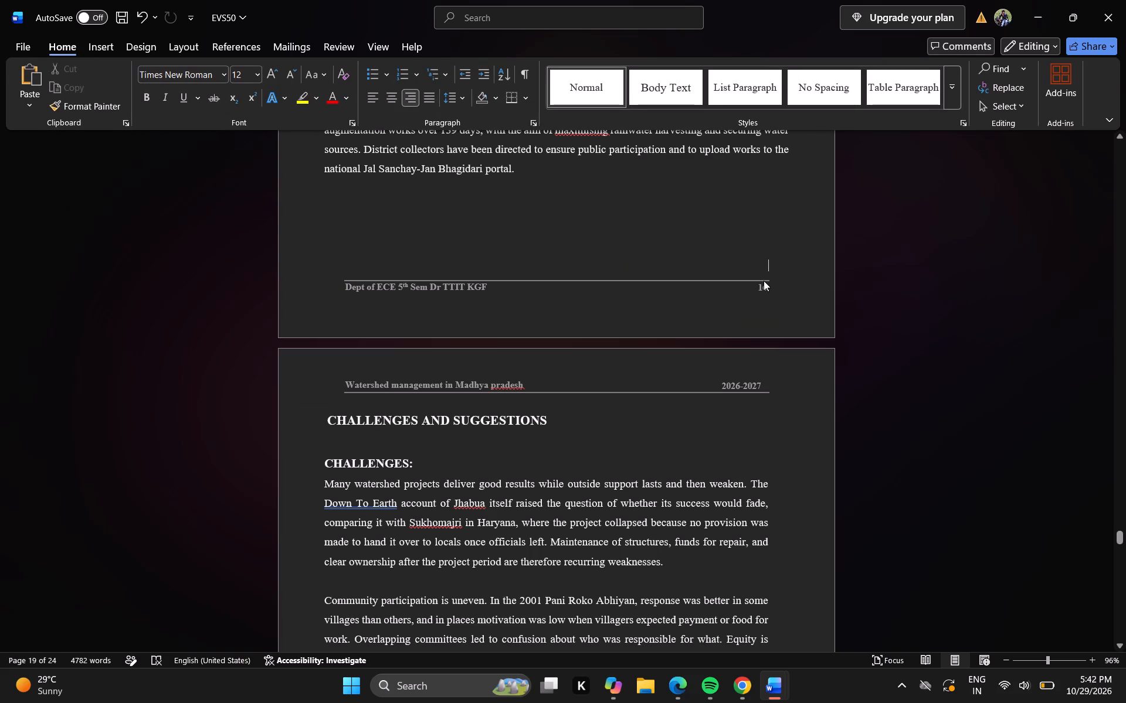
double_click(764, 281)
double_click(763, 284)
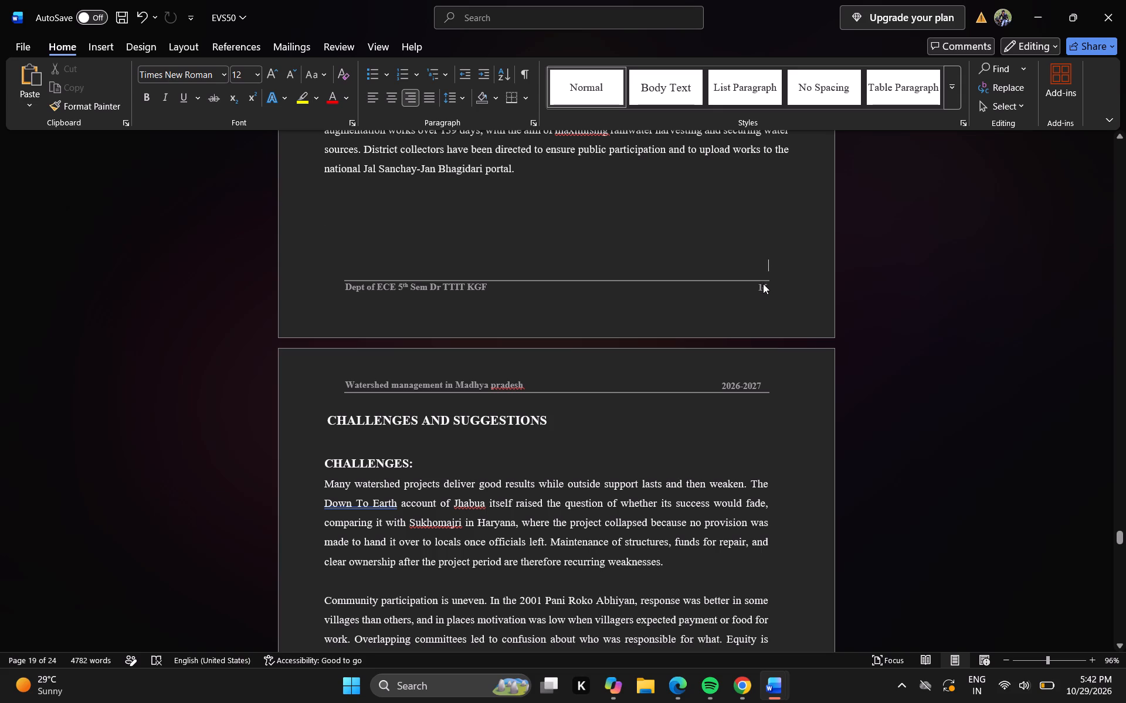
double_click(760, 284)
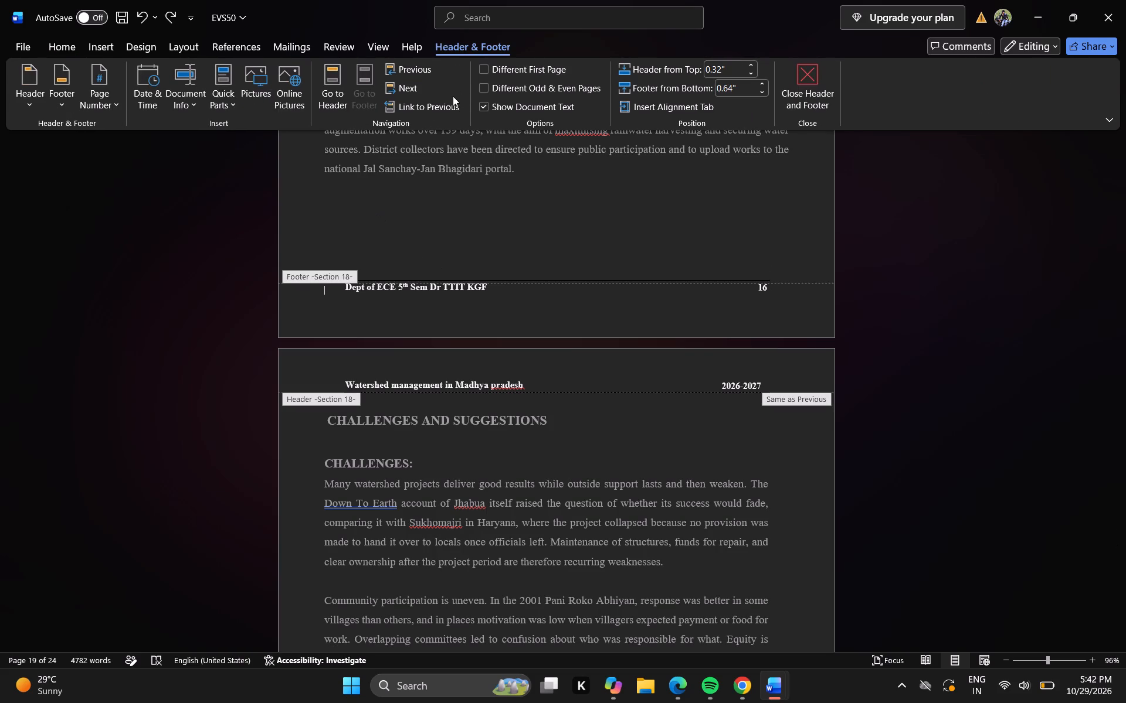
click(437, 107)
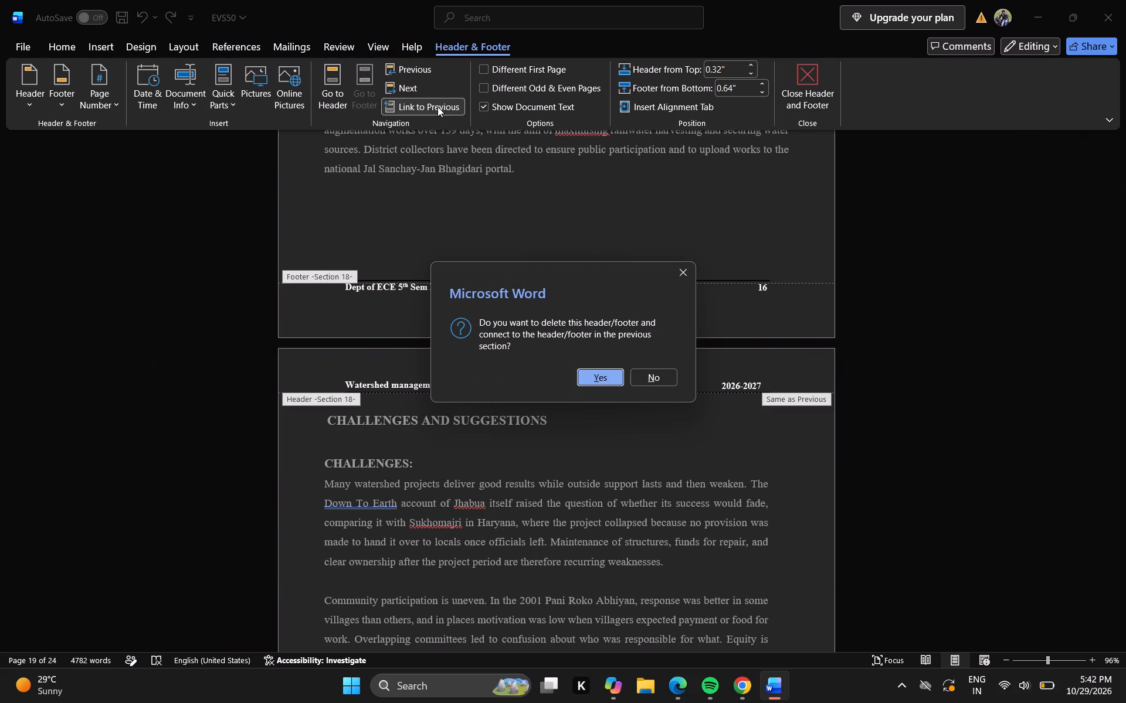
click(604, 374)
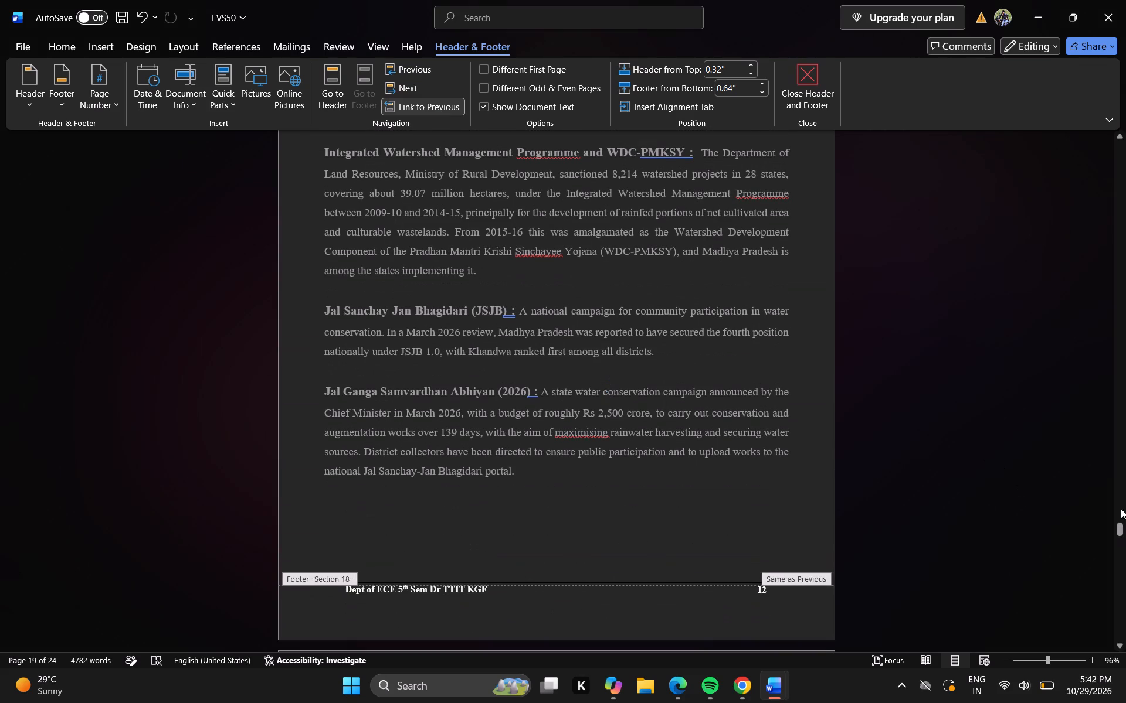
Check the Section 18 footers through Fig 1.9, and unlink the Section 18 footer from the previous section.
click(1124, 548)
click(1124, 548)
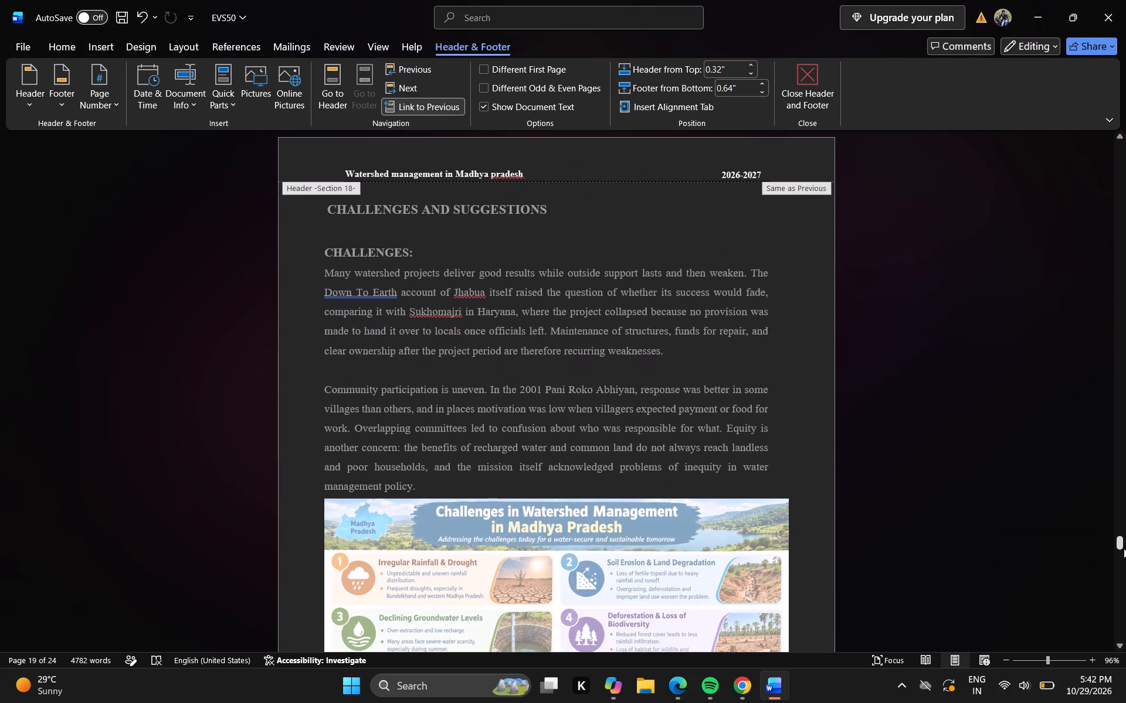
click(1121, 562)
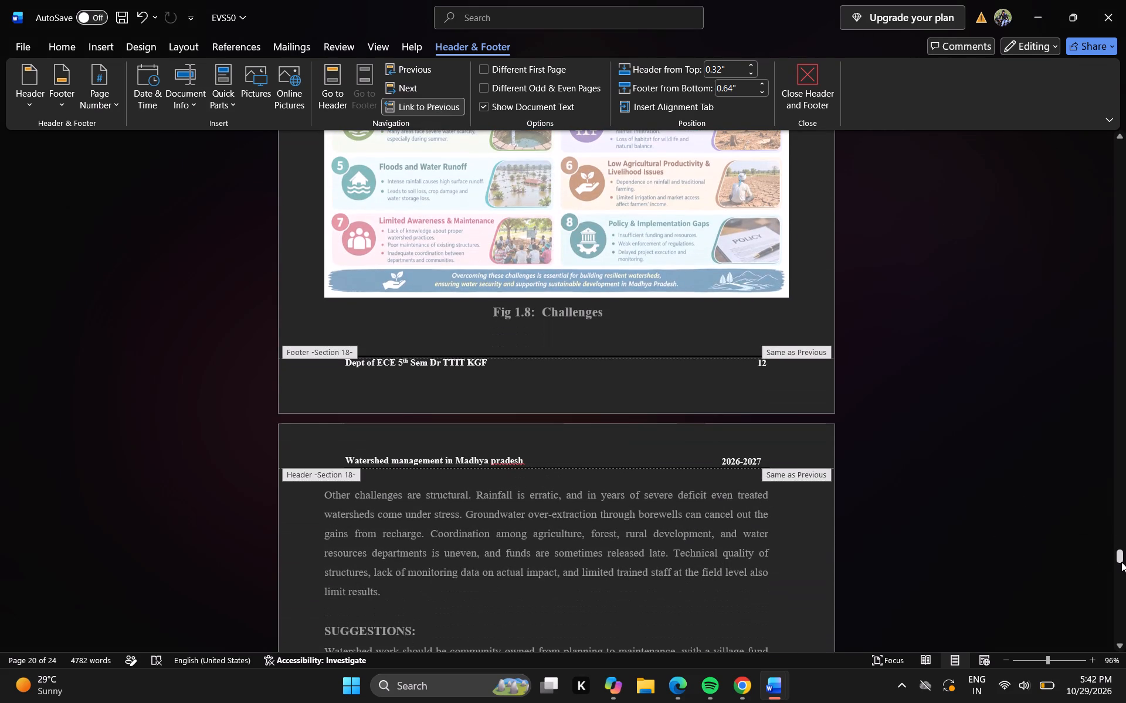
click(1120, 596)
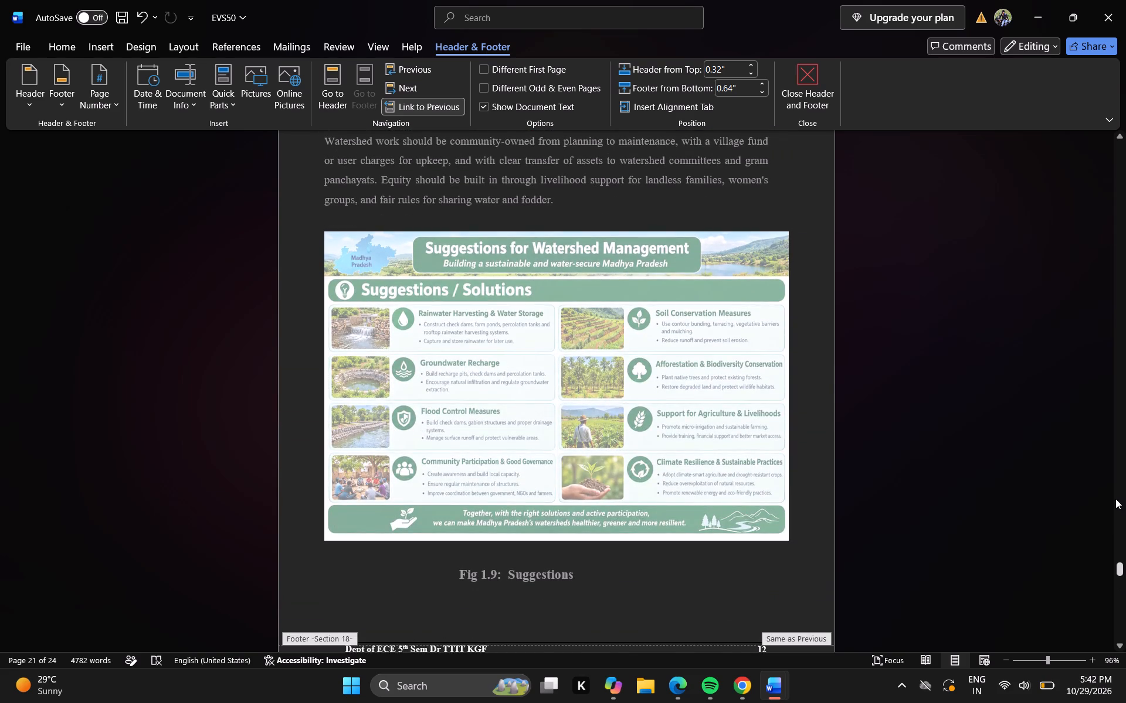
click(1116, 498)
click(1116, 498)
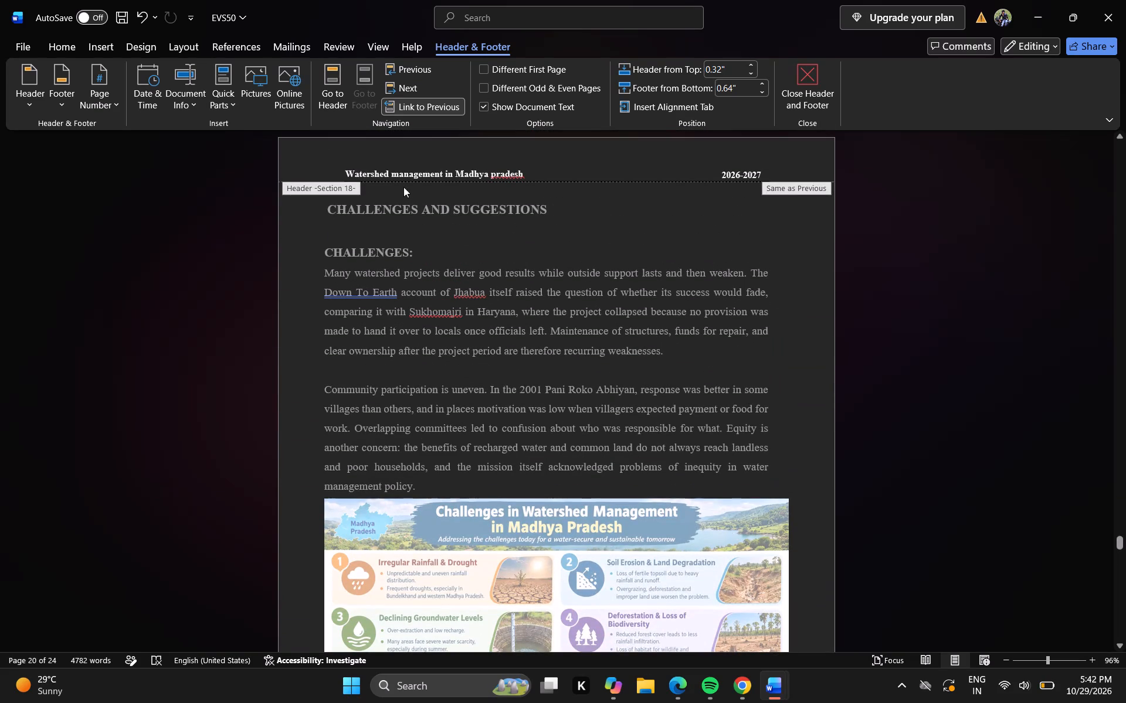
click(444, 108)
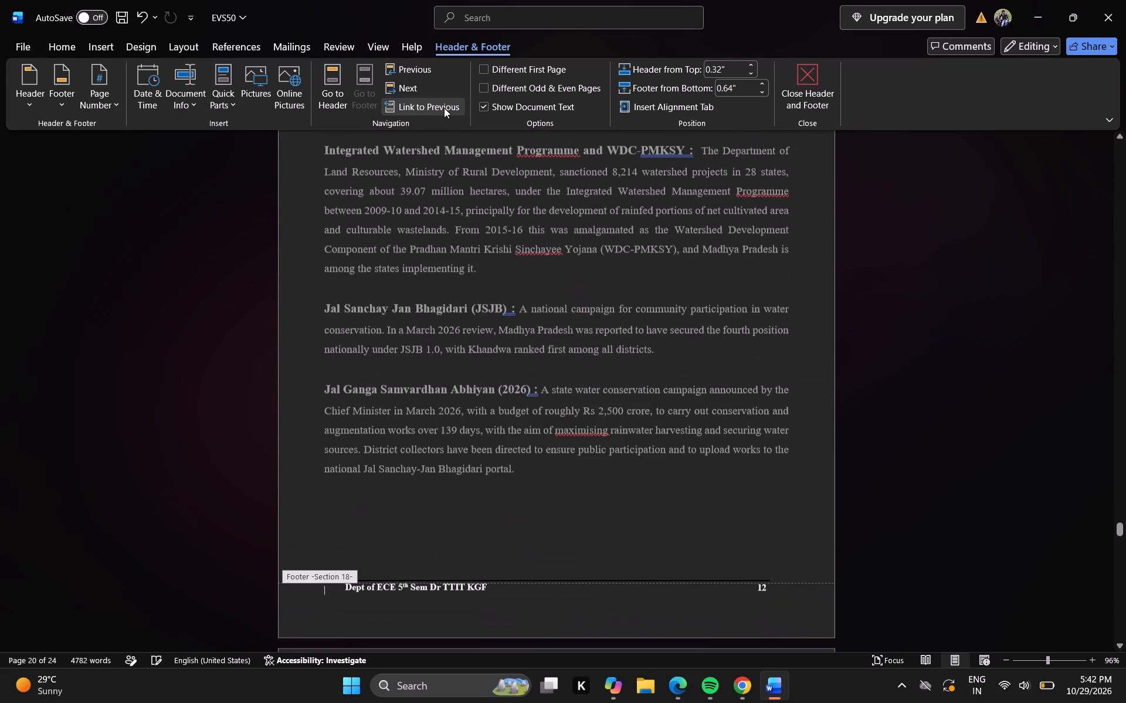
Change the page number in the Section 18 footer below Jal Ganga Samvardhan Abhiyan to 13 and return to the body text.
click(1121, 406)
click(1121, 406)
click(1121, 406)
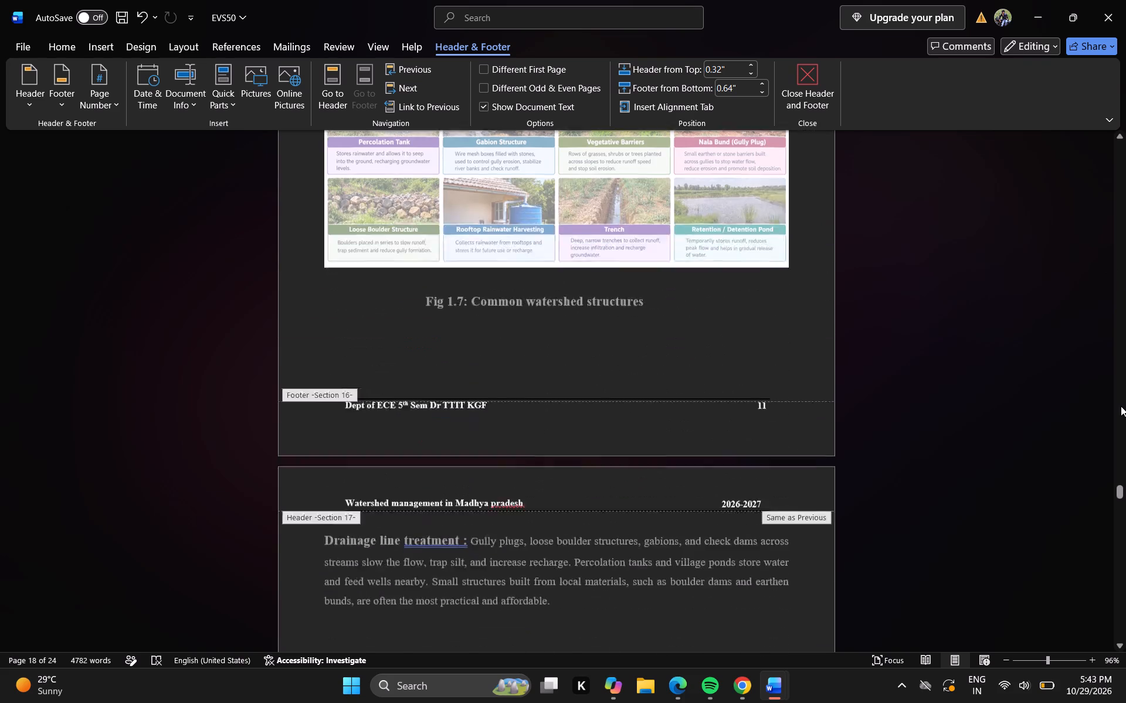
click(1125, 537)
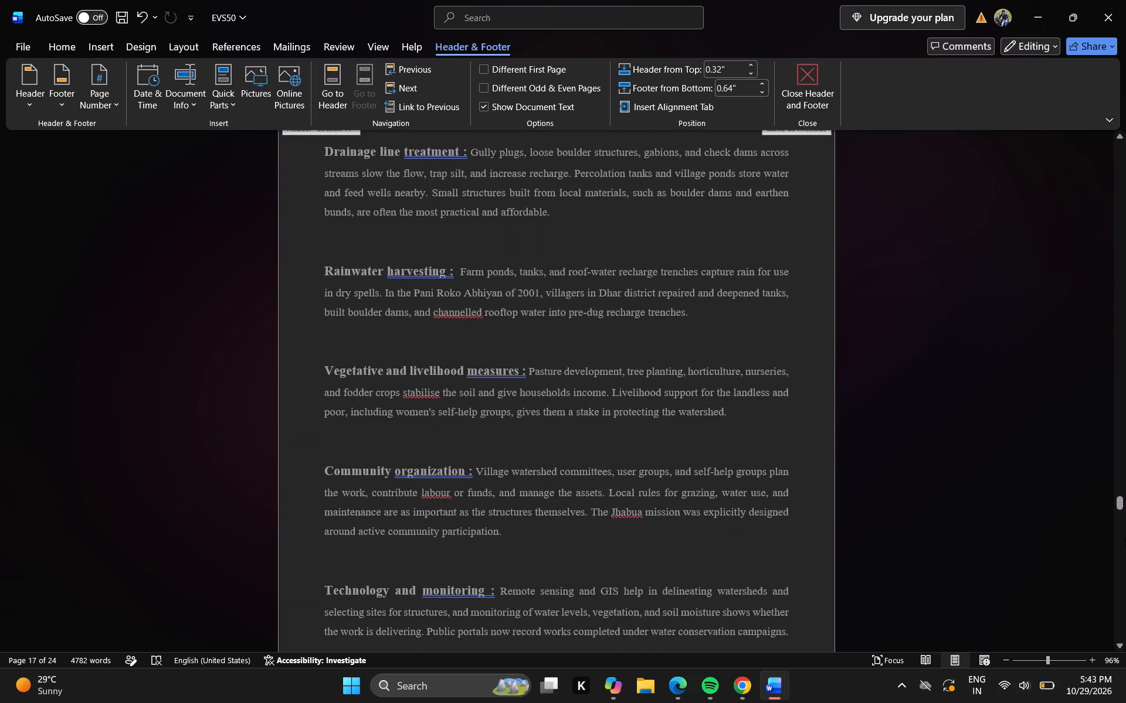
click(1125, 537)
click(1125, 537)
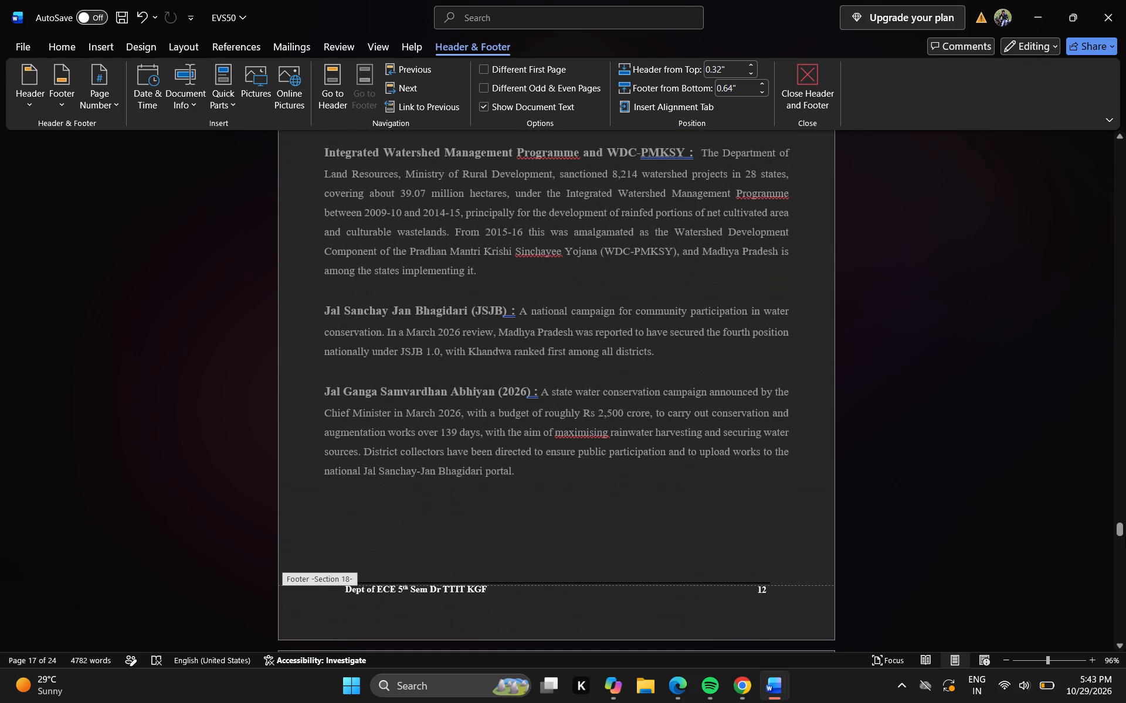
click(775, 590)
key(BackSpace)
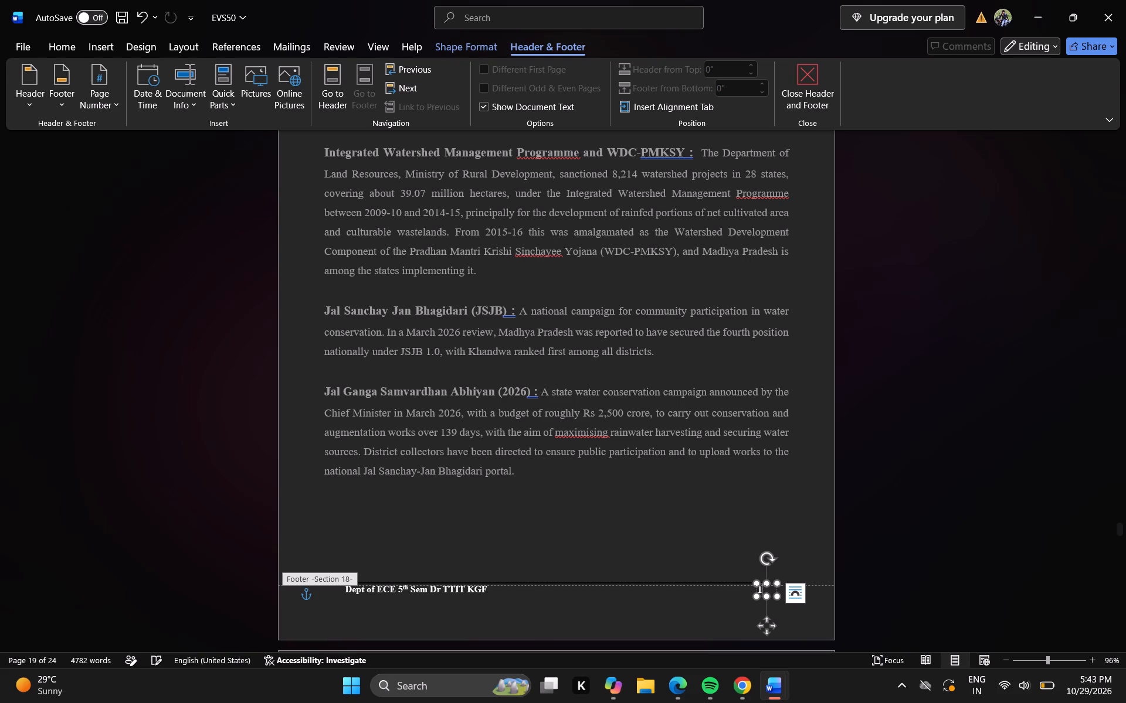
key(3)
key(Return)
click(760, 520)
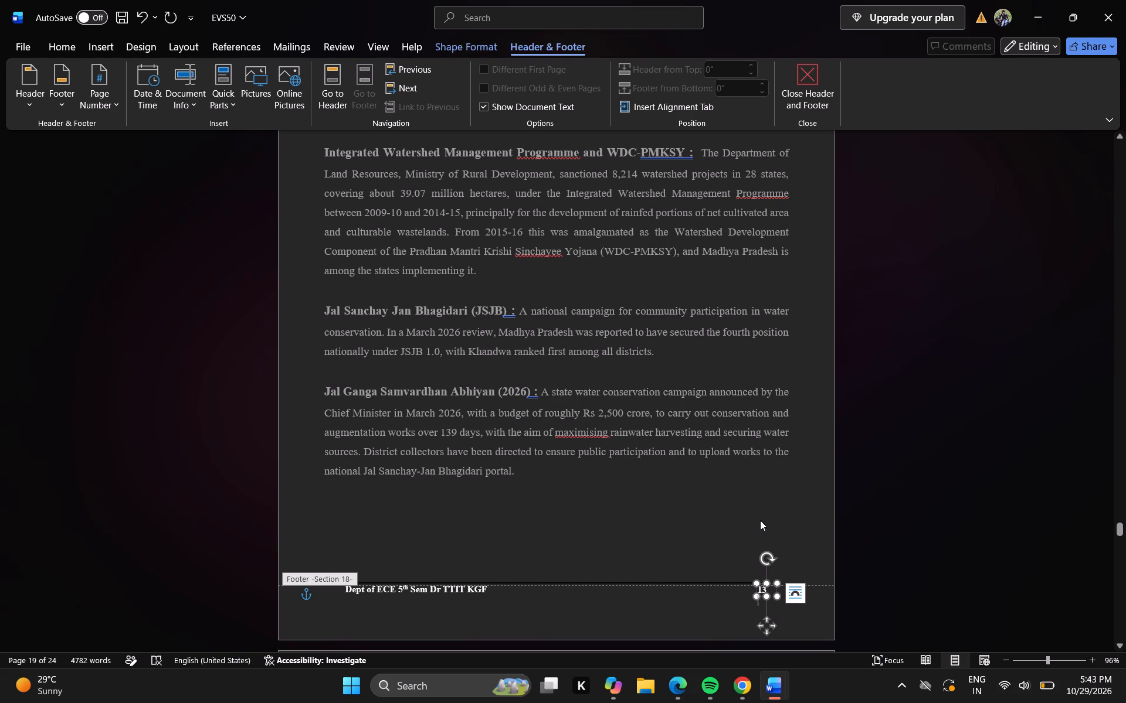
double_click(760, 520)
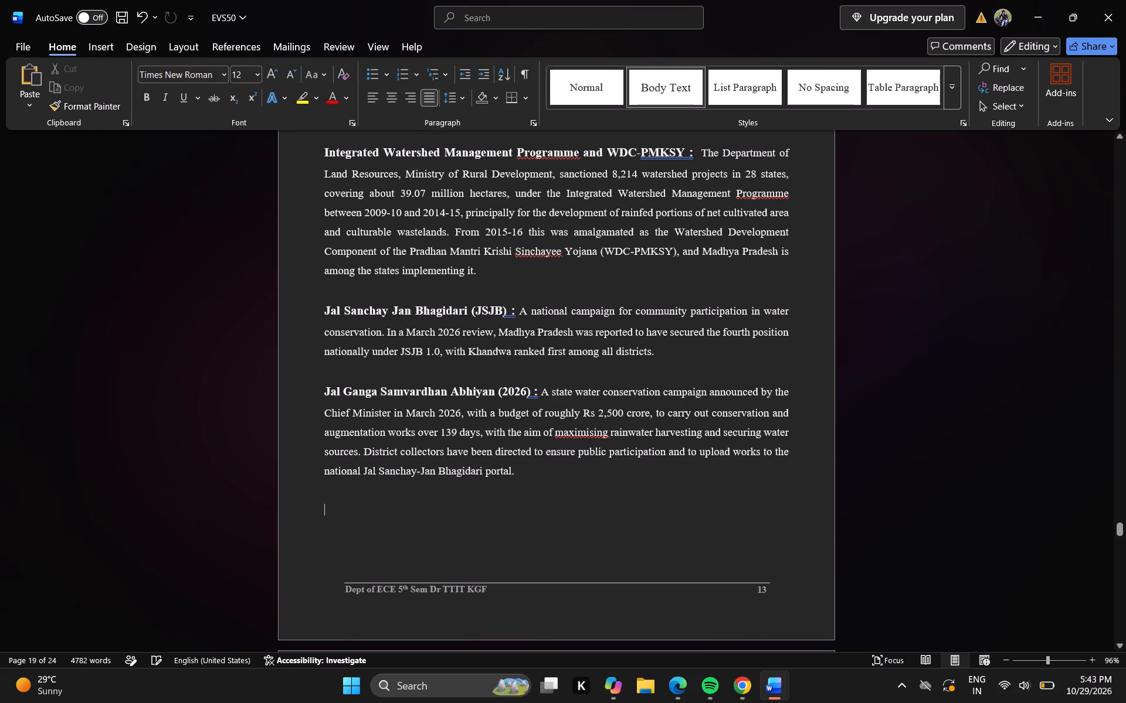
Change the page number in the Section 18 footer below Fig 1.9 to 14 and return to the body text.
click(1118, 576)
click(1118, 576)
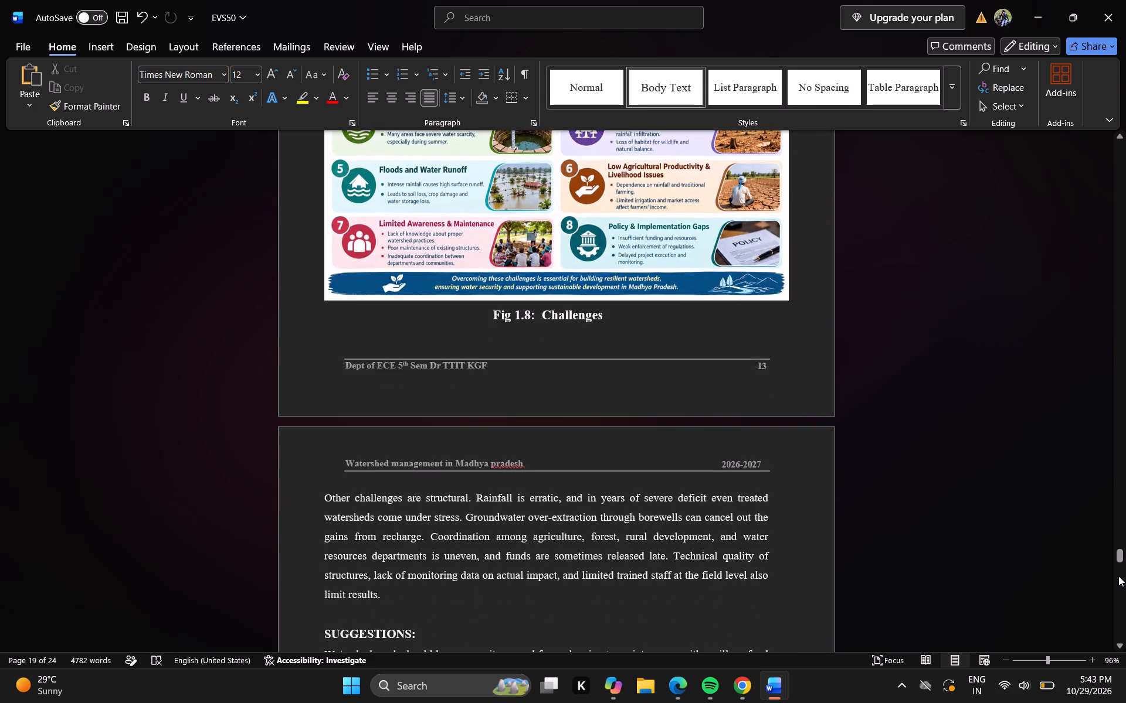
click(1118, 576)
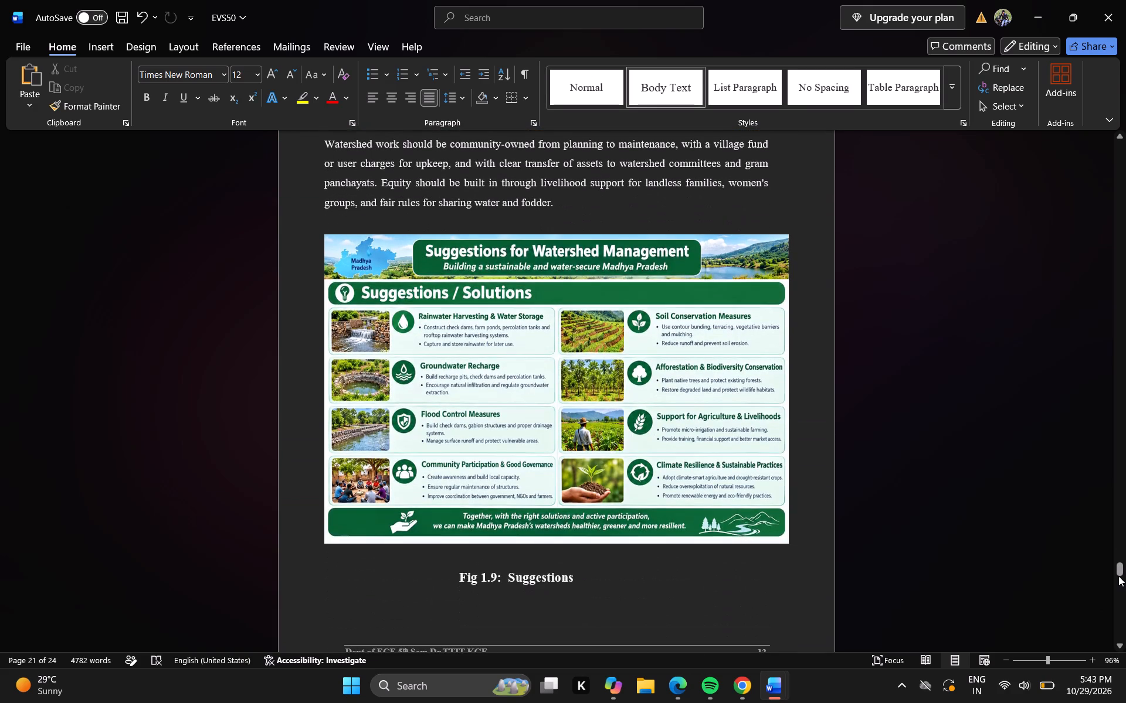
click(1118, 576)
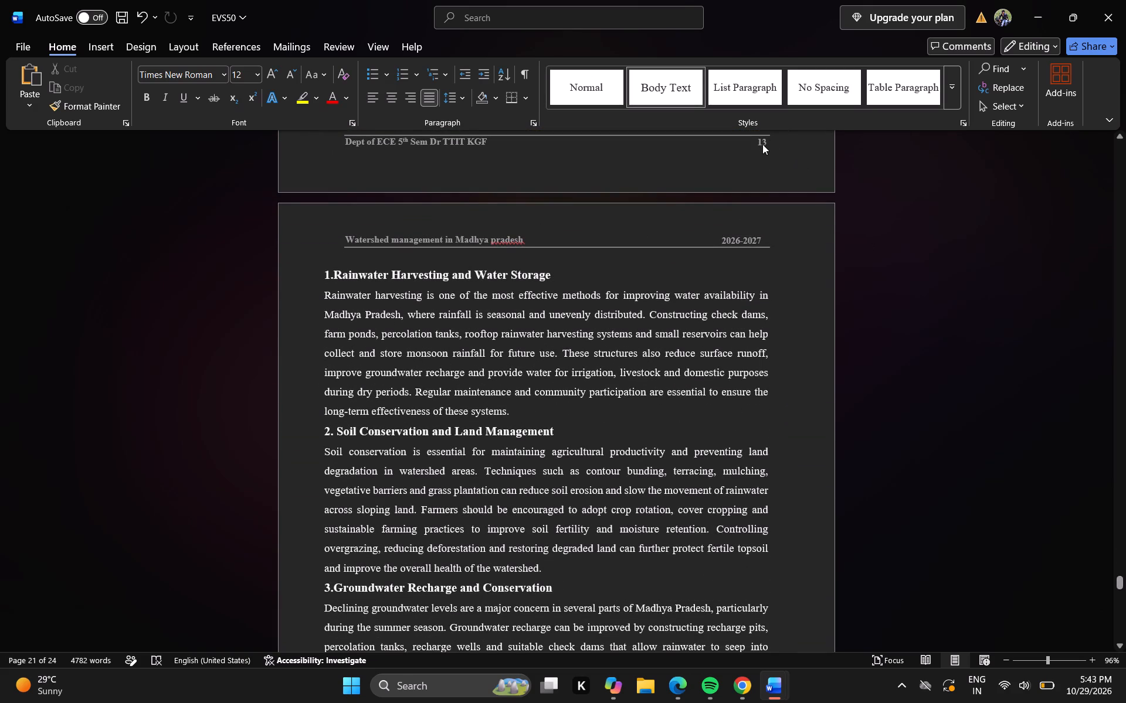
double_click(762, 143)
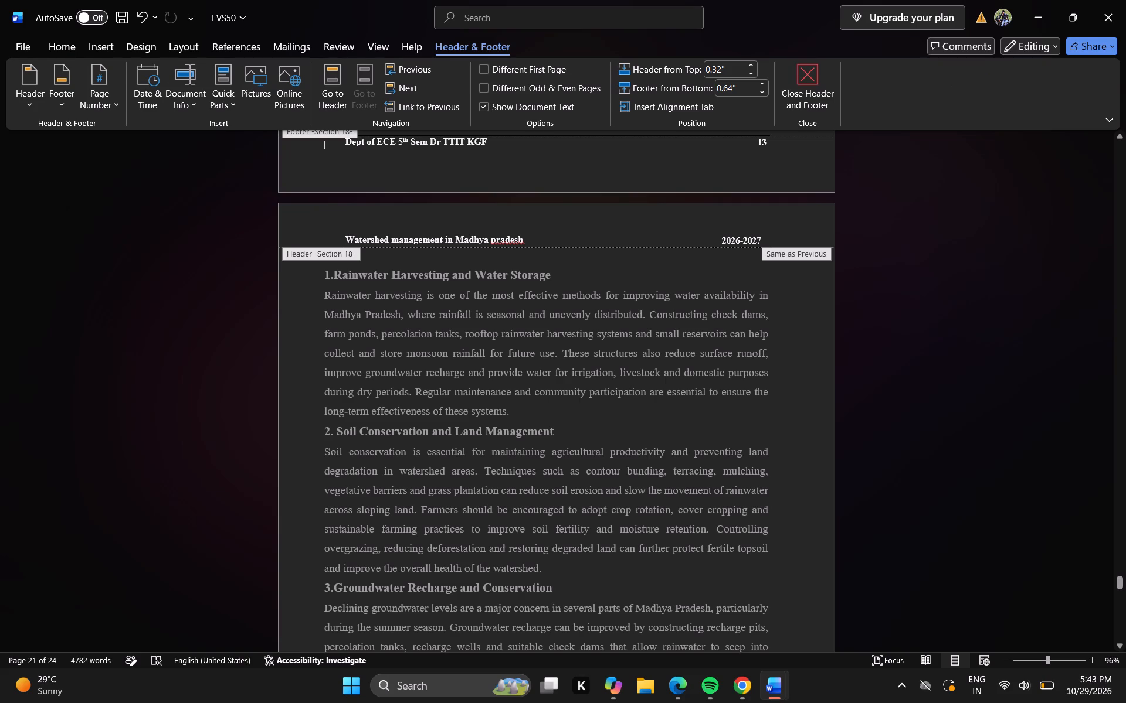
double_click(761, 142)
double_click(761, 142)
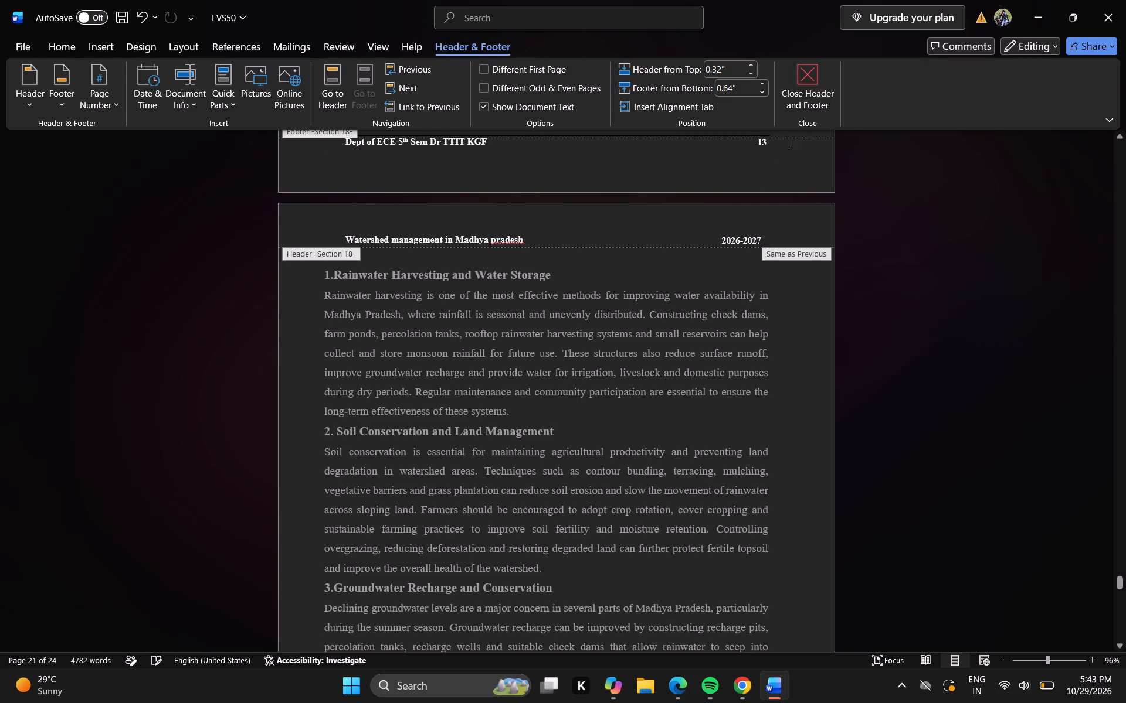
click(761, 142)
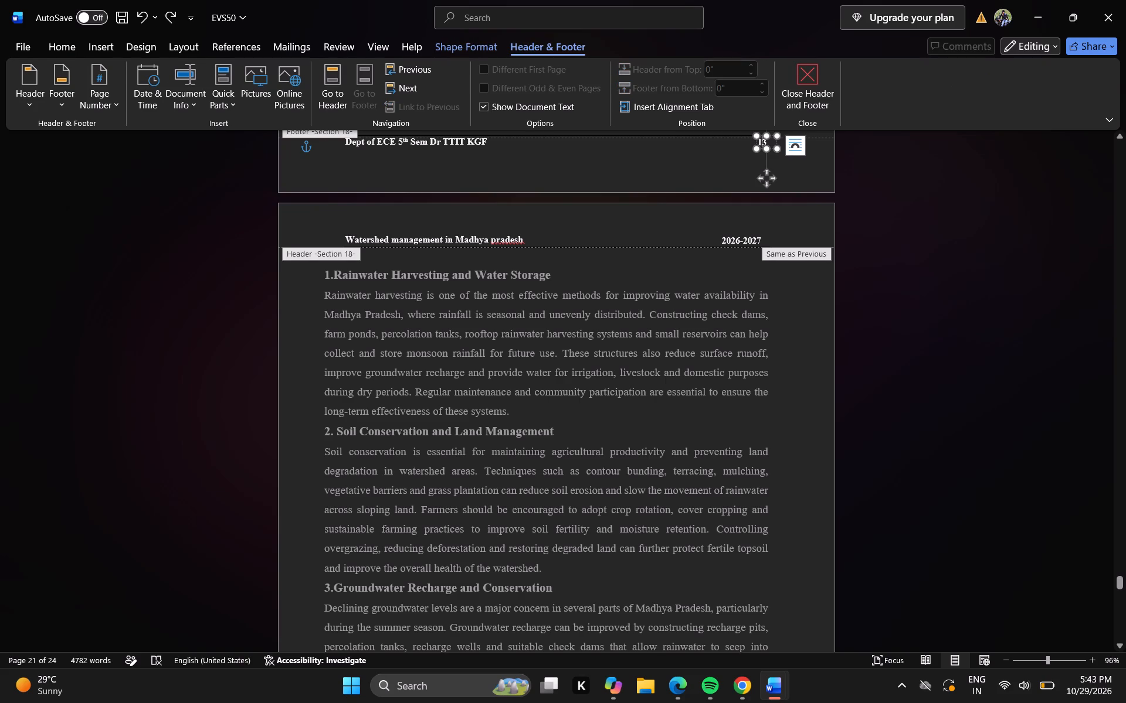
key(Right)
key(BackSpace)
key(4)
key(Return)
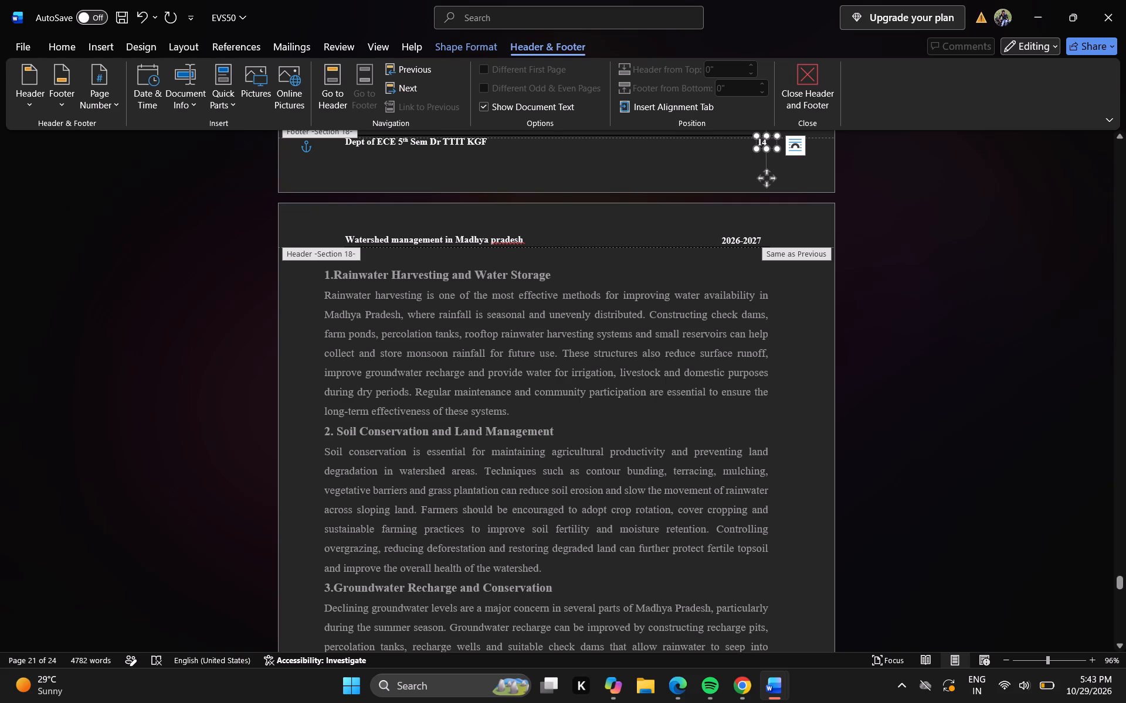
double_click(685, 153)
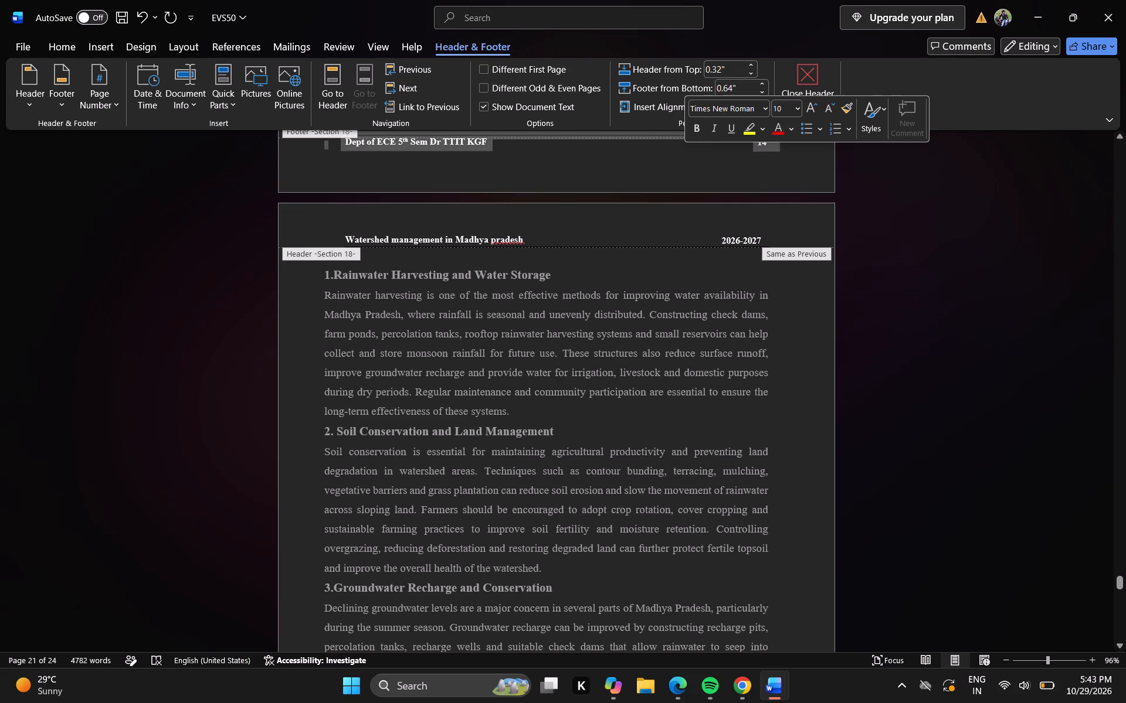
double_click(685, 153)
double_click(781, 339)
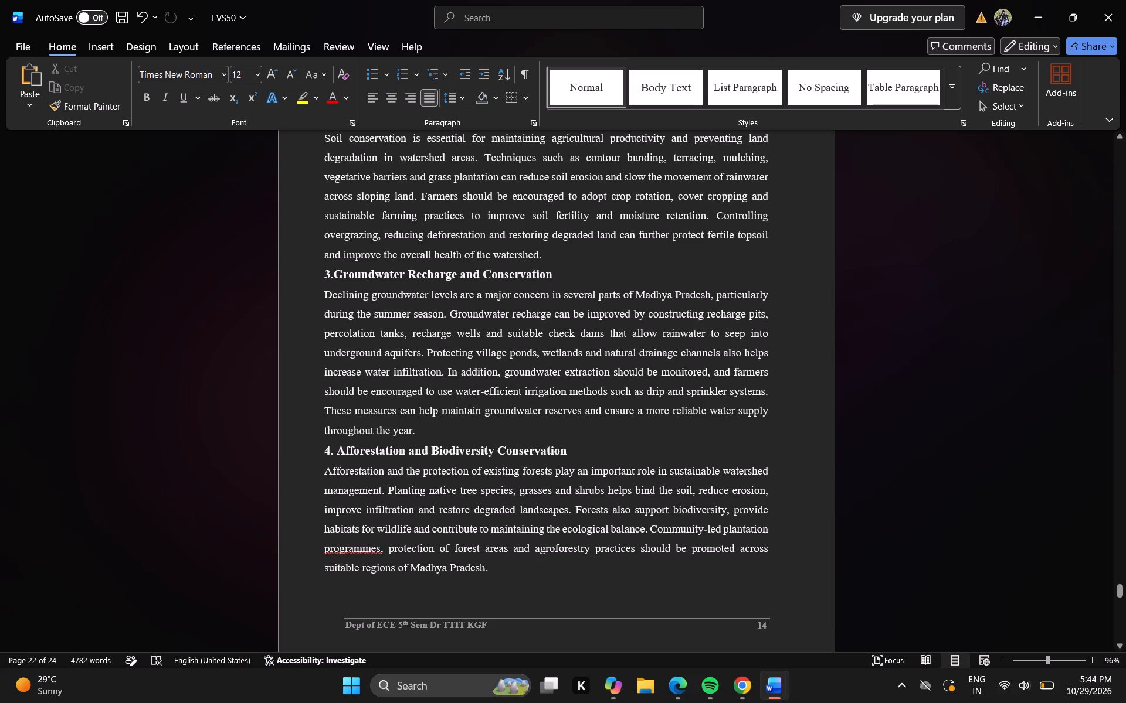
Check the footer page numbers from the groundwater recharge page back through Fig 1.8 to the Drainage line treatment page.
click(1121, 230)
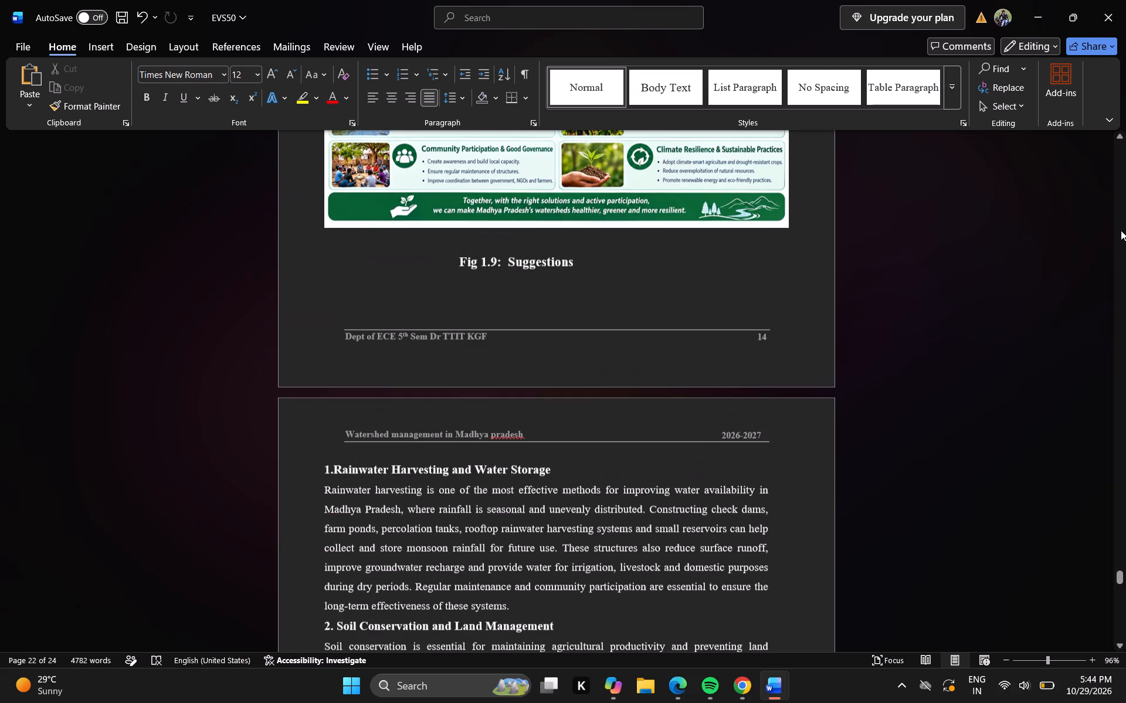
click(1121, 230)
click(1121, 230)
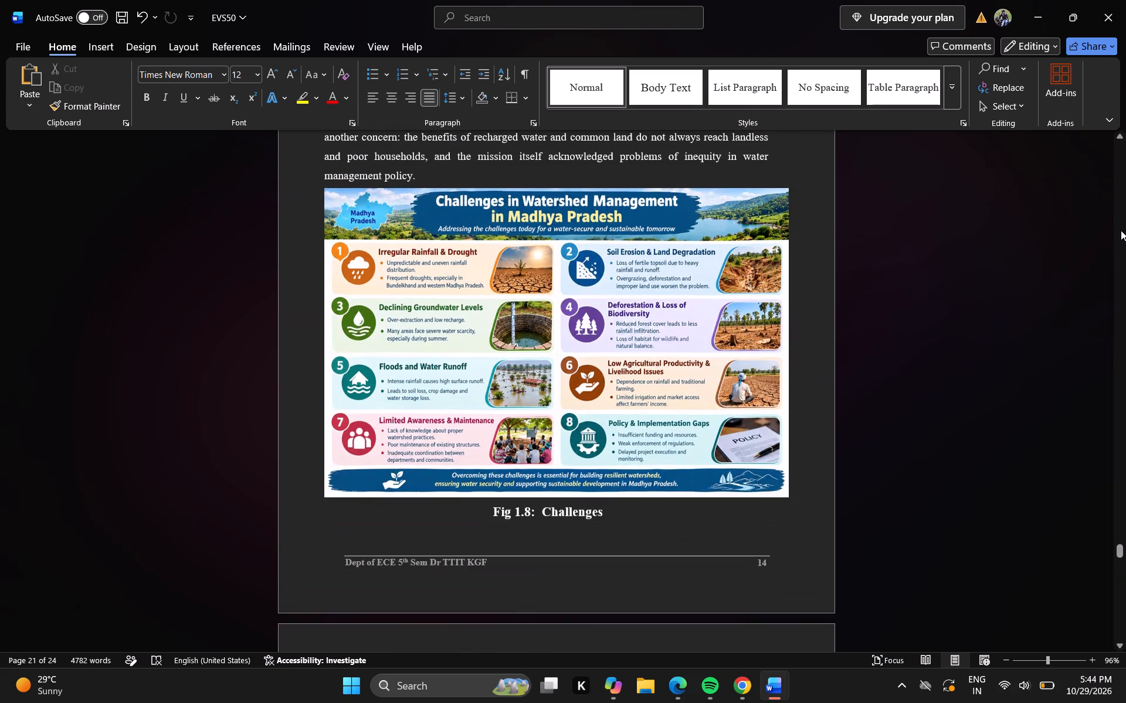
click(1121, 230)
click(1121, 230)
click(1121, 230)
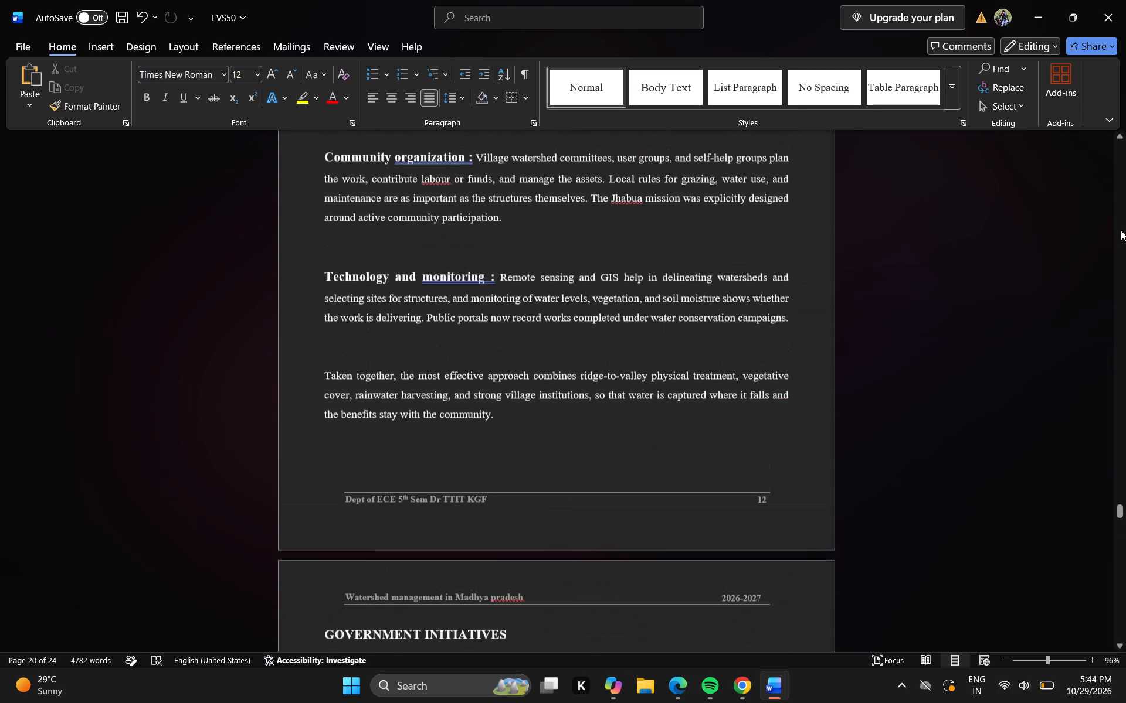
click(1121, 230)
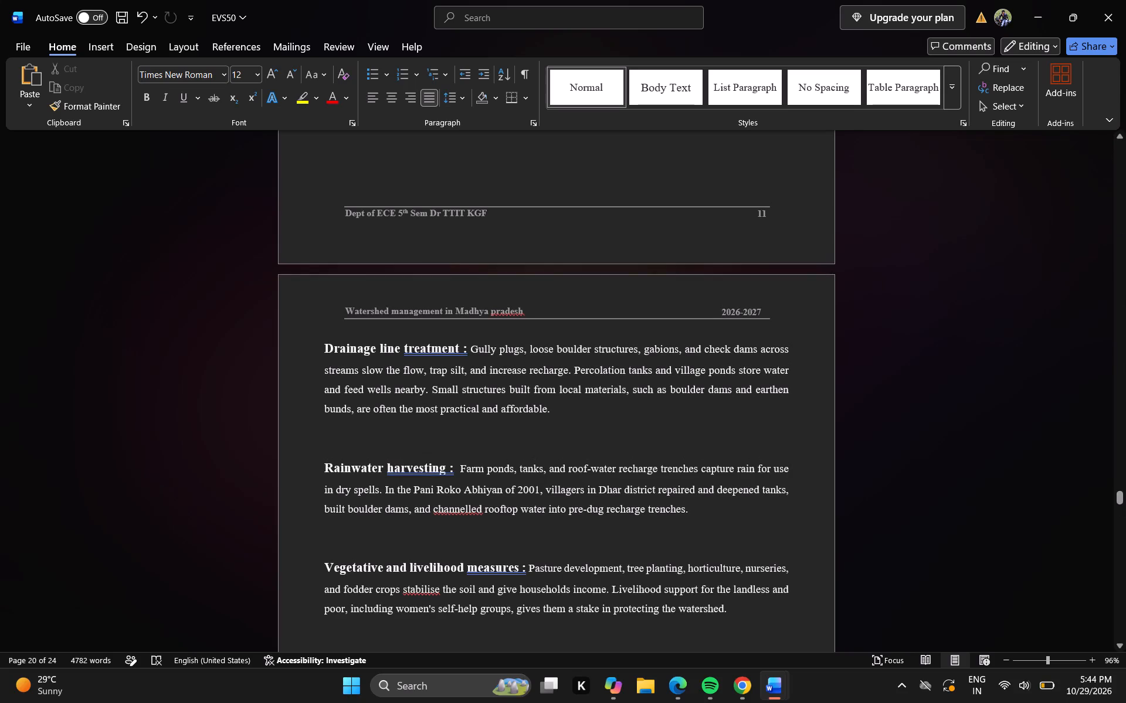
click(1118, 564)
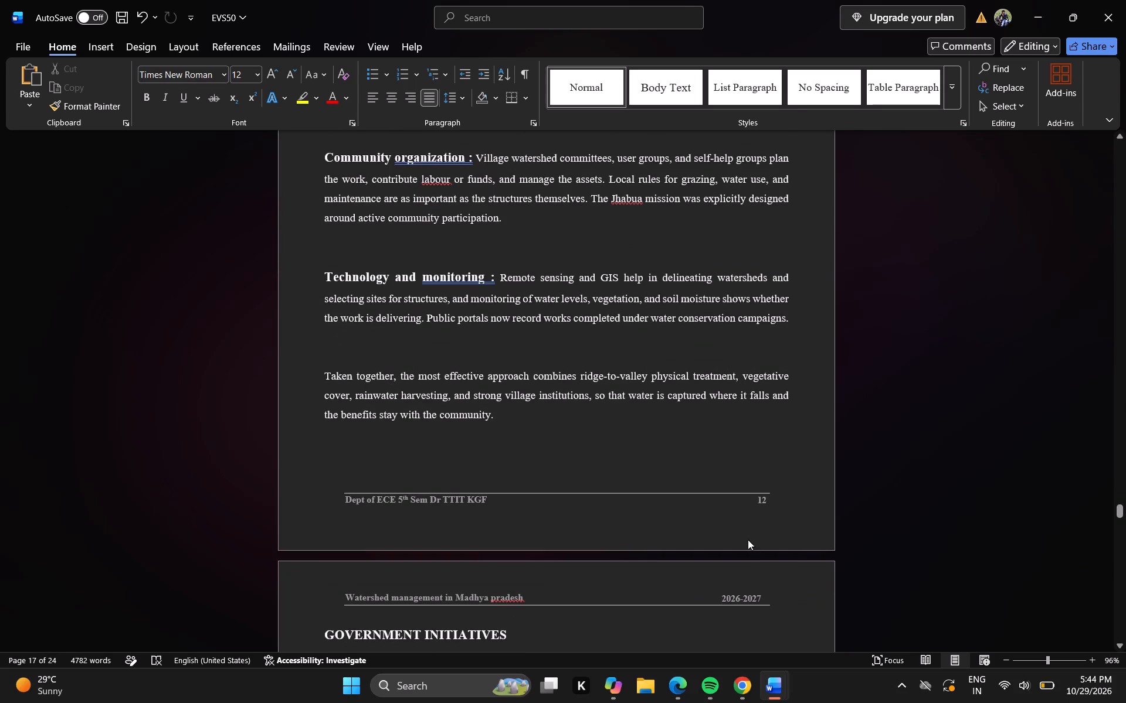
Set the page numbering of Section 17, below Technology and monitoring, to start at 13.
double_click(762, 499)
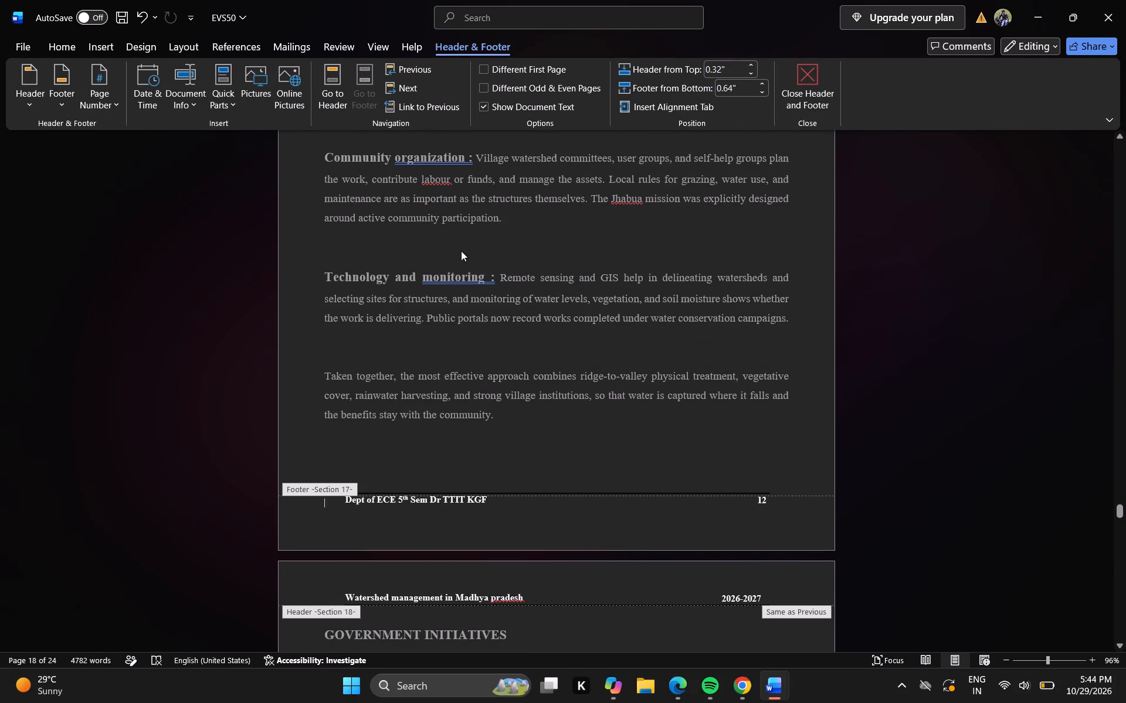
click(92, 97)
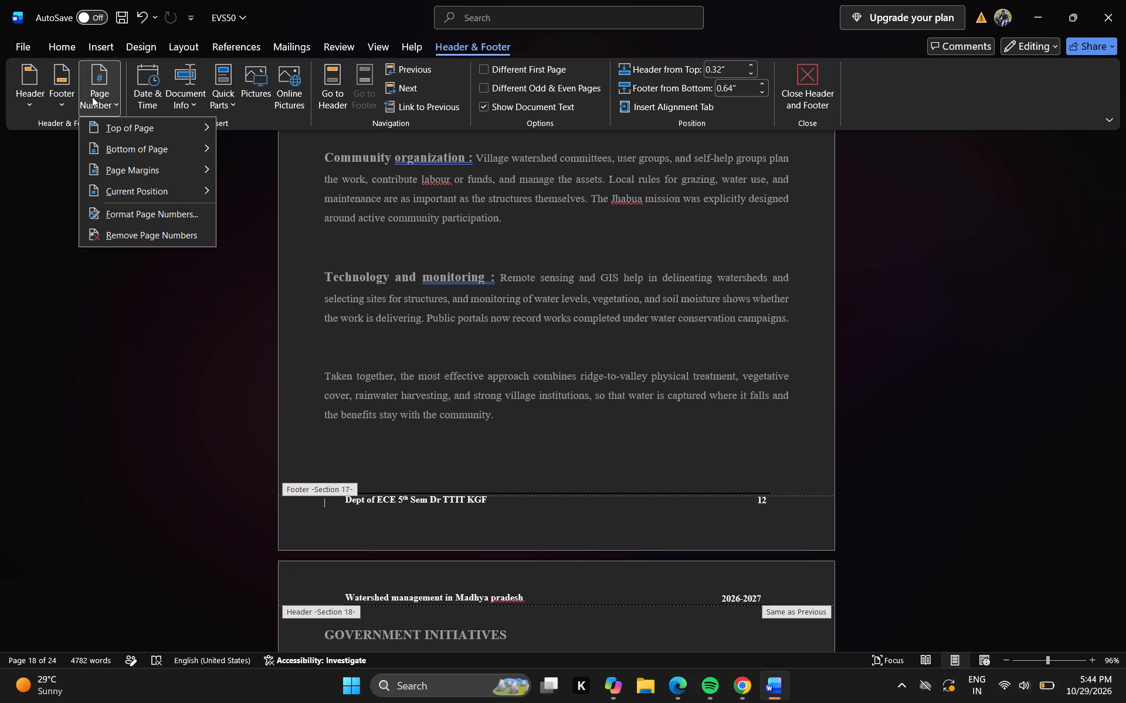
click(166, 221)
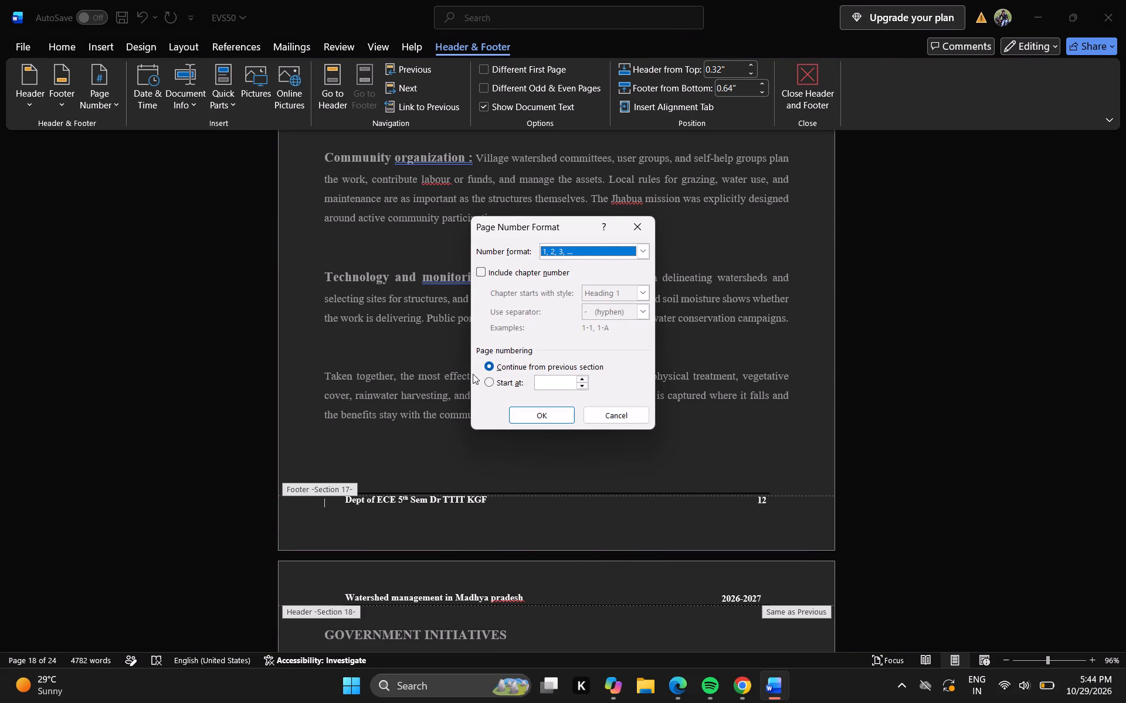
click(491, 381)
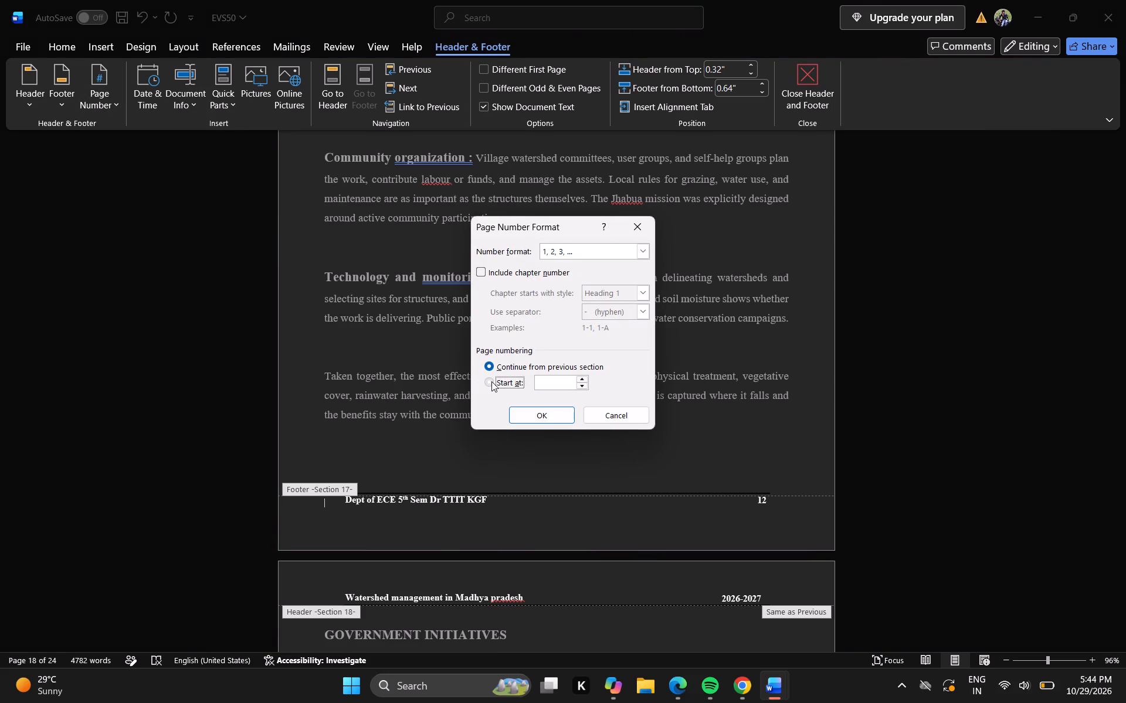
click(567, 384)
key(BackSpace)
text(13)
key(Return)
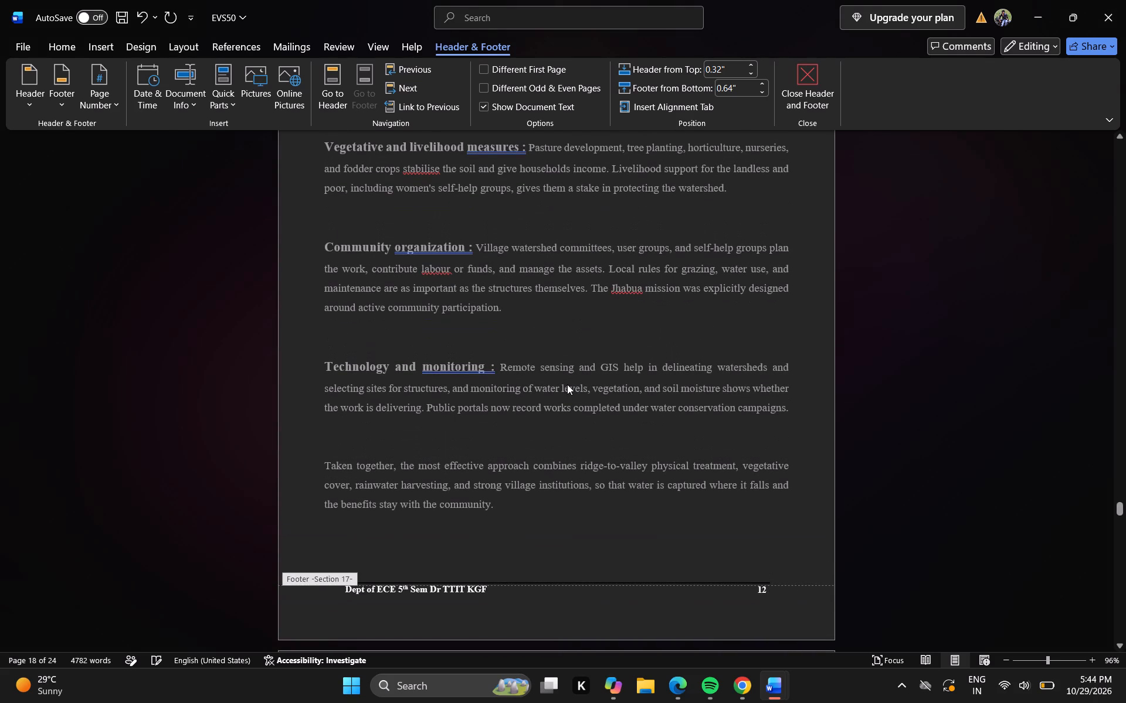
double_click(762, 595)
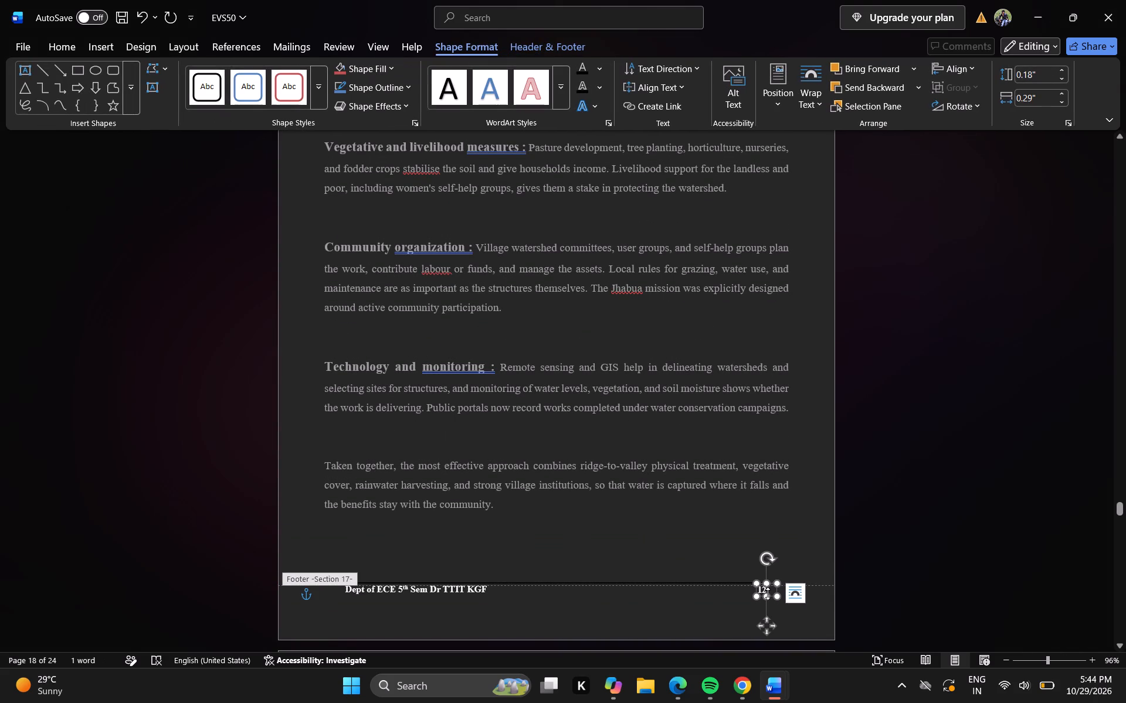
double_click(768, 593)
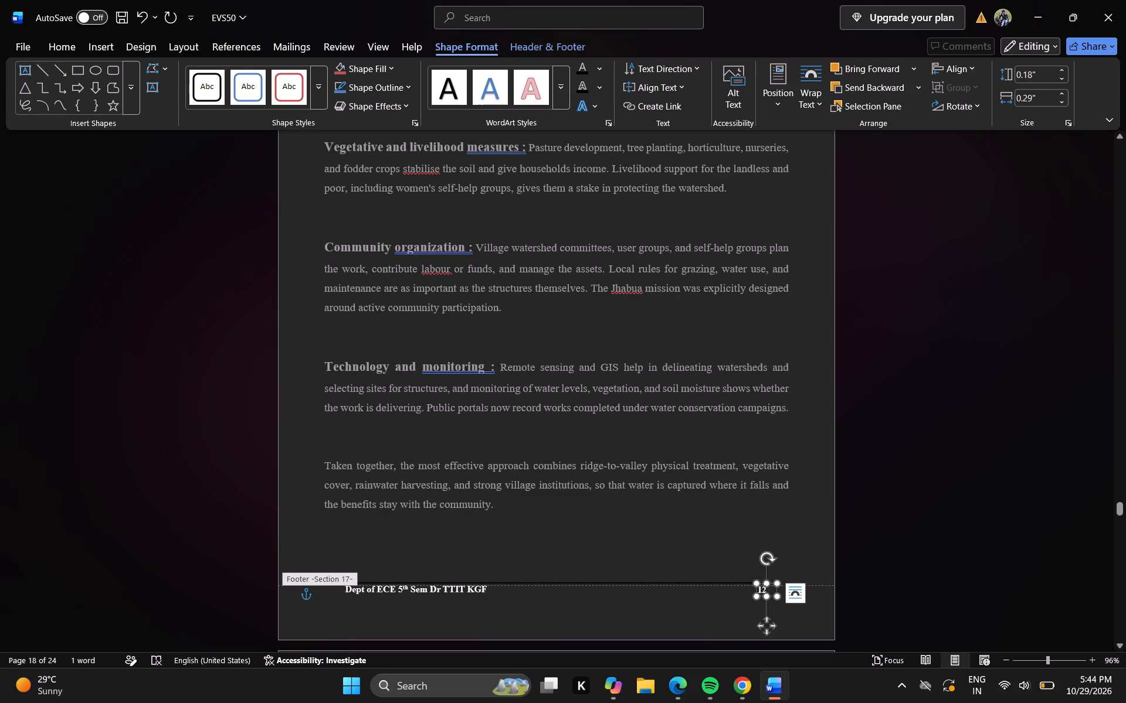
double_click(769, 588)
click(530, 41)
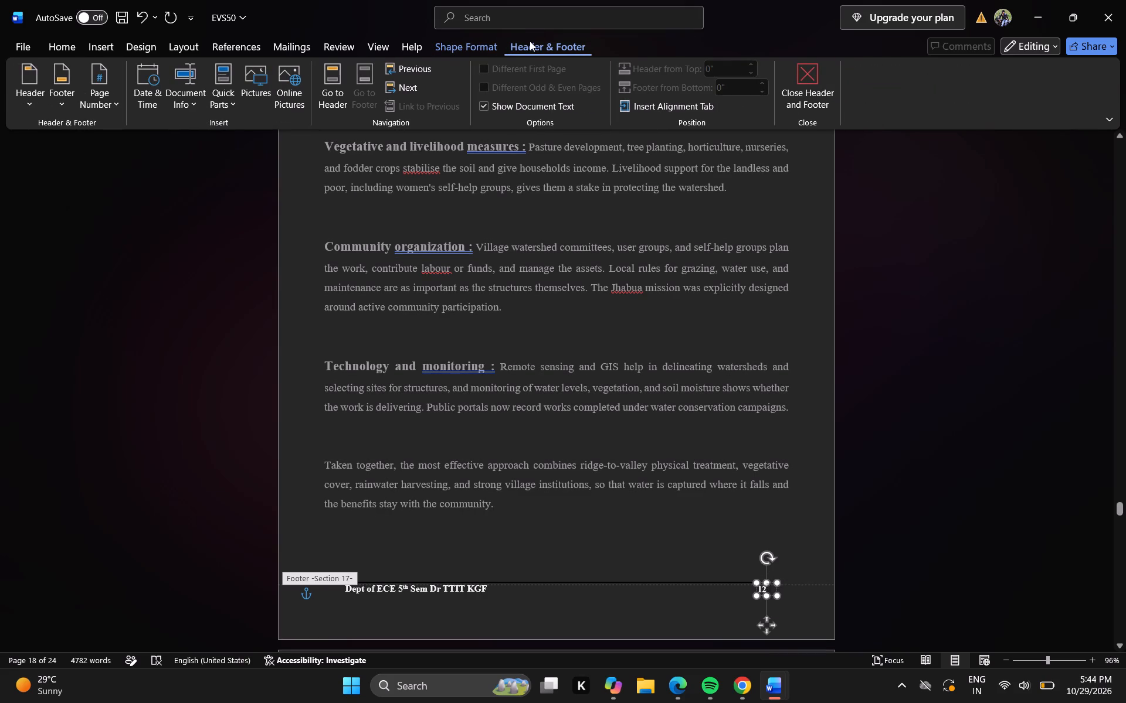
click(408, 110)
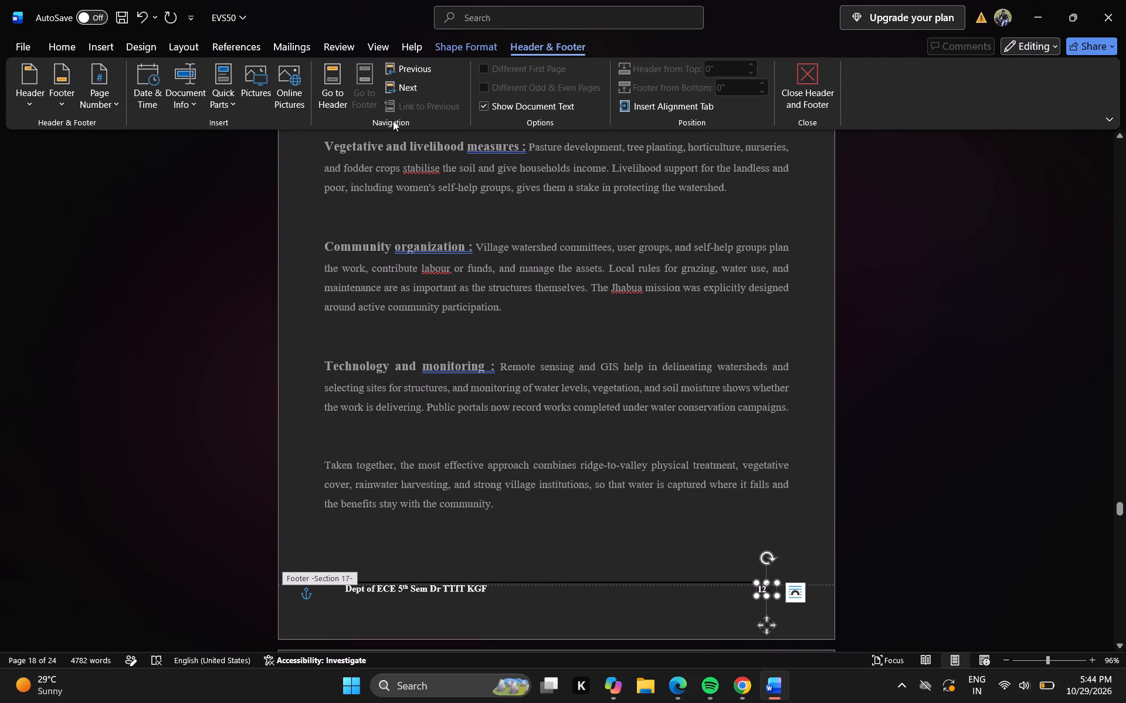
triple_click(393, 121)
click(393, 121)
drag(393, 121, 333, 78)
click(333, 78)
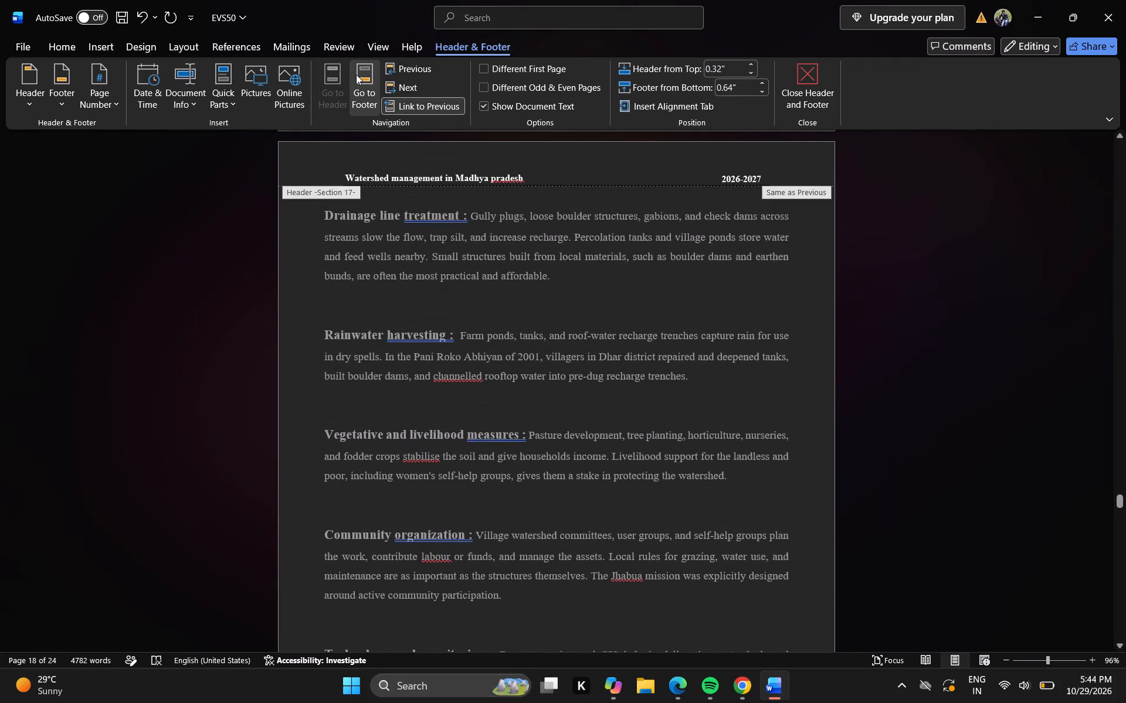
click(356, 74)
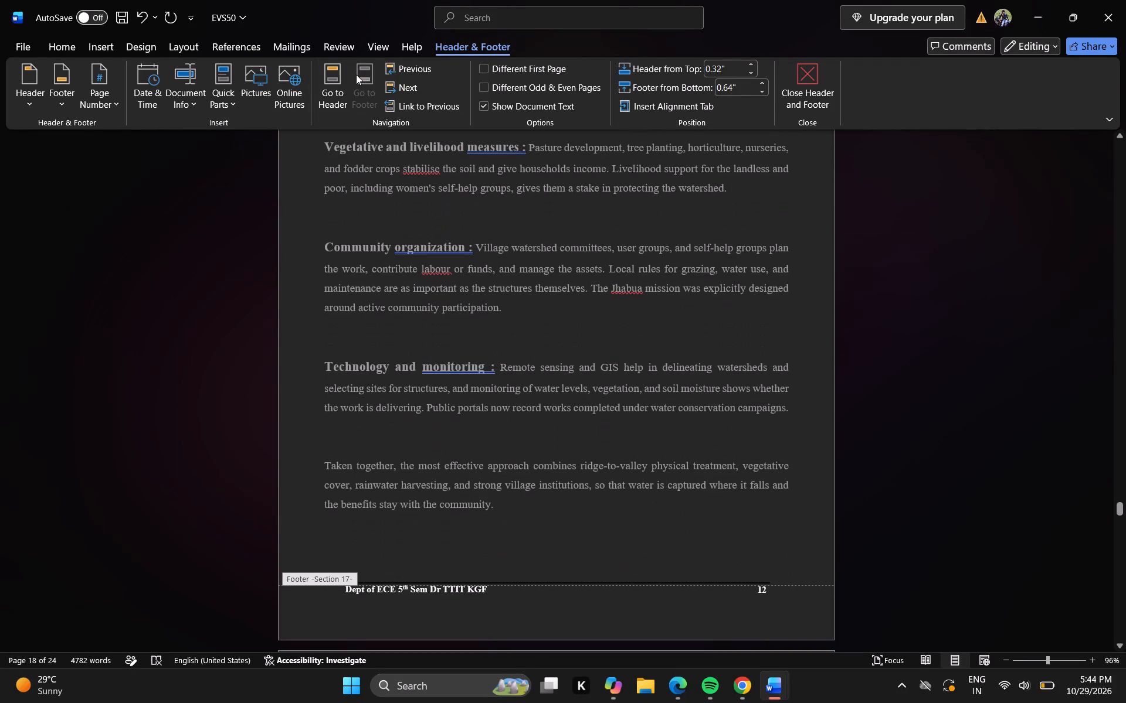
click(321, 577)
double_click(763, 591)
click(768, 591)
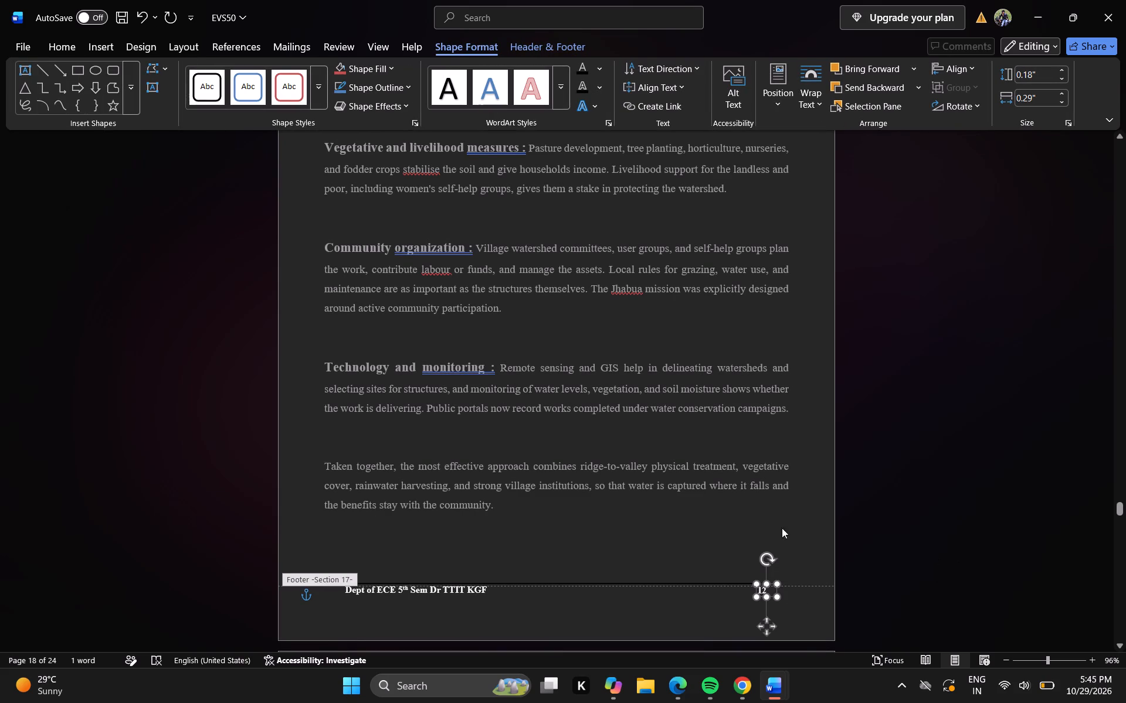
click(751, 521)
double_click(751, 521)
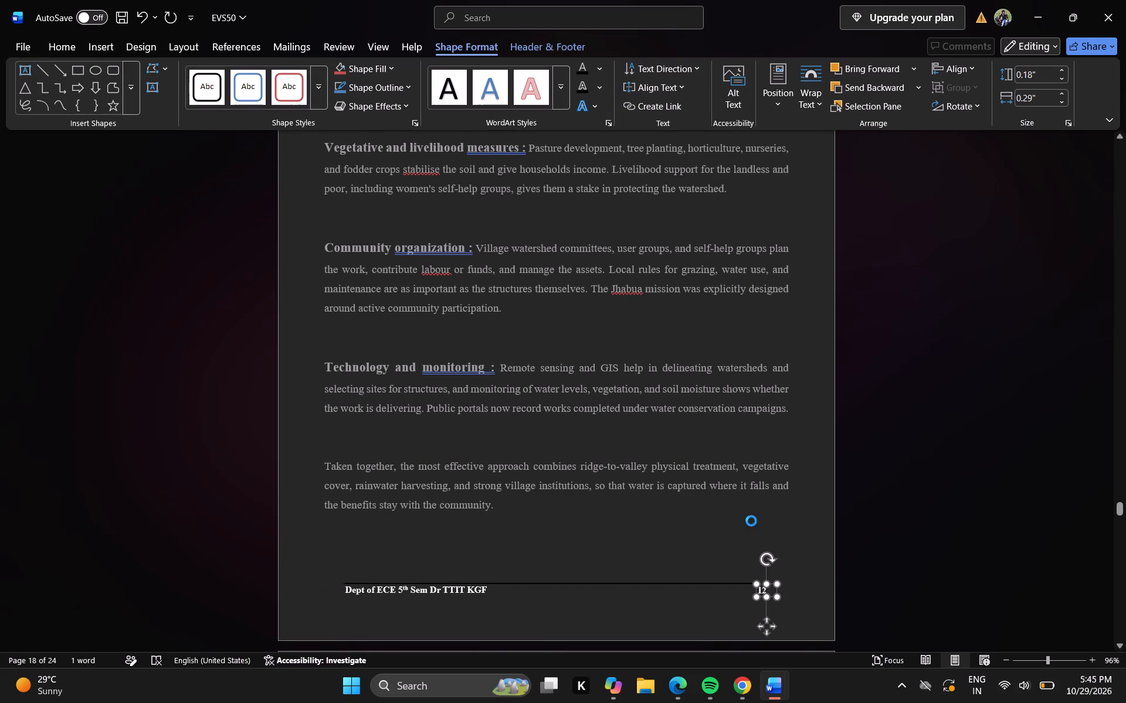
Change the page number in the Section 18 footer below Jal Ganga Samvardhan Abhiyan to 13 and return to the body text.
click(1115, 537)
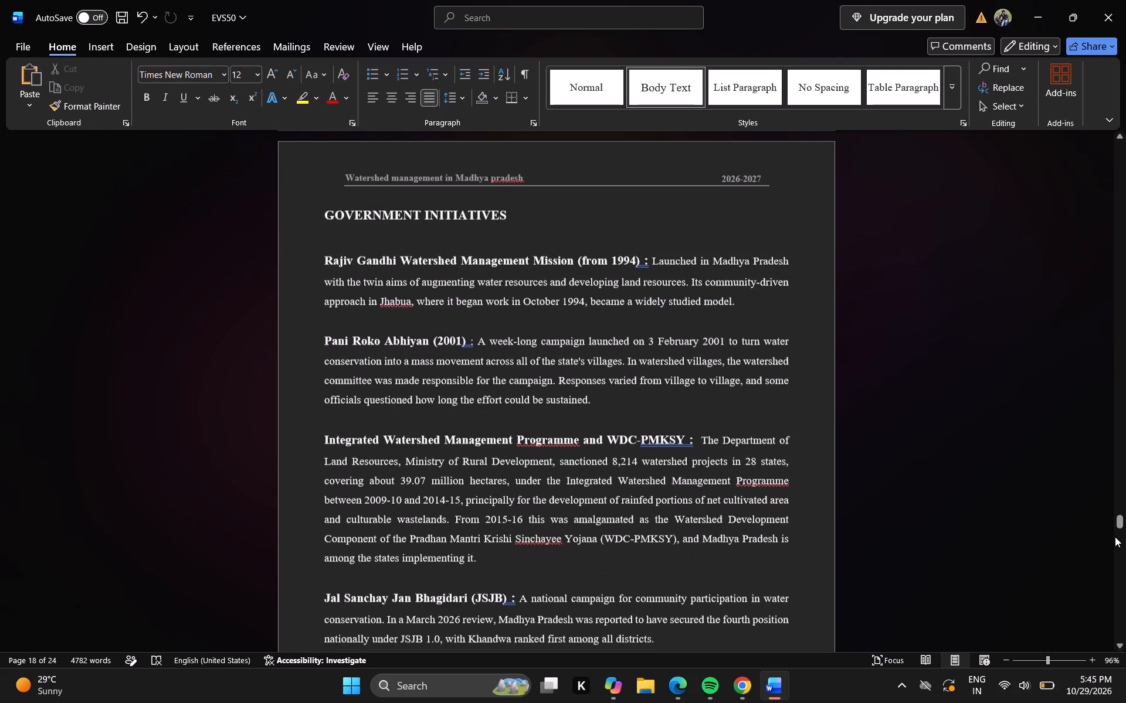
click(1115, 537)
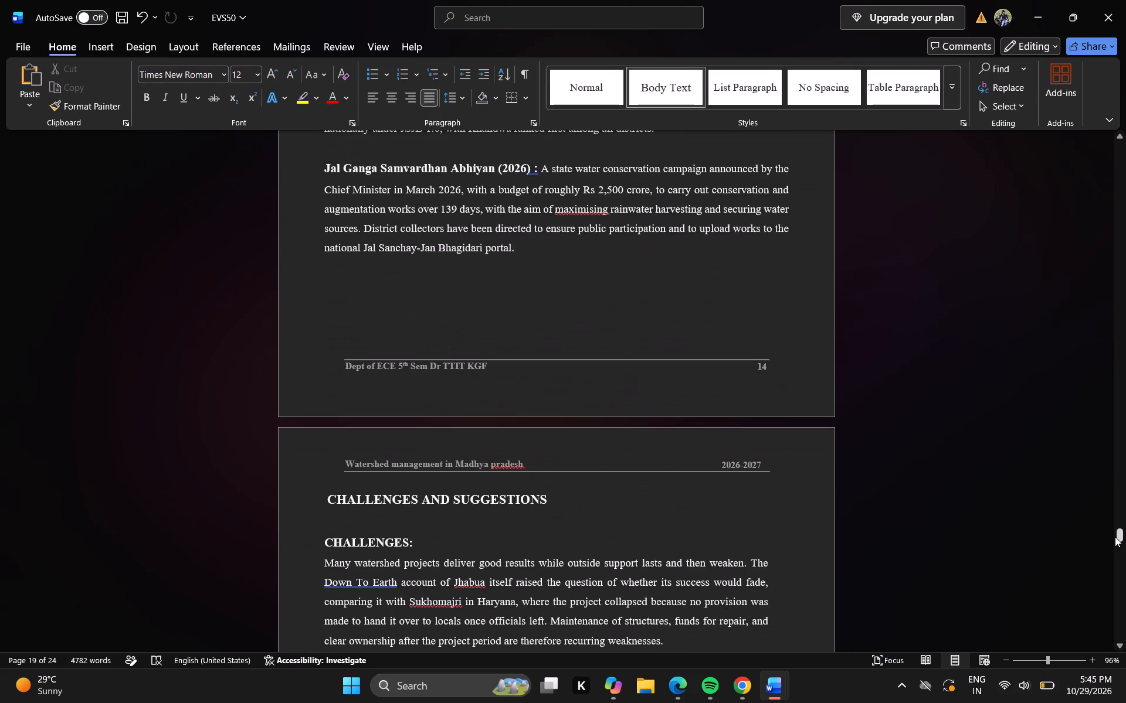
double_click(761, 366)
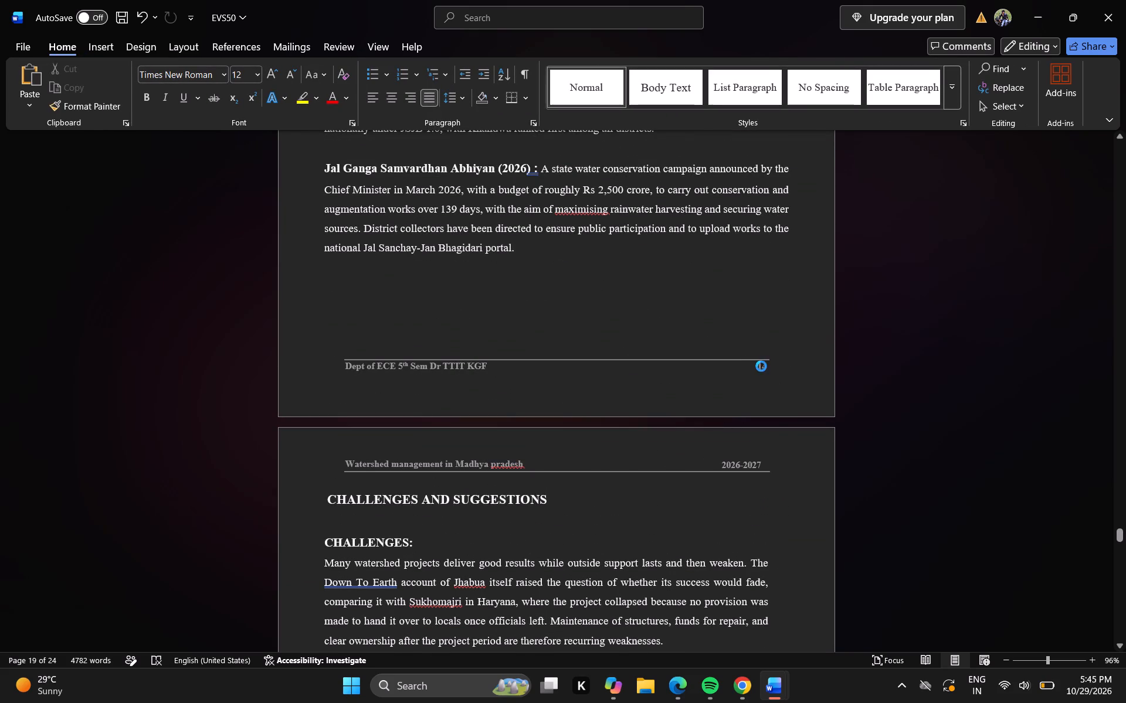
double_click(767, 366)
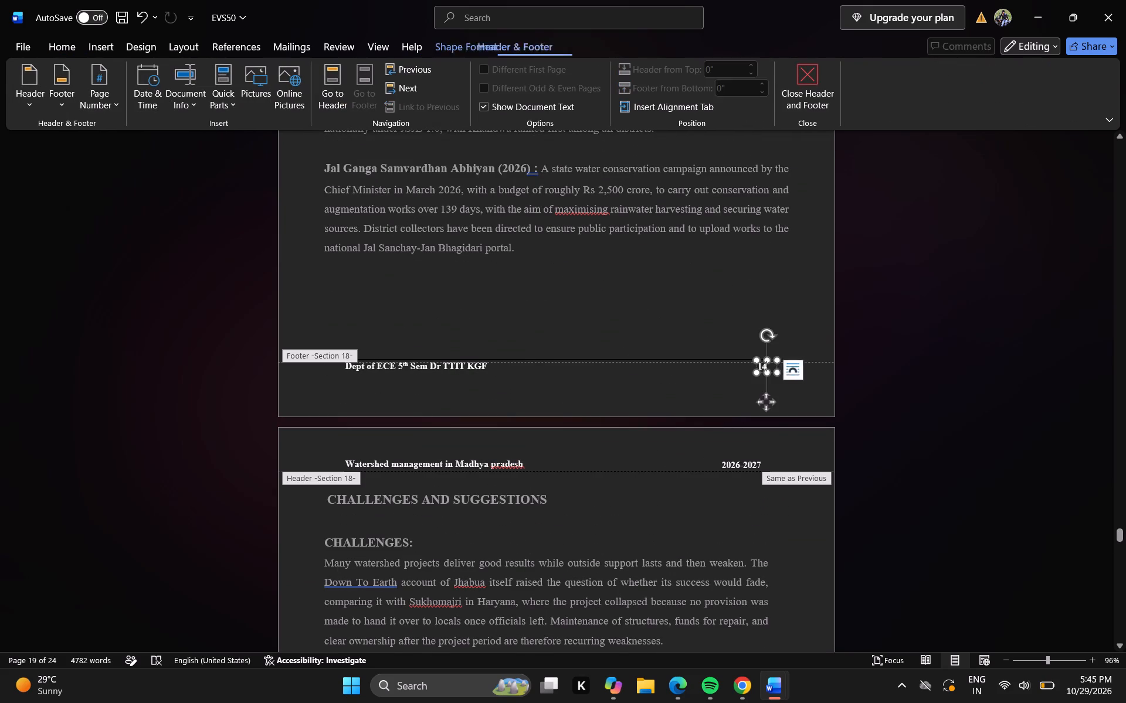
double_click(767, 366)
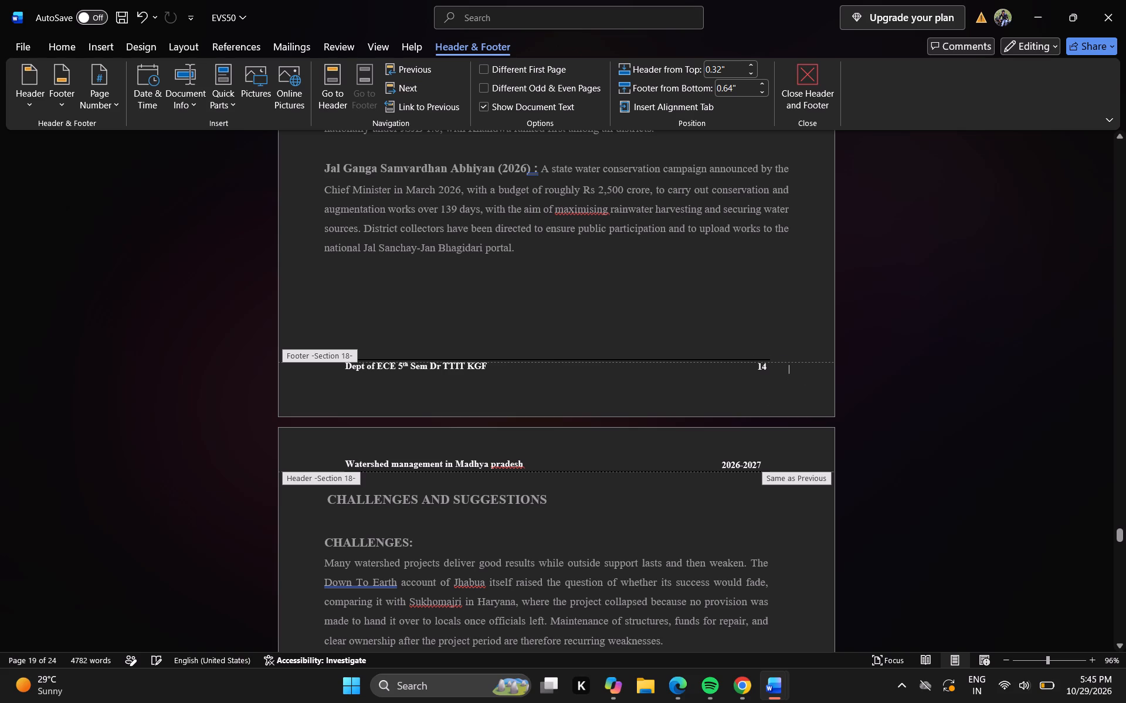
click(767, 366)
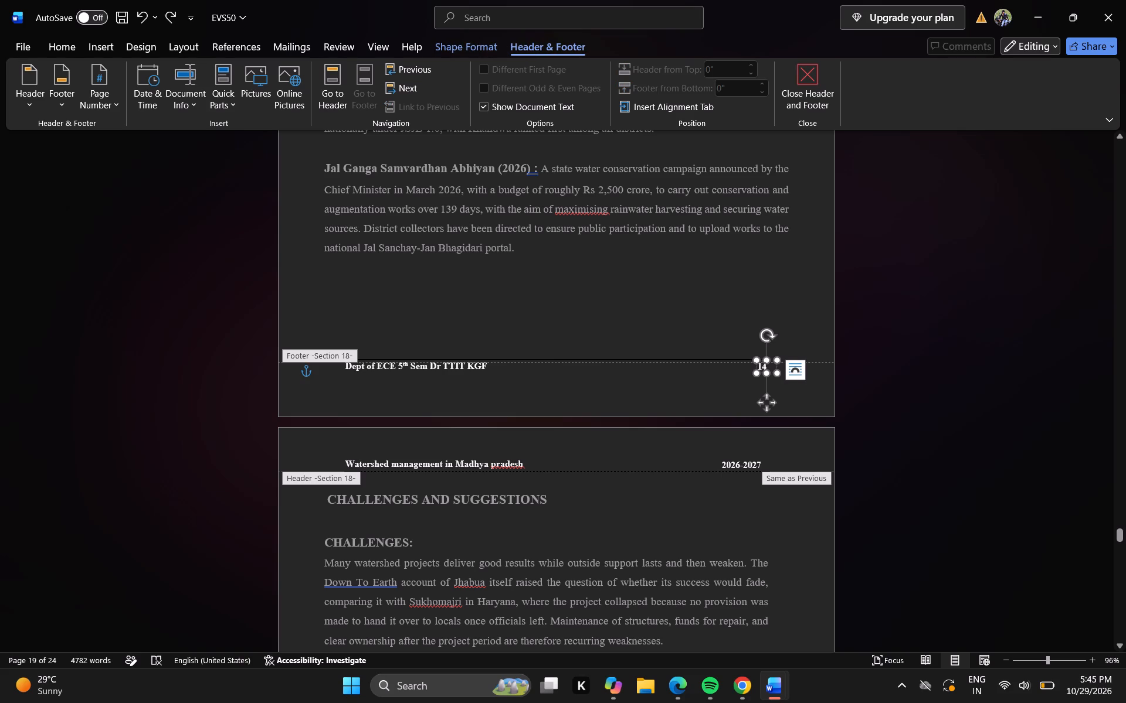
key(BackSpace)
key(3)
key(Return)
double_click(684, 288)
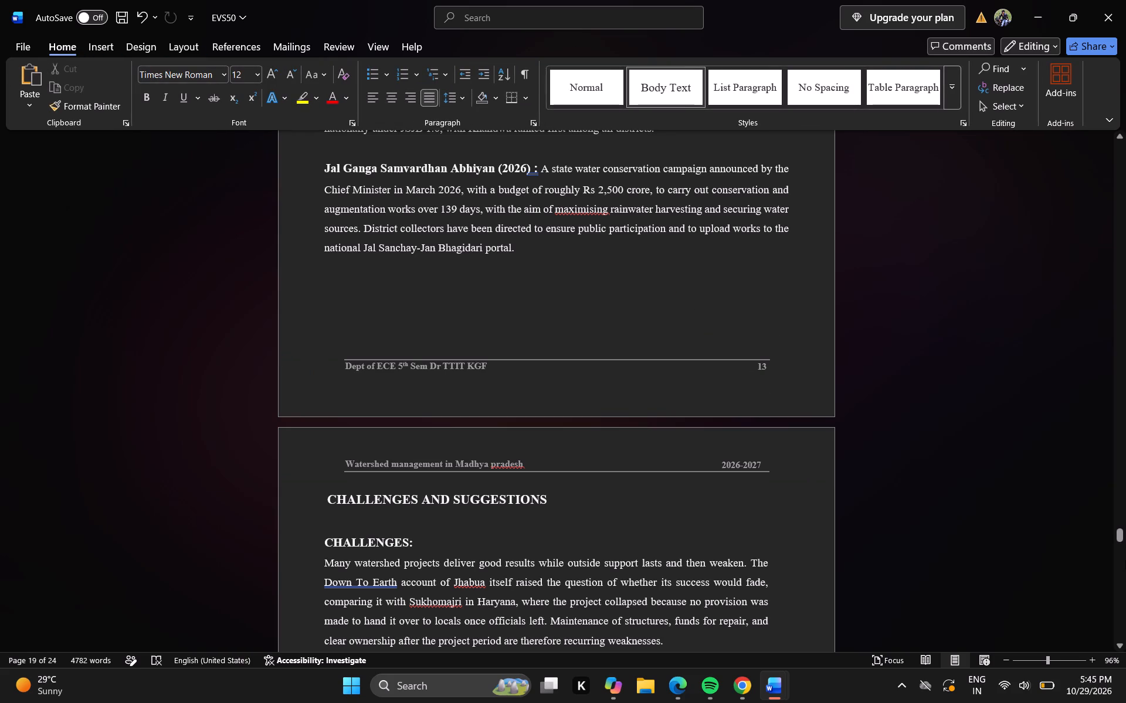
Check the footer page number on the page with Fig 1.8.
click(1117, 576)
click(1117, 576)
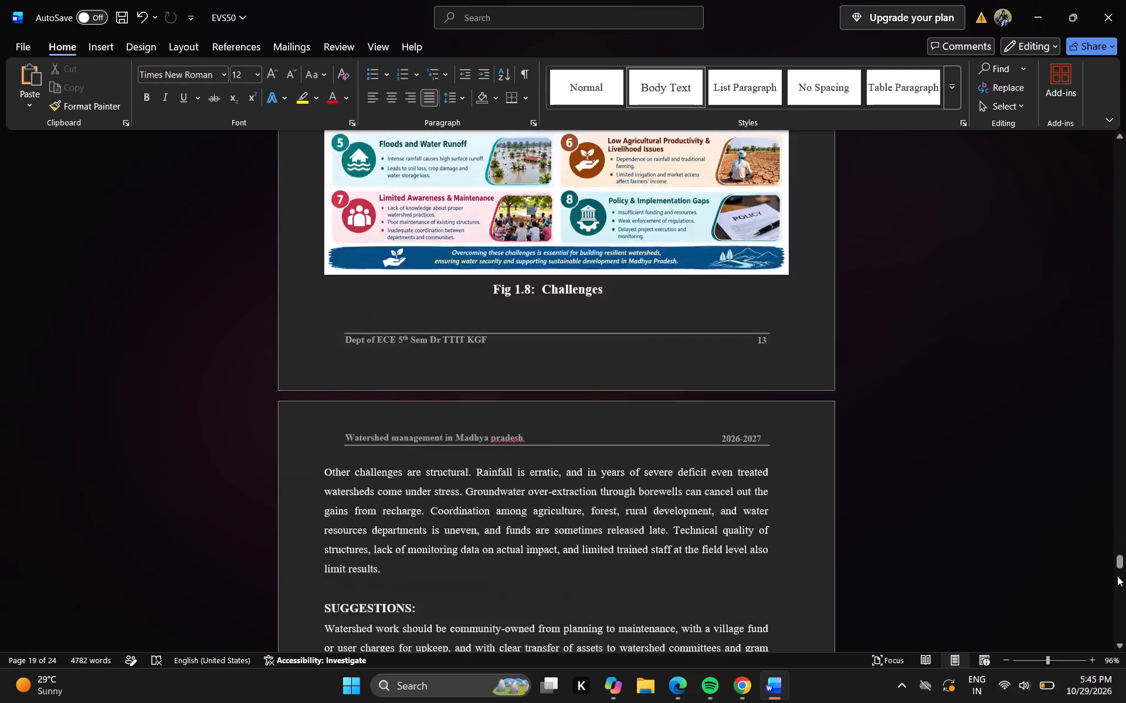
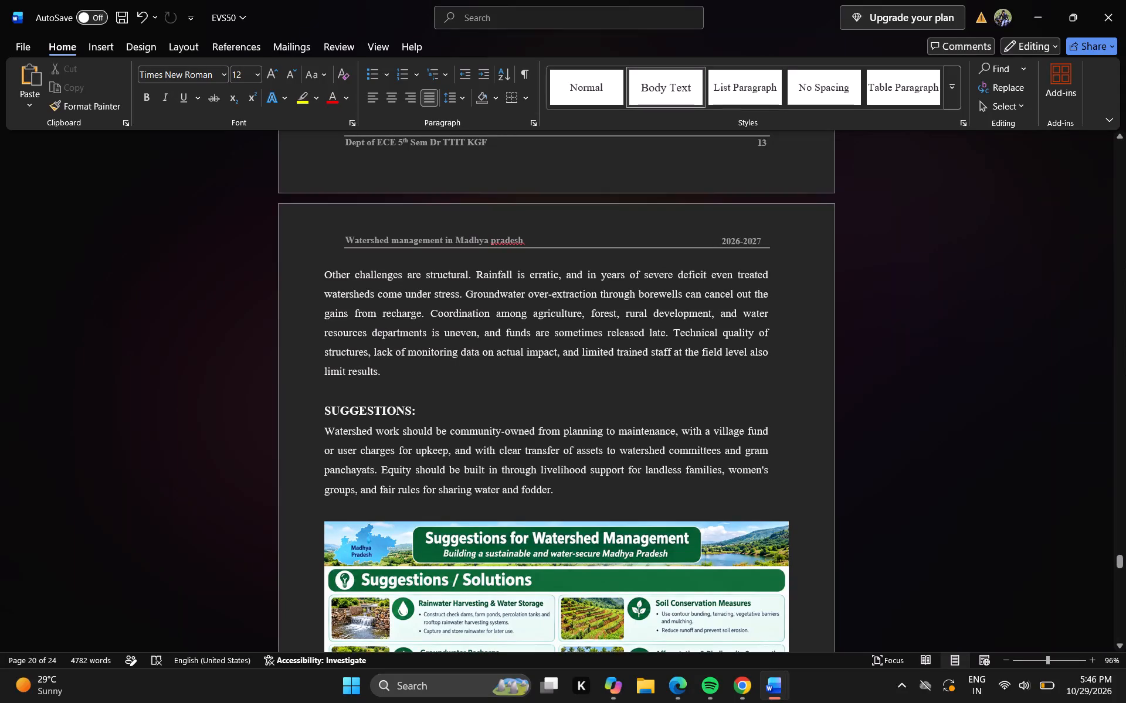
Check the footer page numbers from the Fig 1.8 page back to Fig 1.7 and forward to Jal Ganga Samvardhan Abhiyan.
click(1115, 246)
click(1115, 246)
click(1115, 246)
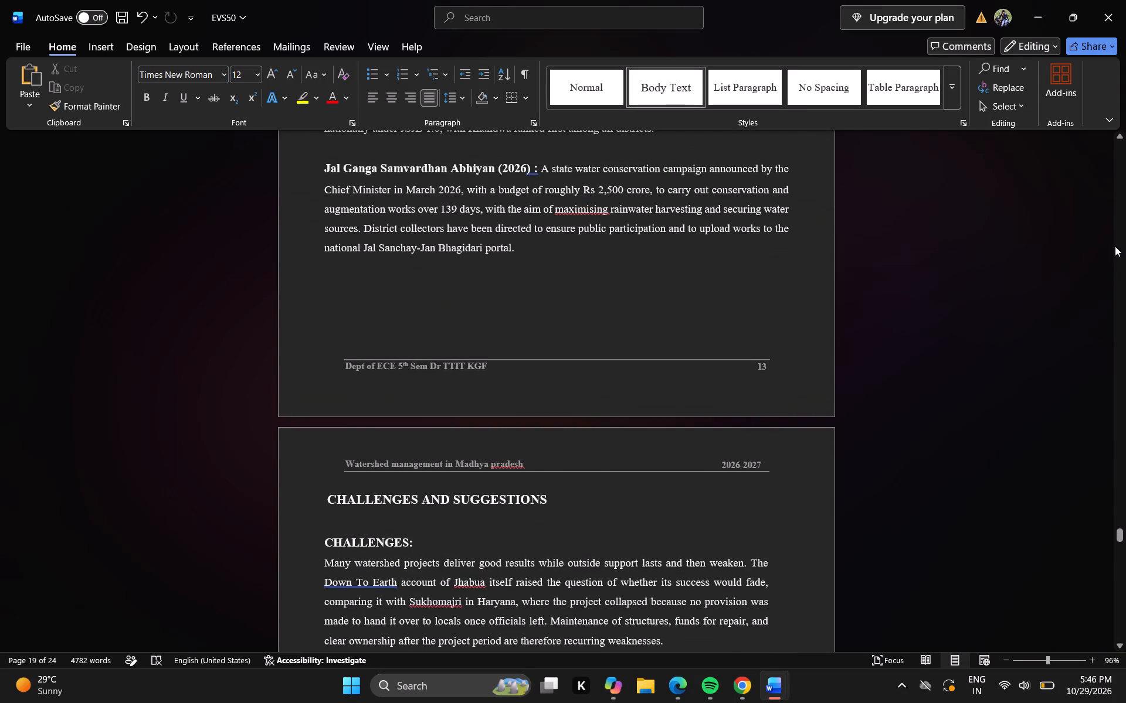
click(1115, 246)
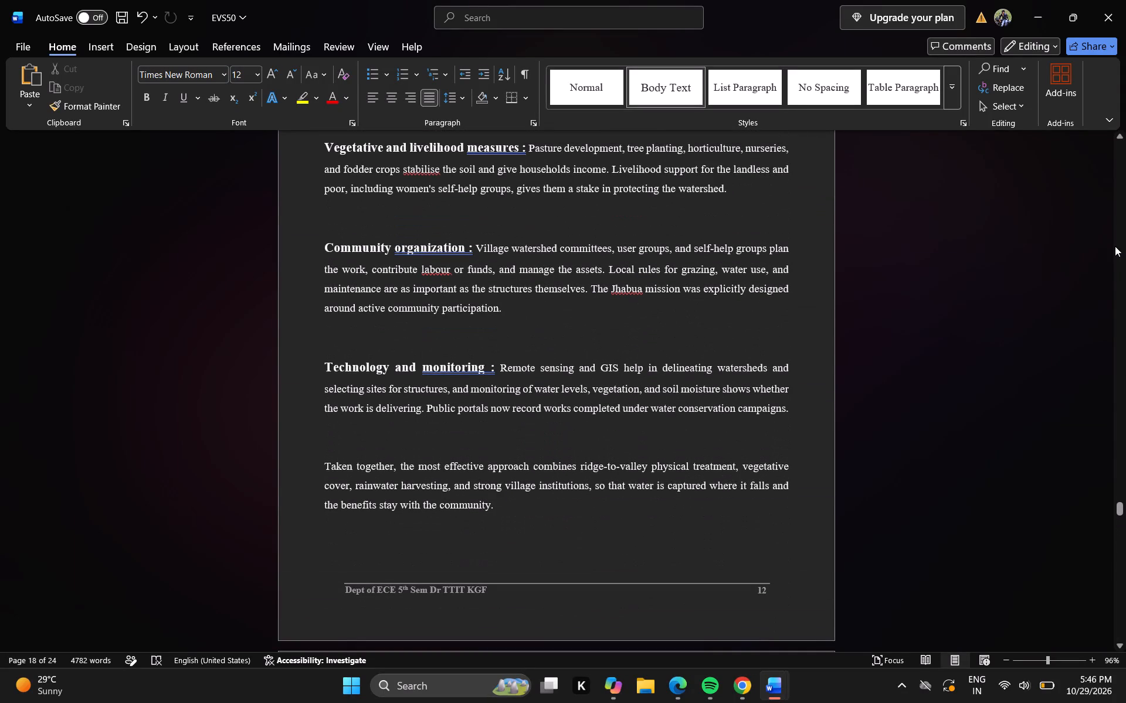
click(1115, 246)
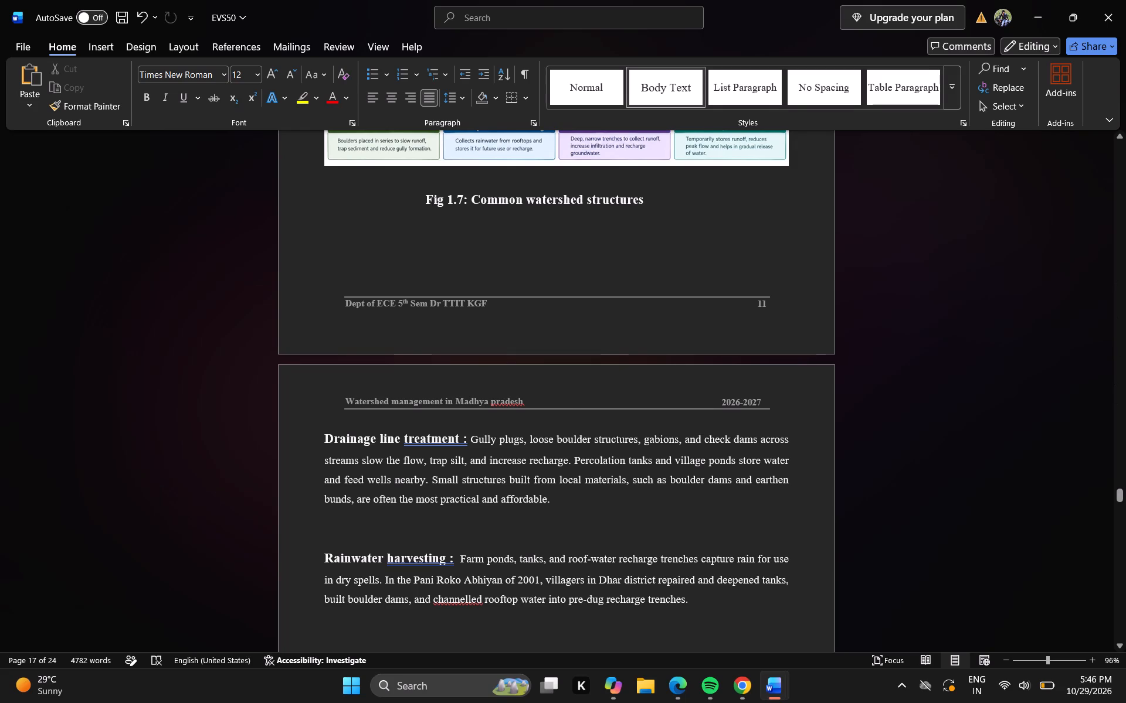
click(1118, 541)
click(1118, 541)
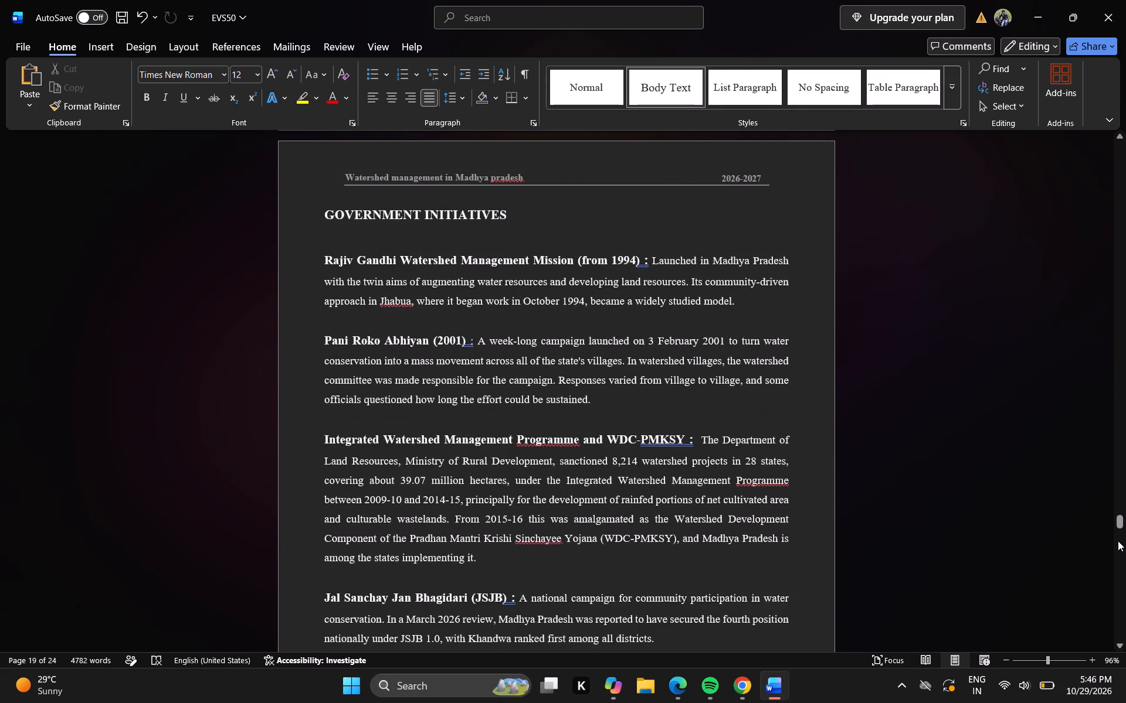
click(1118, 541)
click(1118, 541)
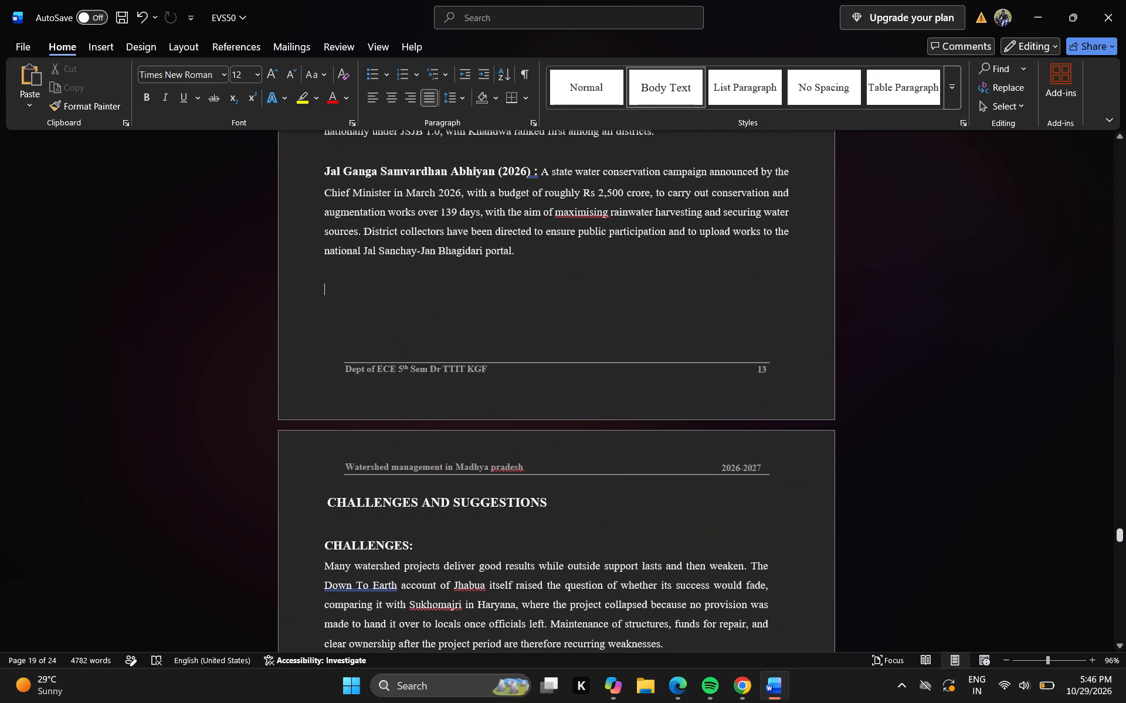
Open the Section 18 footer below Jal Ganga Samvardhan Abhiyan for editing and compare it with the footer on the Fig 1.8 page.
double_click(759, 366)
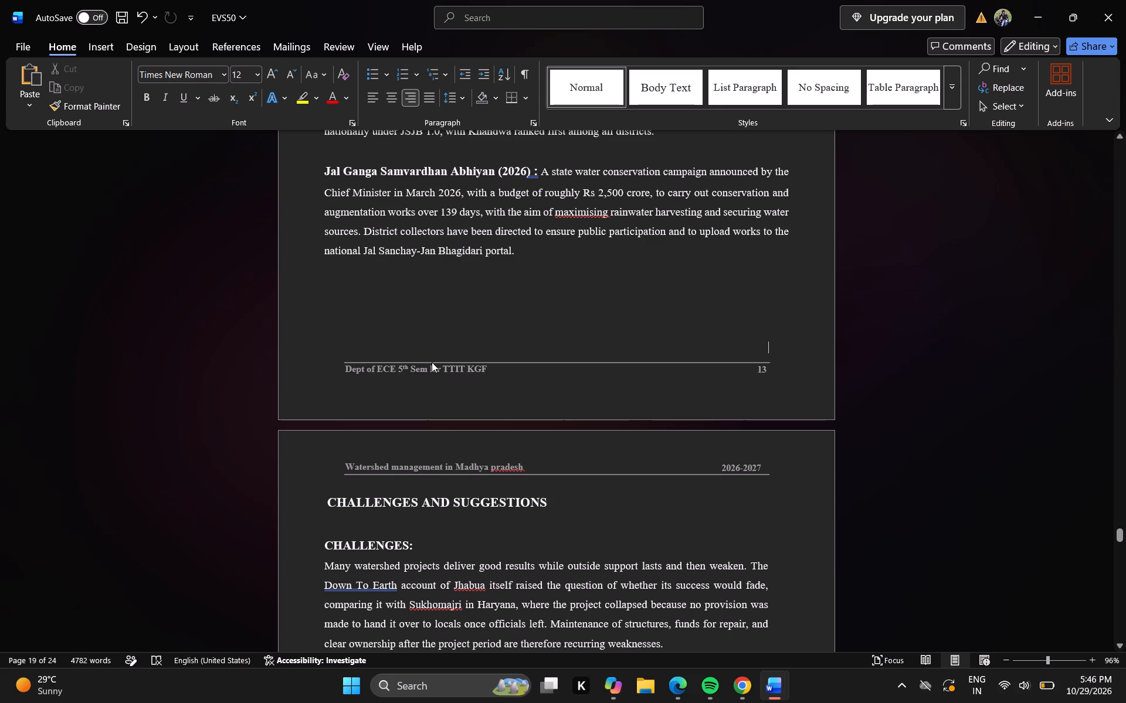
double_click(430, 369)
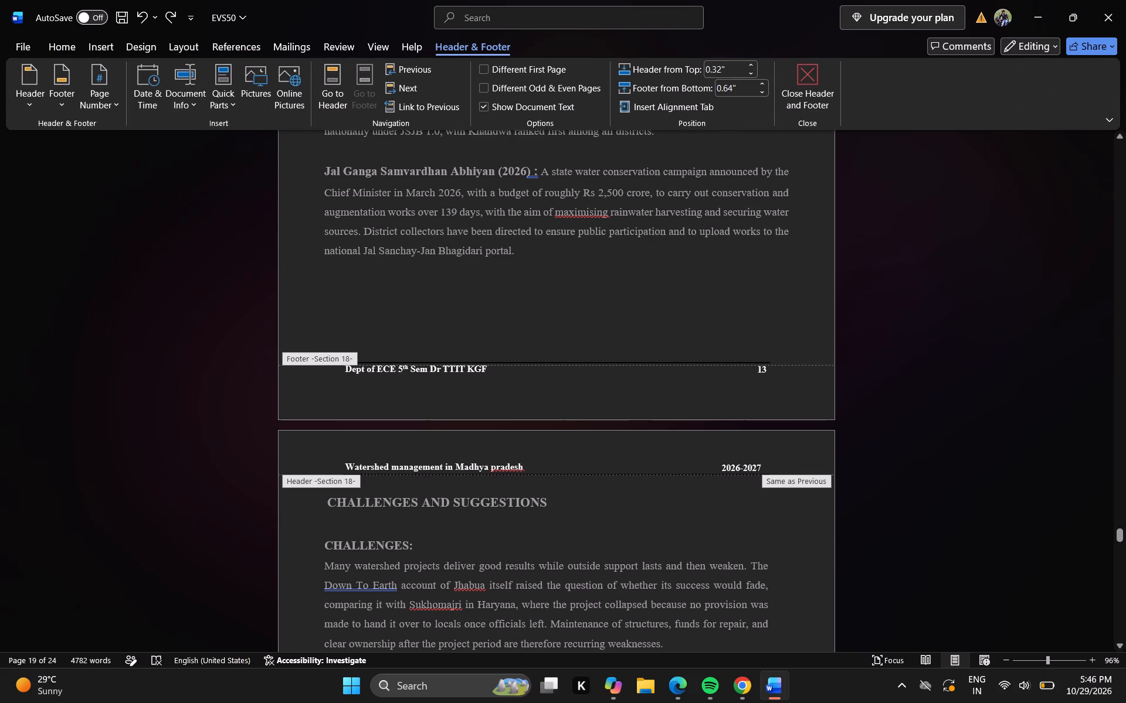
click(1117, 577)
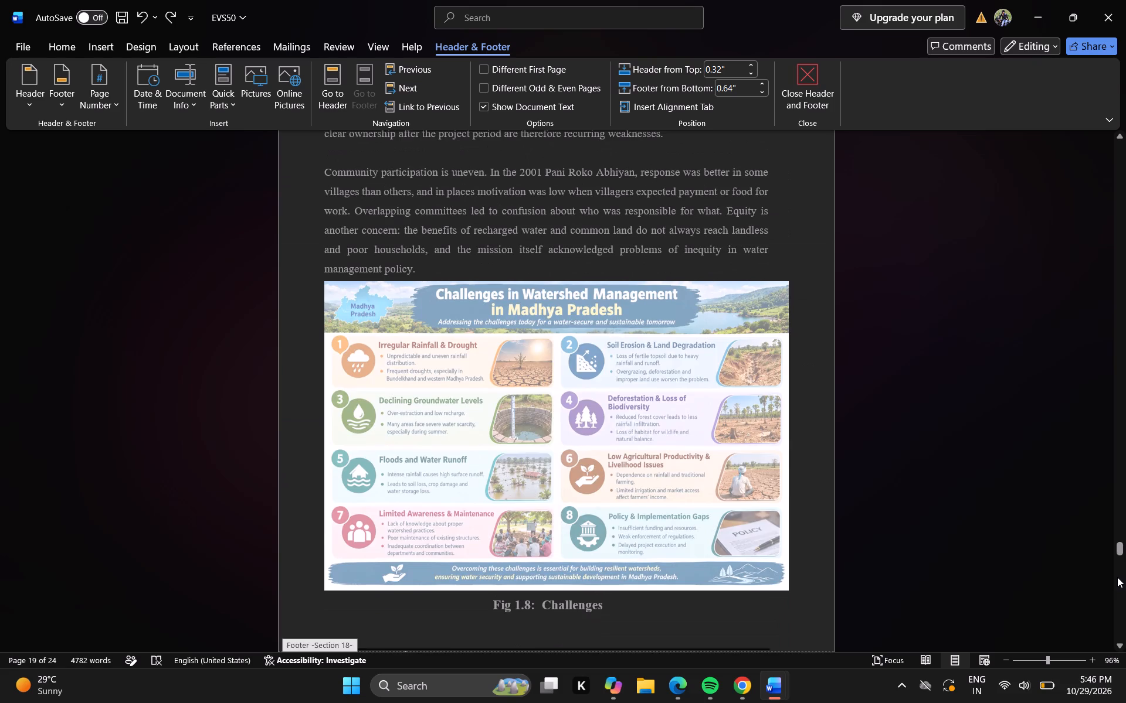
click(1117, 577)
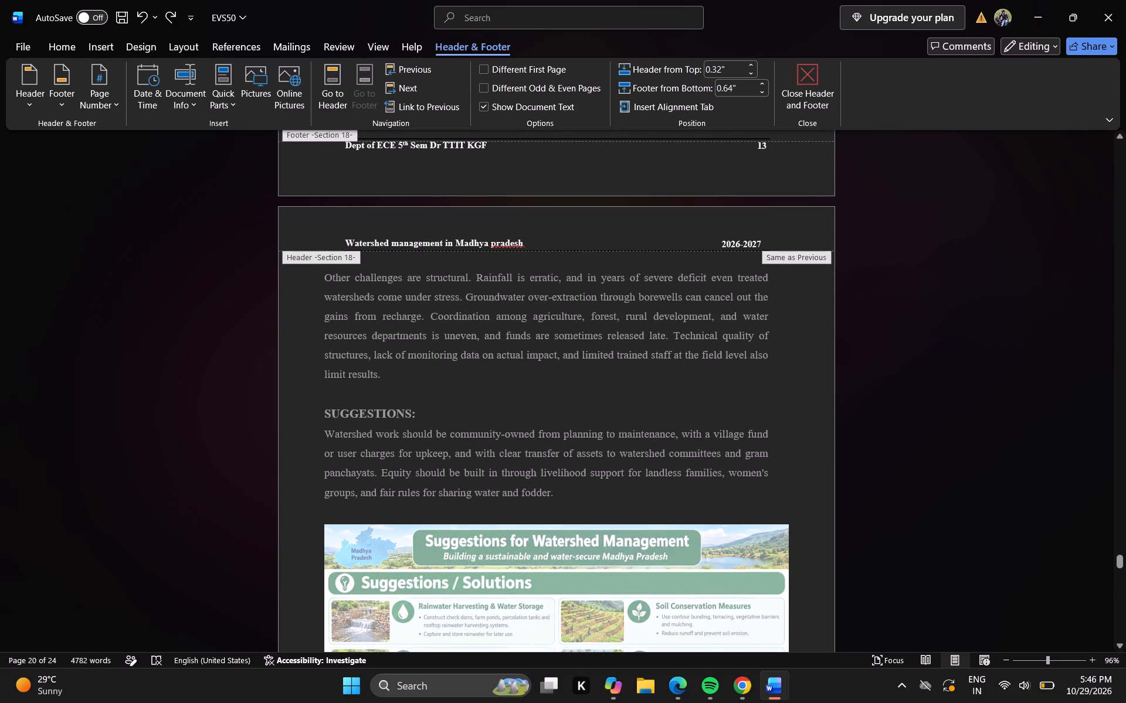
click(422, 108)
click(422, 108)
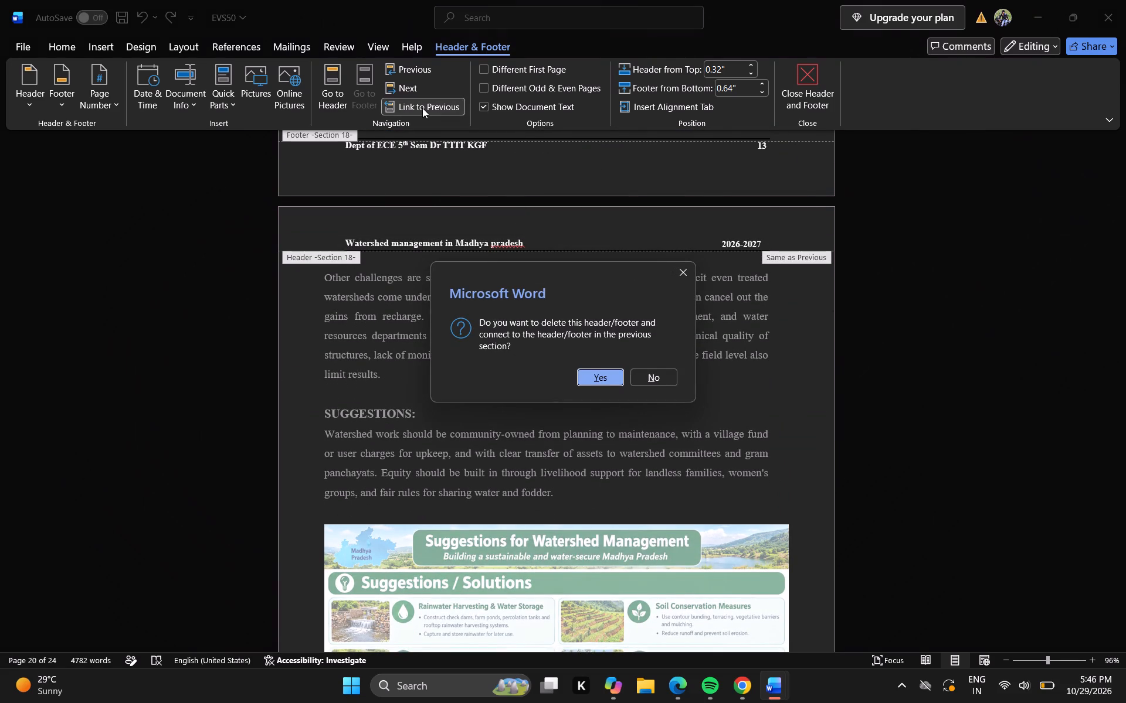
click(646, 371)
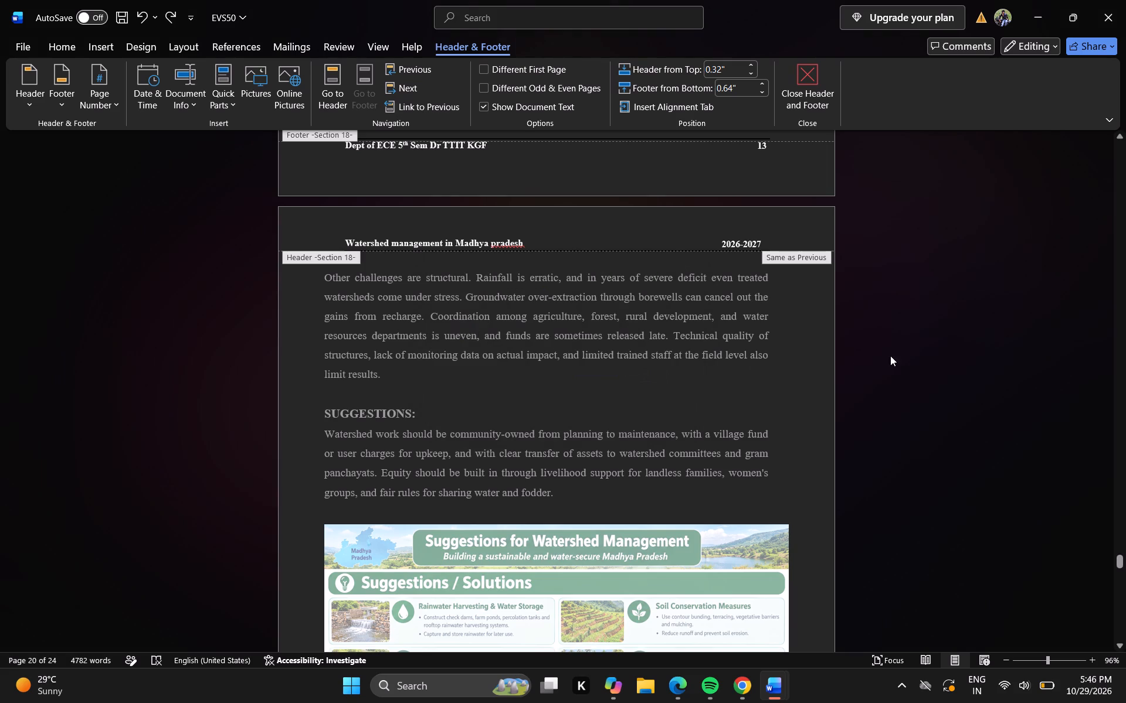
Recheck the Section 17 and Section 18 footer page numbers from the Suggestions page back to Technology and monitoring, then at Jal Ganga Samvardhan Abhiyan.
click(1125, 641)
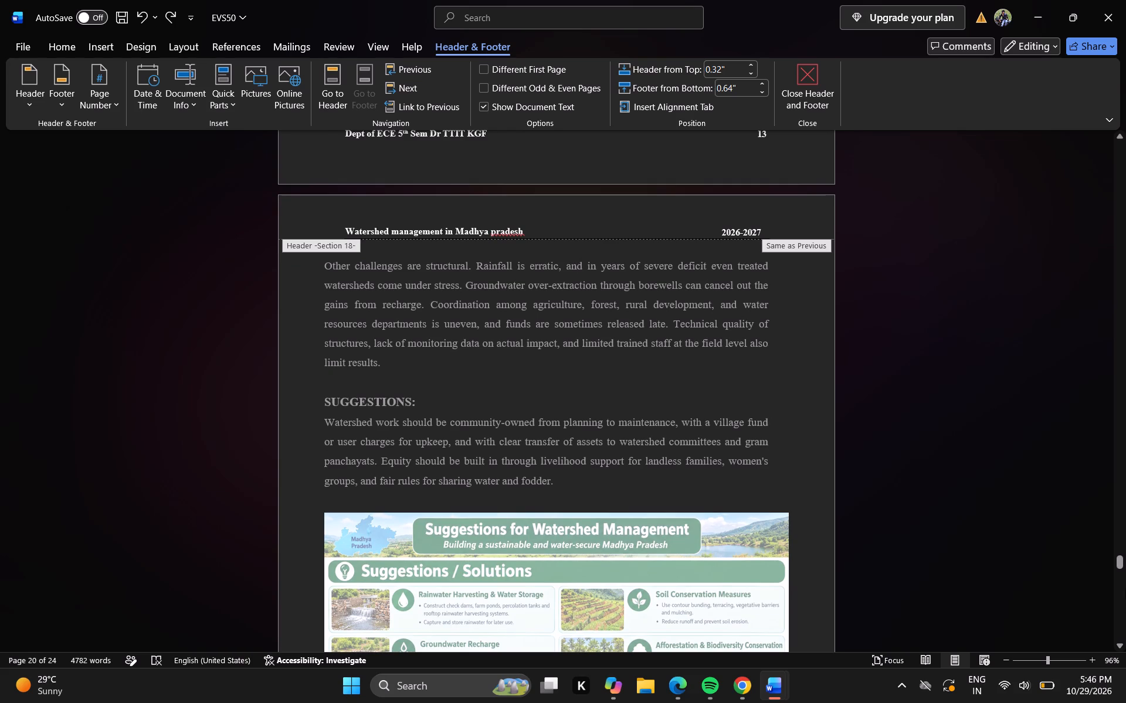
click(1120, 472)
click(1120, 472)
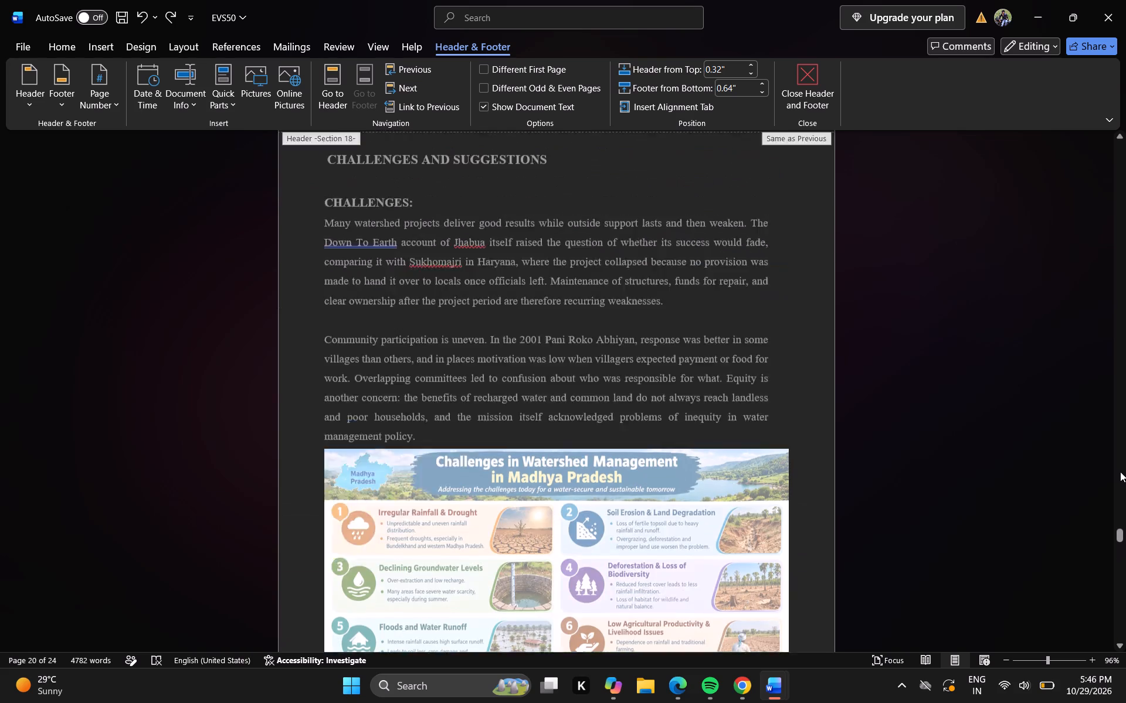
click(1120, 472)
click(1120, 472)
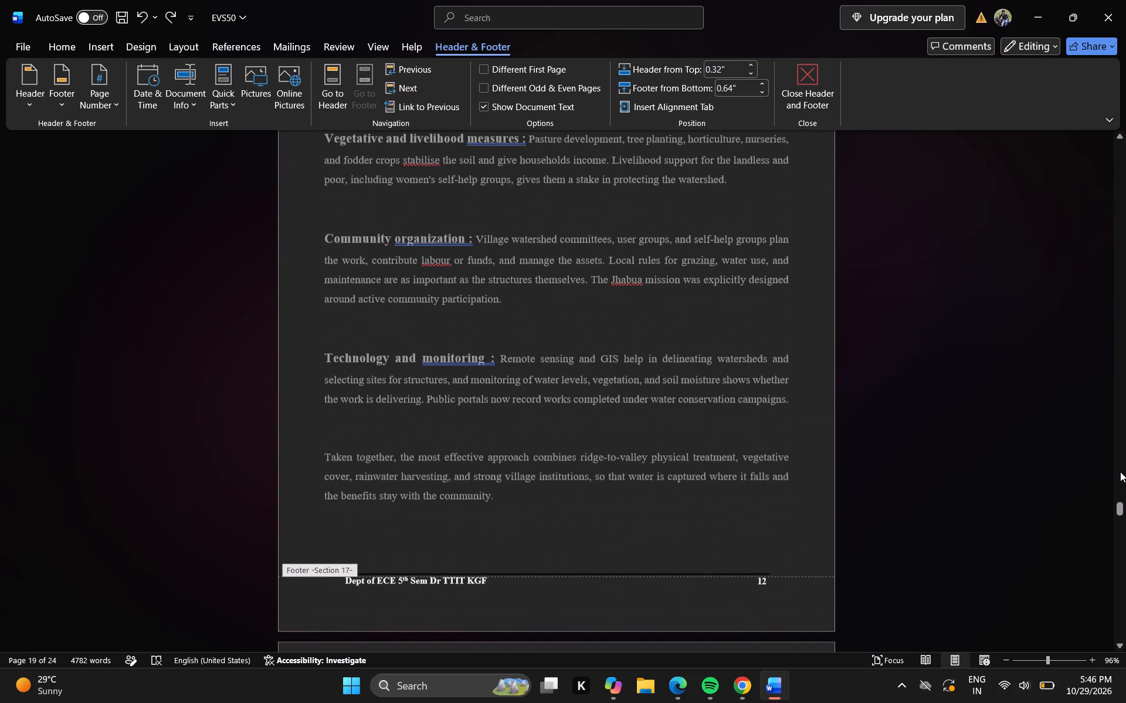
click(1122, 561)
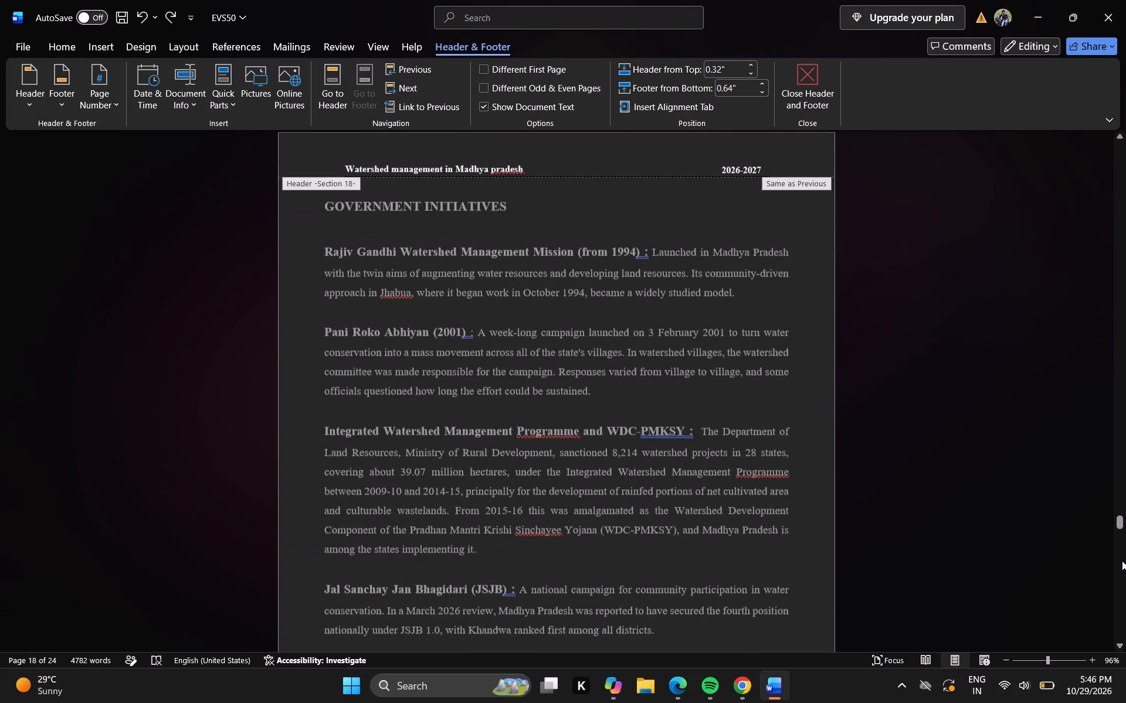
click(1122, 561)
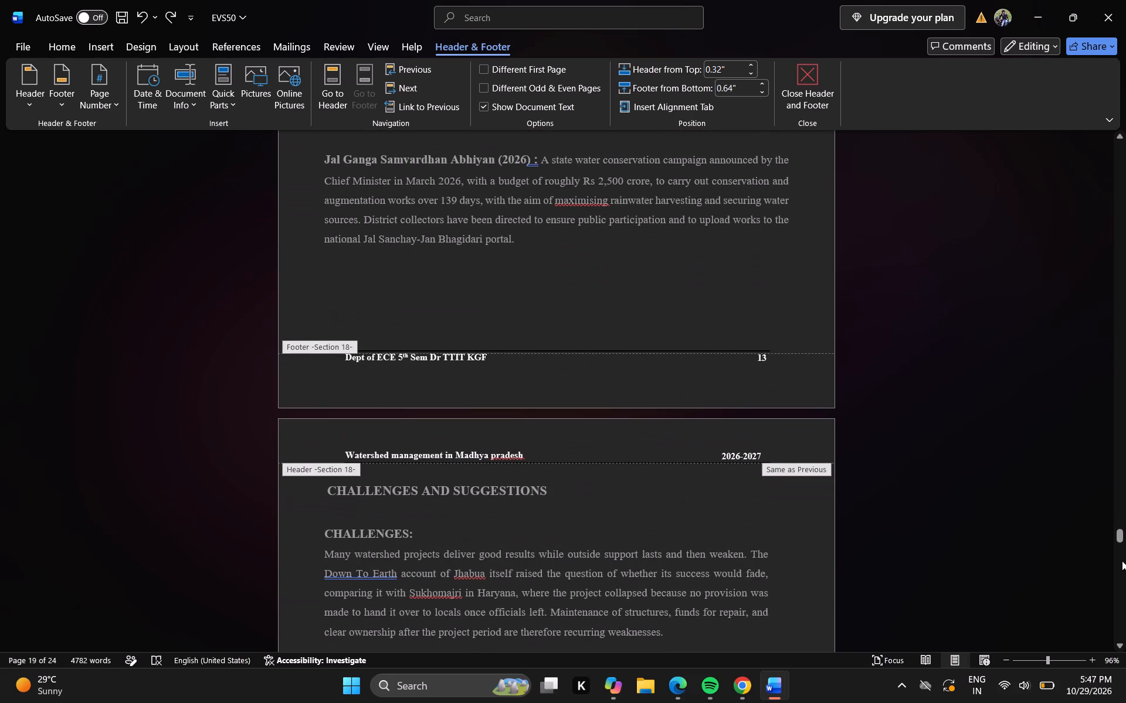
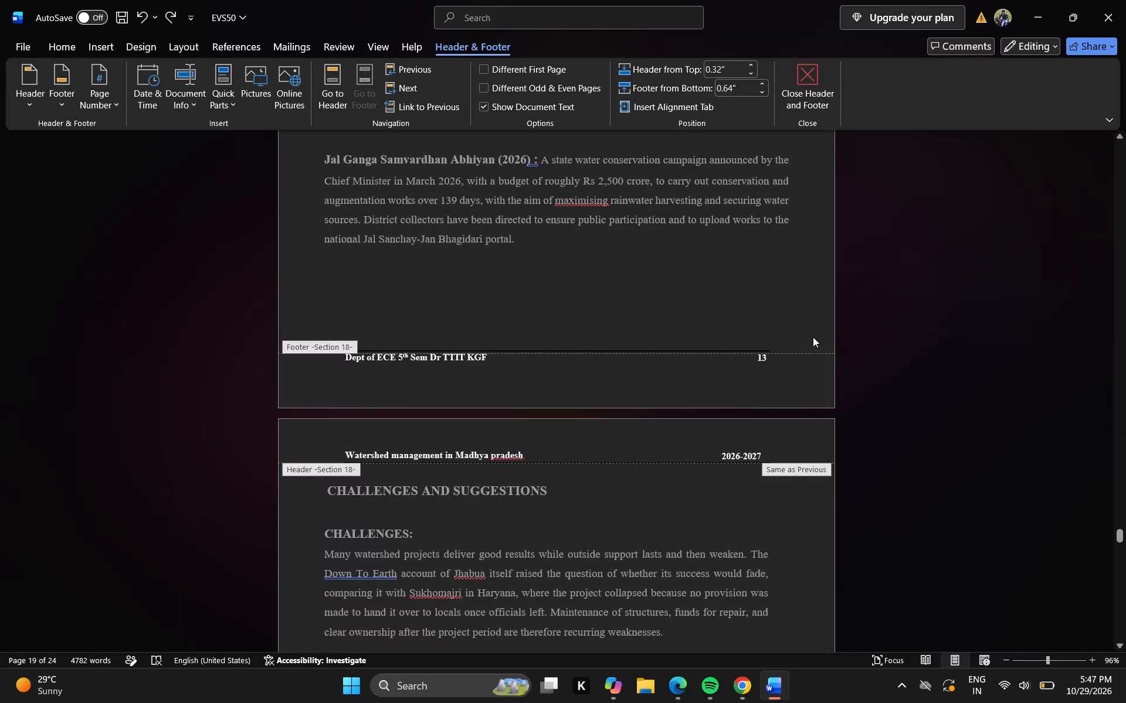
Leave footer editing and check the footer page numbers from Technology and monitoring through Jal Ganga Samvardhan Abhiyan to the Suggestions page.
double_click(703, 299)
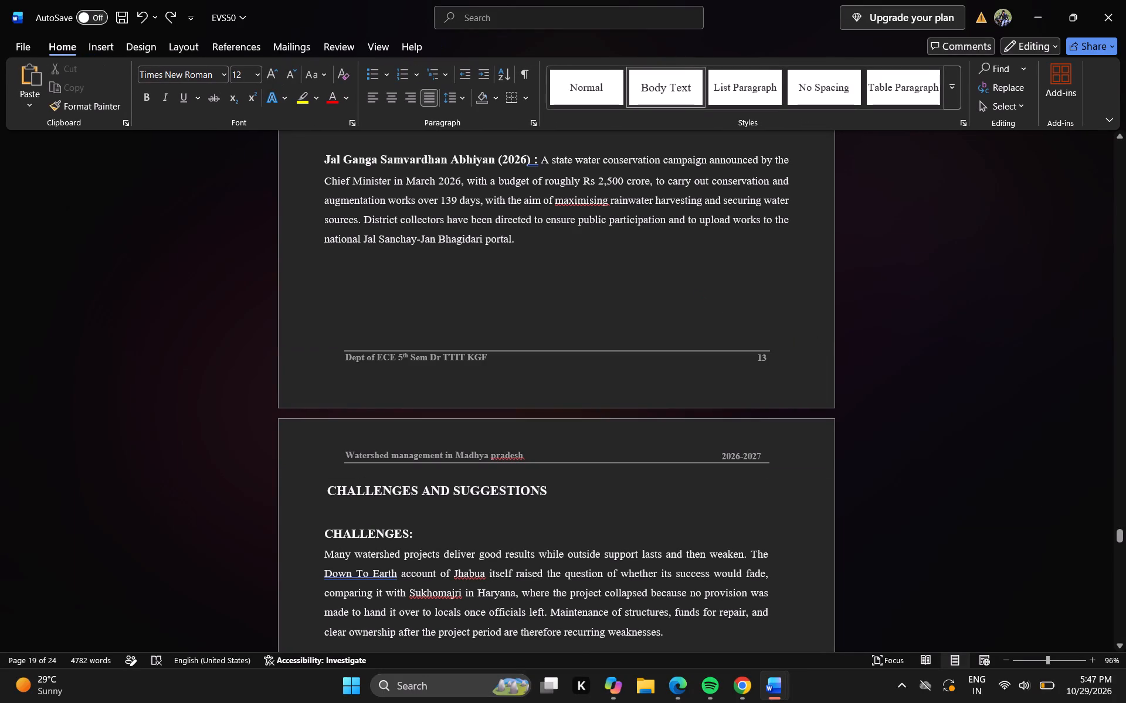
click(1113, 269)
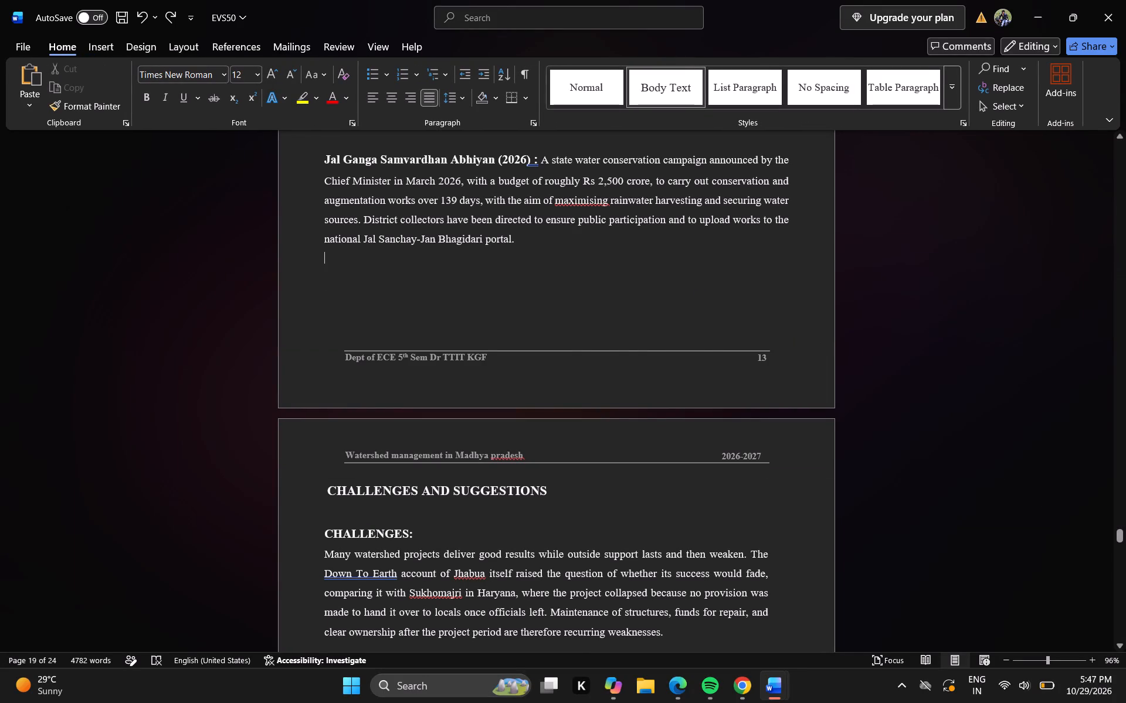
click(1119, 274)
click(1119, 274)
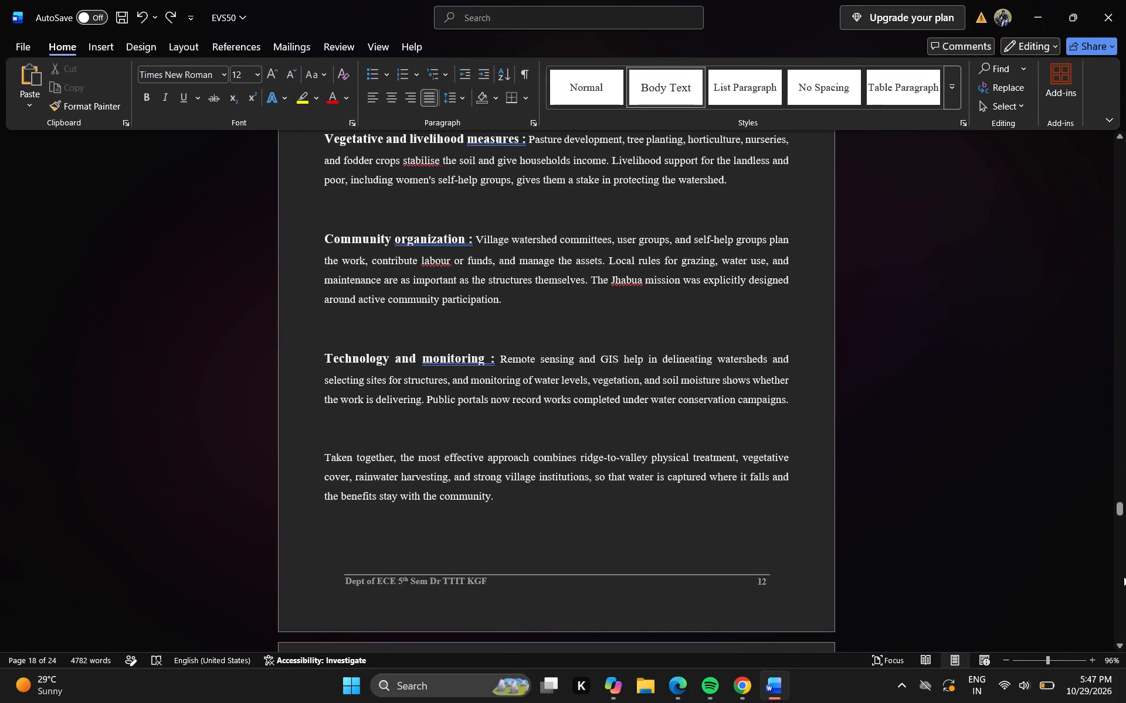
double_click(1114, 571)
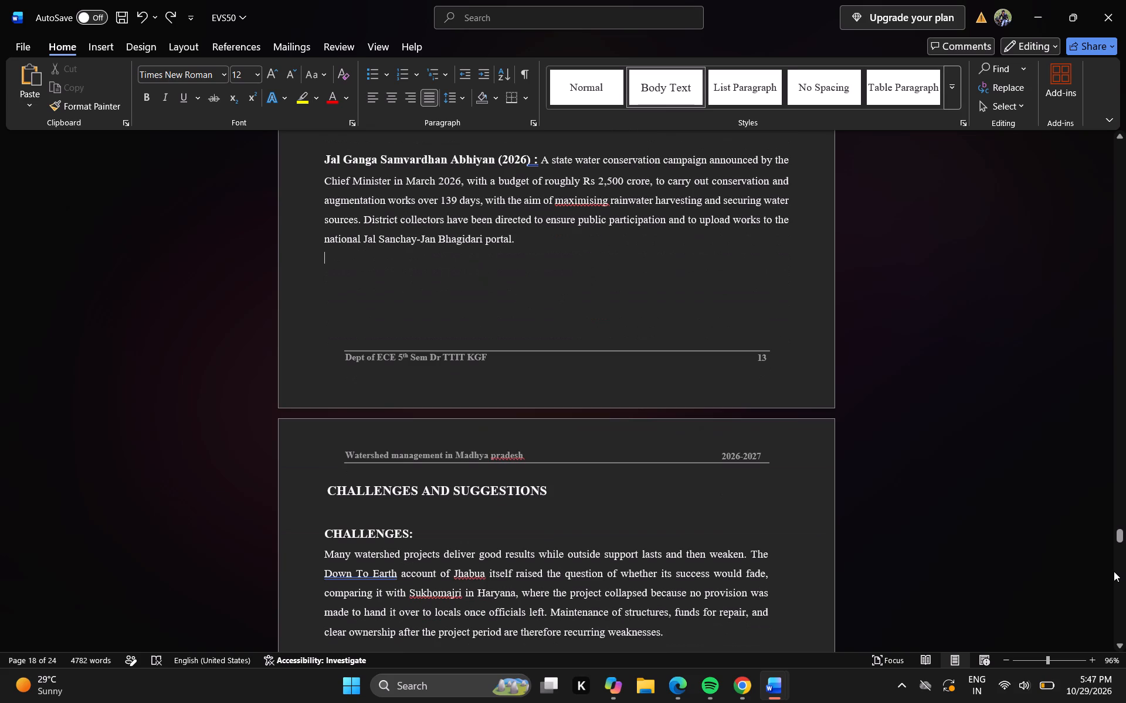
click(1114, 571)
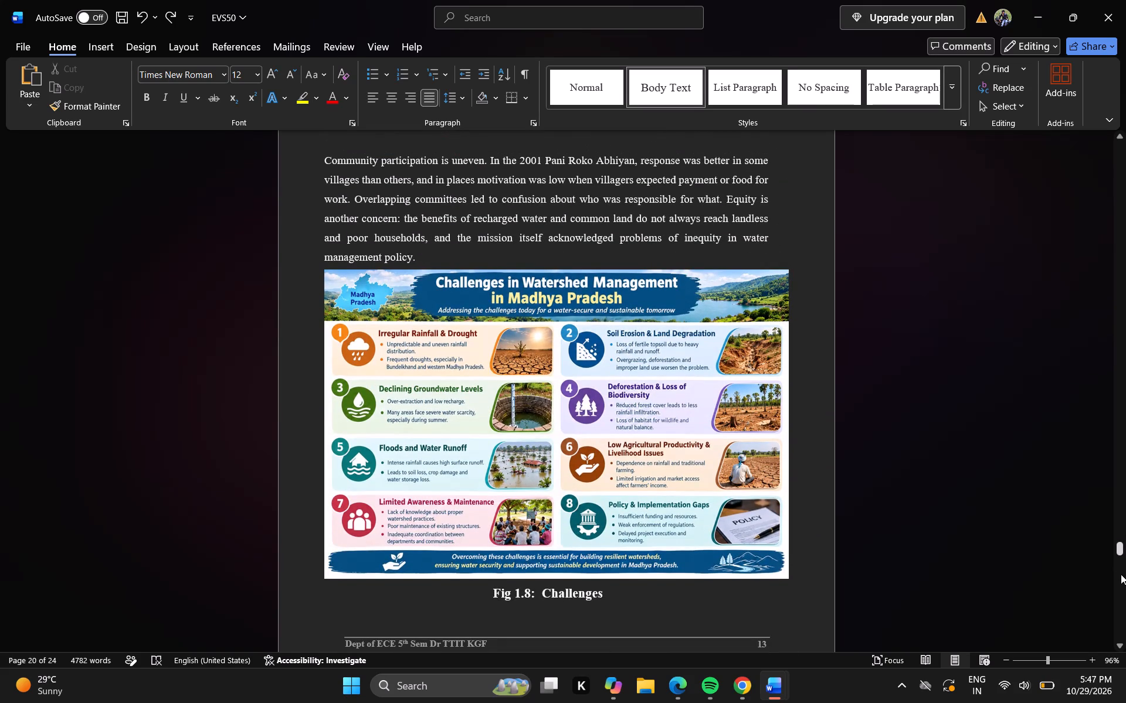
click(1121, 574)
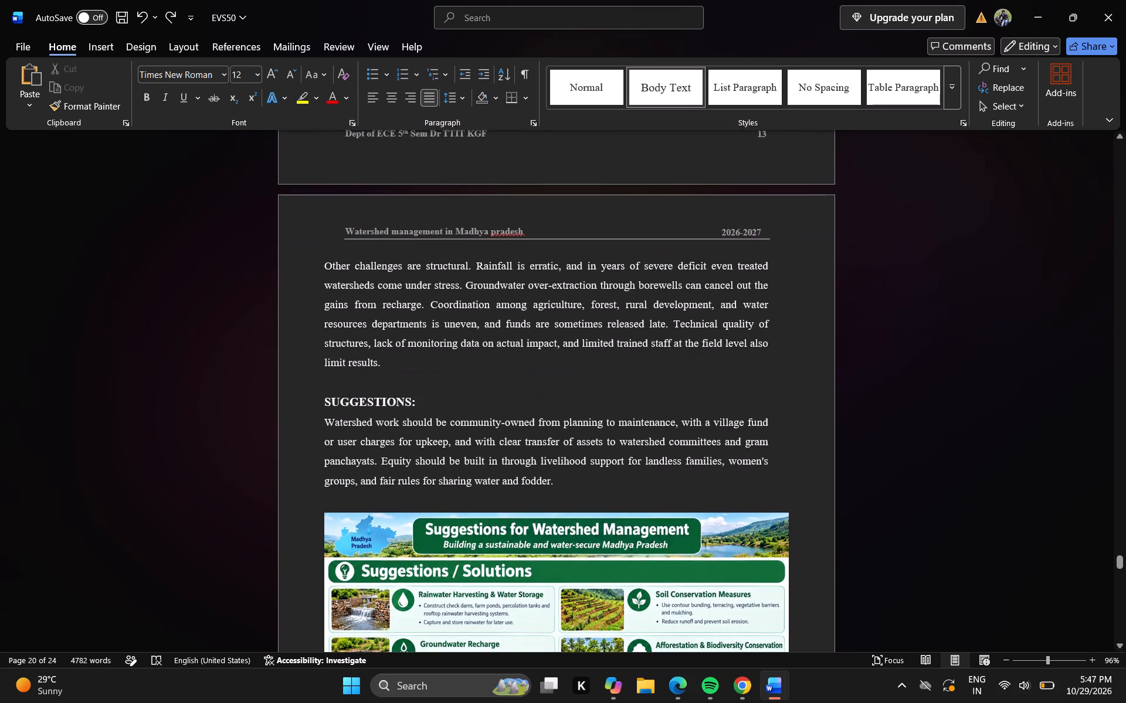
click(762, 134)
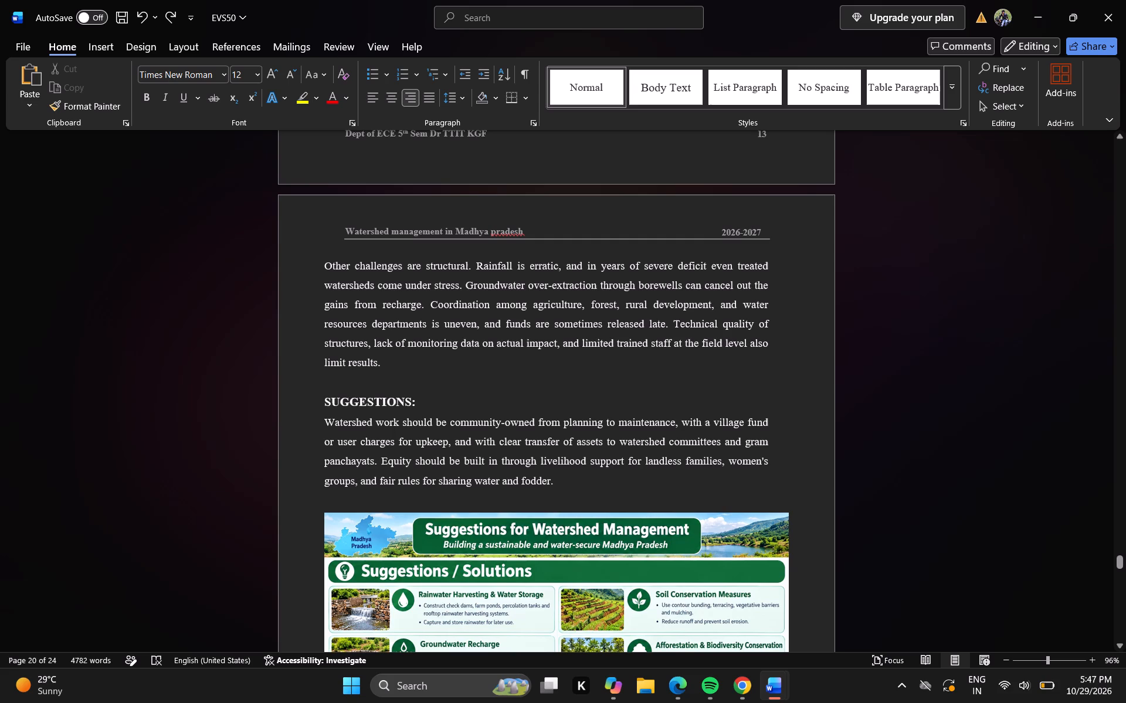
Compare the footer page numbers again from the Fig 1.8 page back to Technology and monitoring and forward to Fig 1.8.
click(1115, 144)
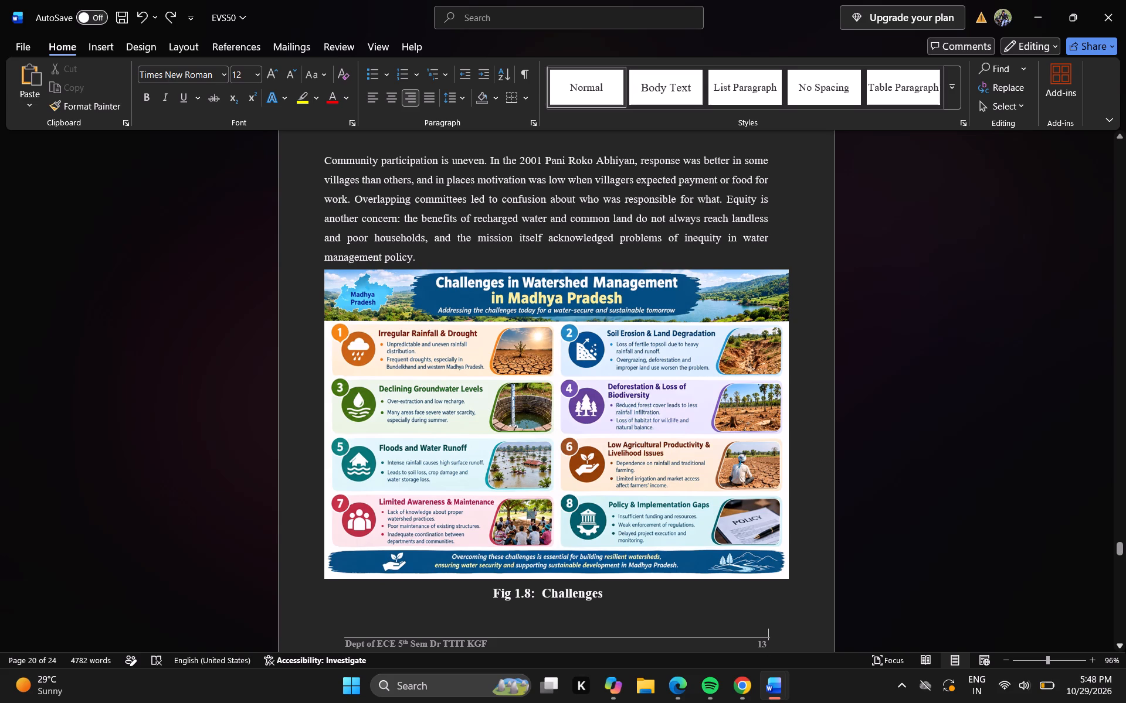
click(1122, 498)
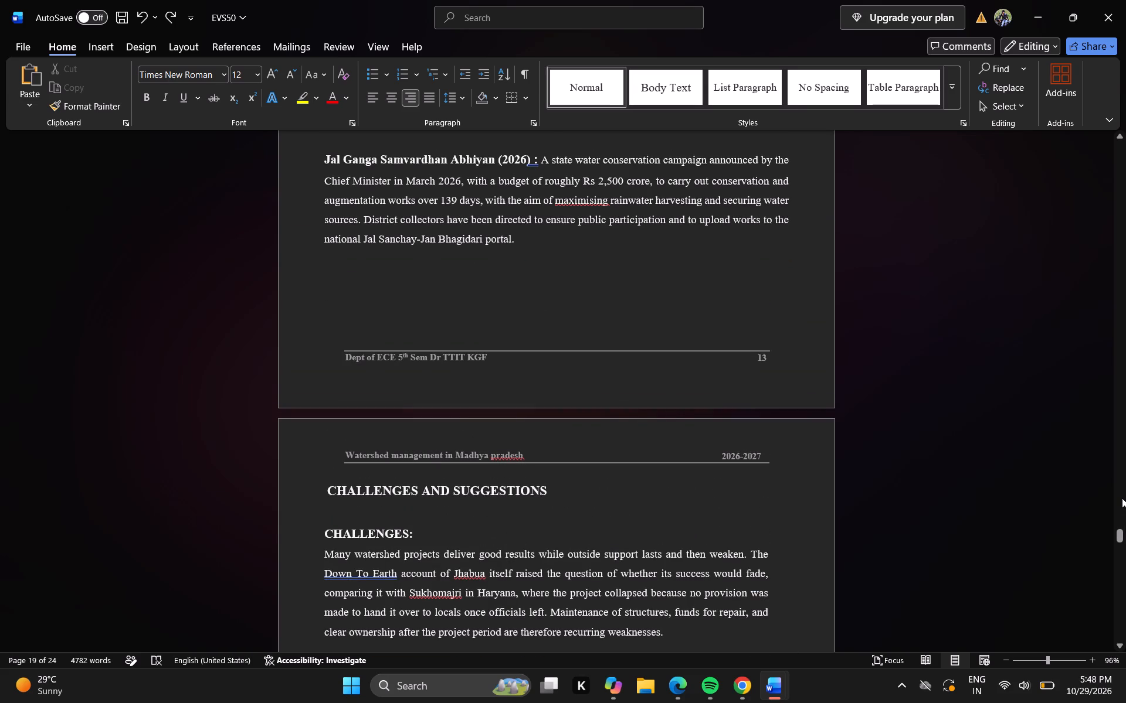
click(1122, 498)
click(1122, 498)
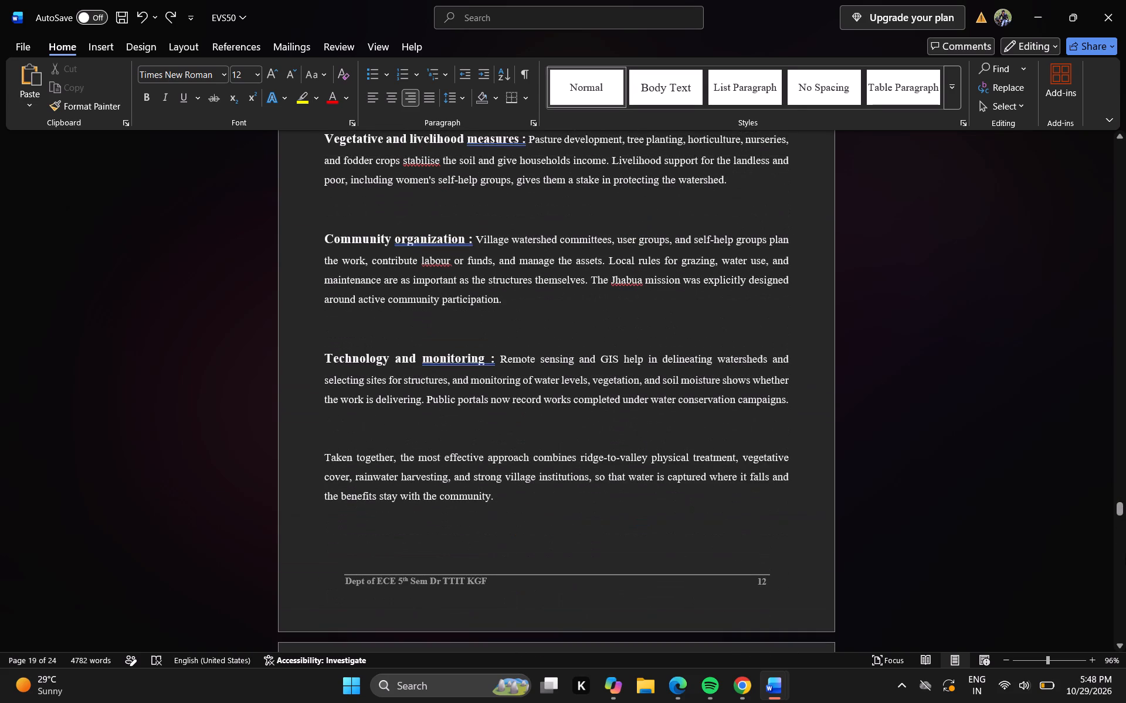
click(1120, 572)
click(1120, 572)
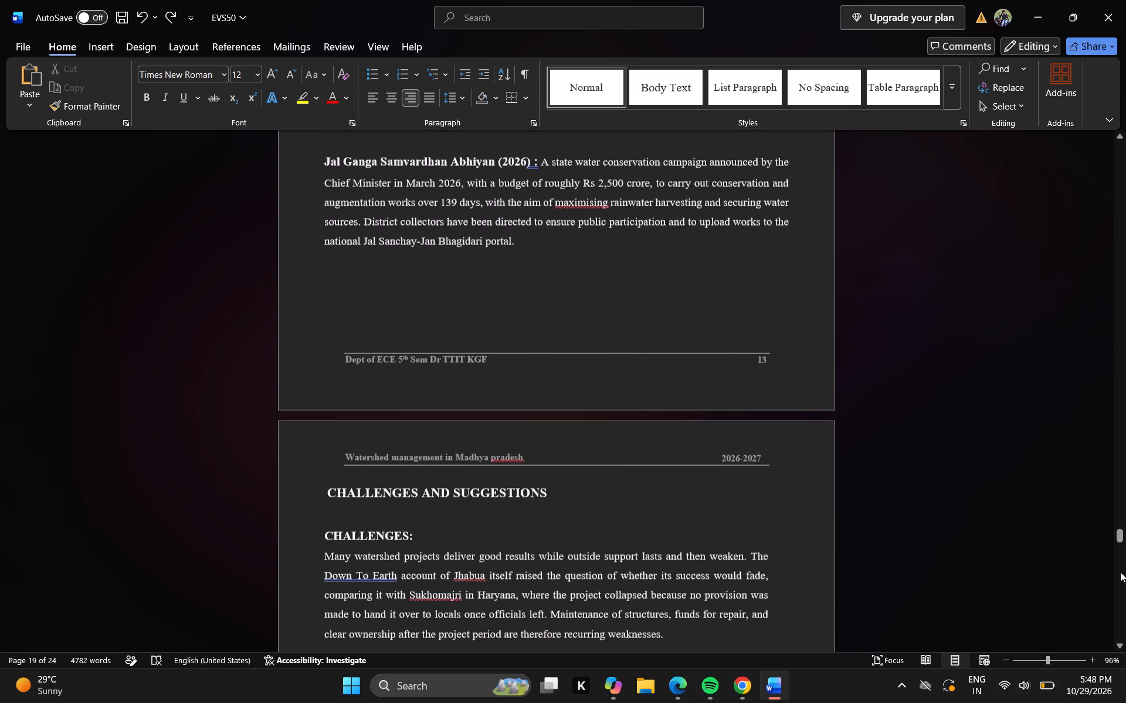
click(1120, 572)
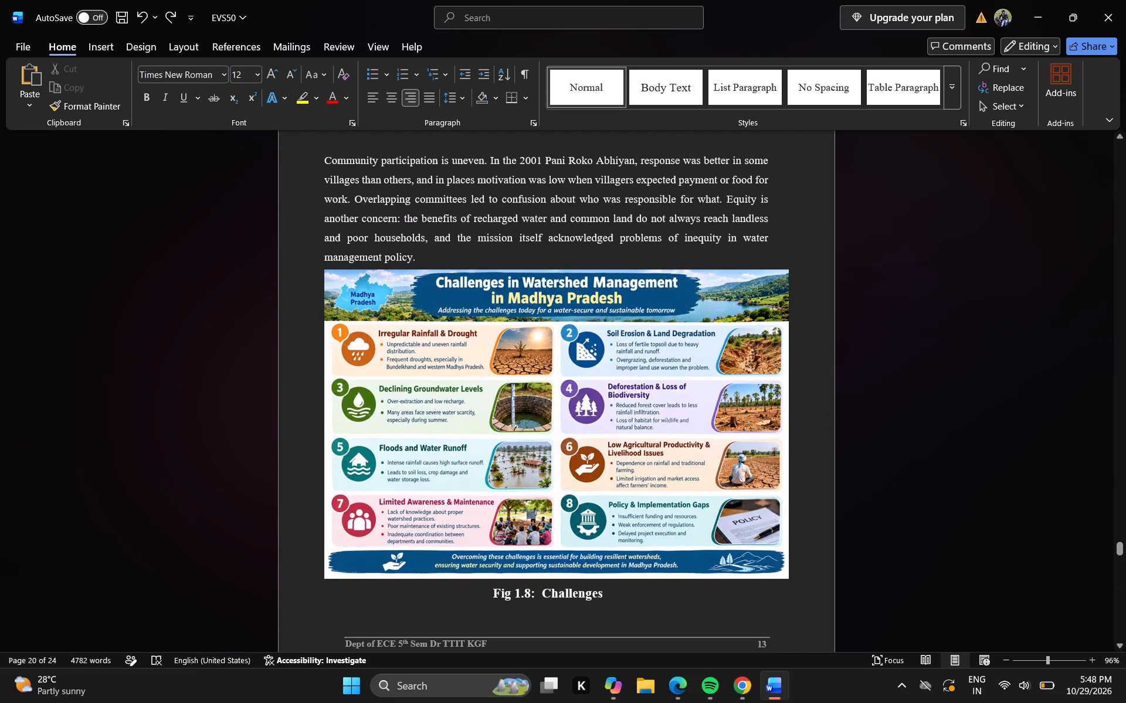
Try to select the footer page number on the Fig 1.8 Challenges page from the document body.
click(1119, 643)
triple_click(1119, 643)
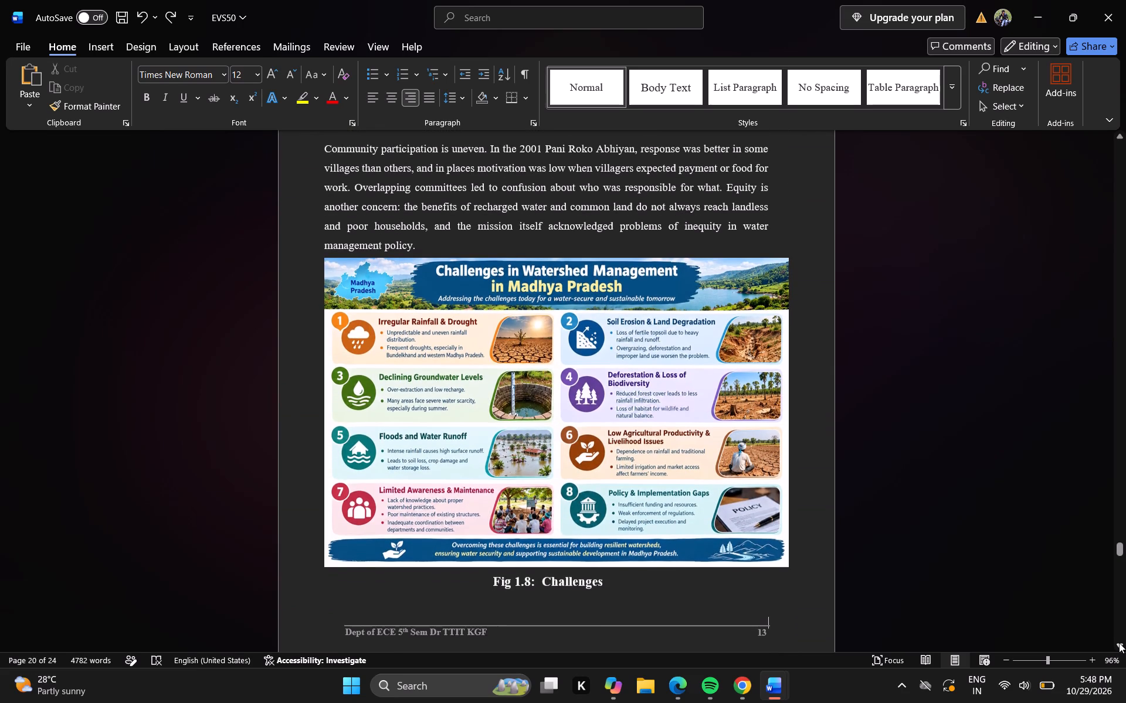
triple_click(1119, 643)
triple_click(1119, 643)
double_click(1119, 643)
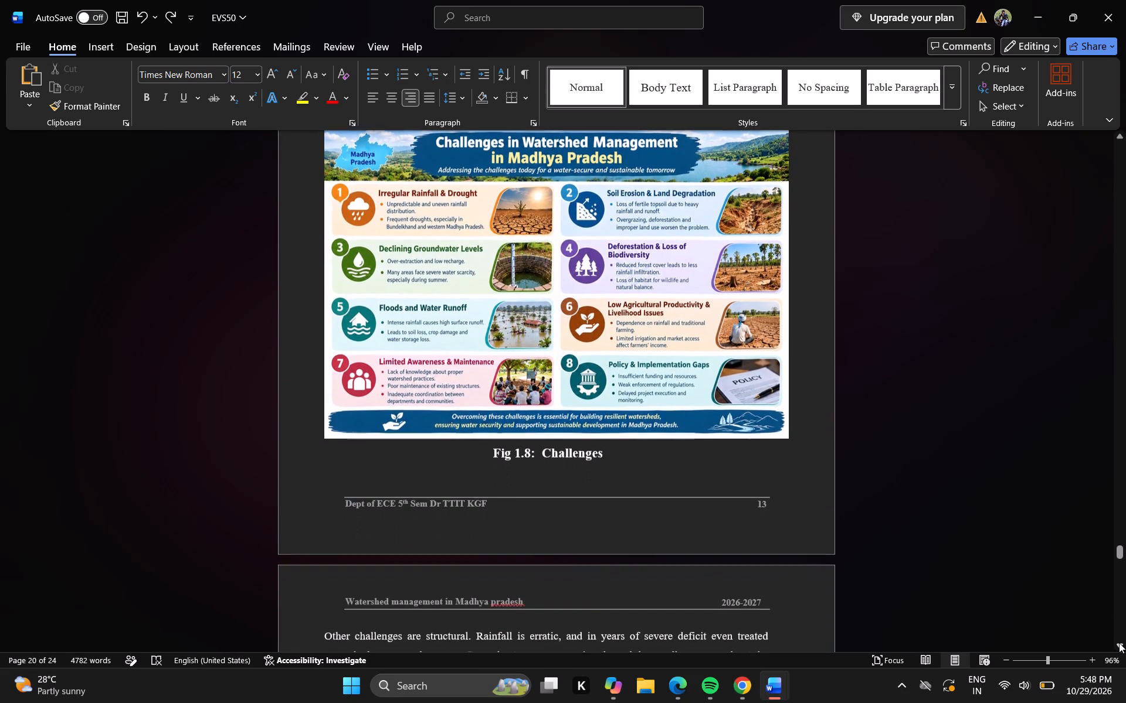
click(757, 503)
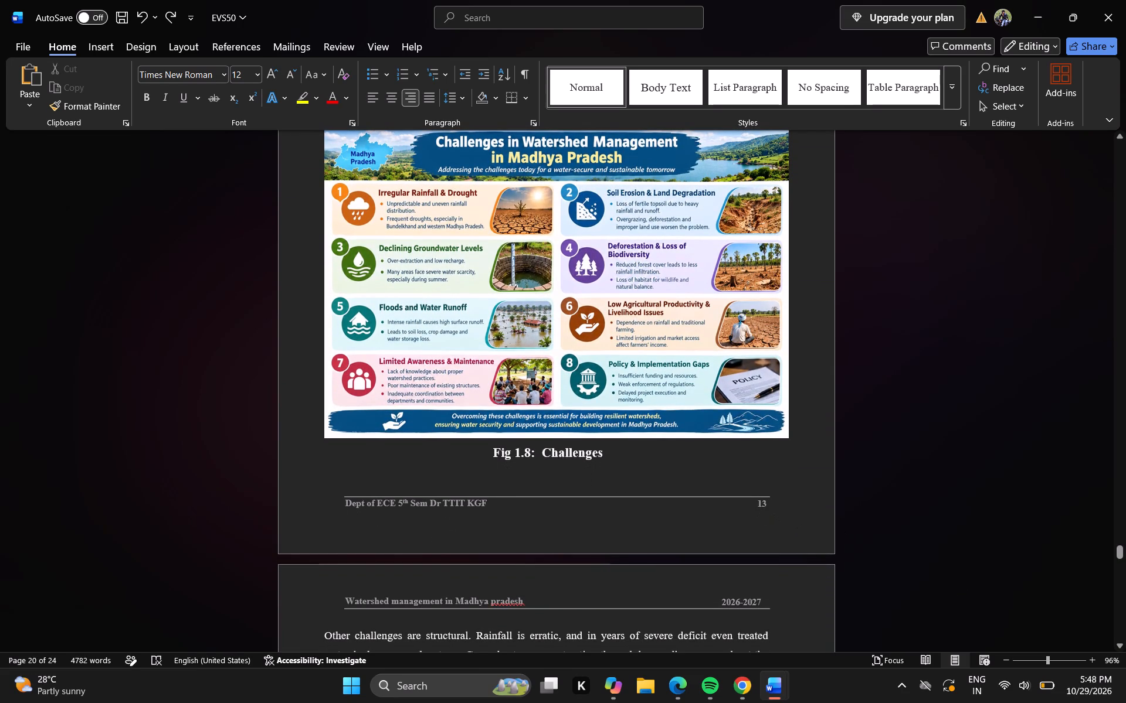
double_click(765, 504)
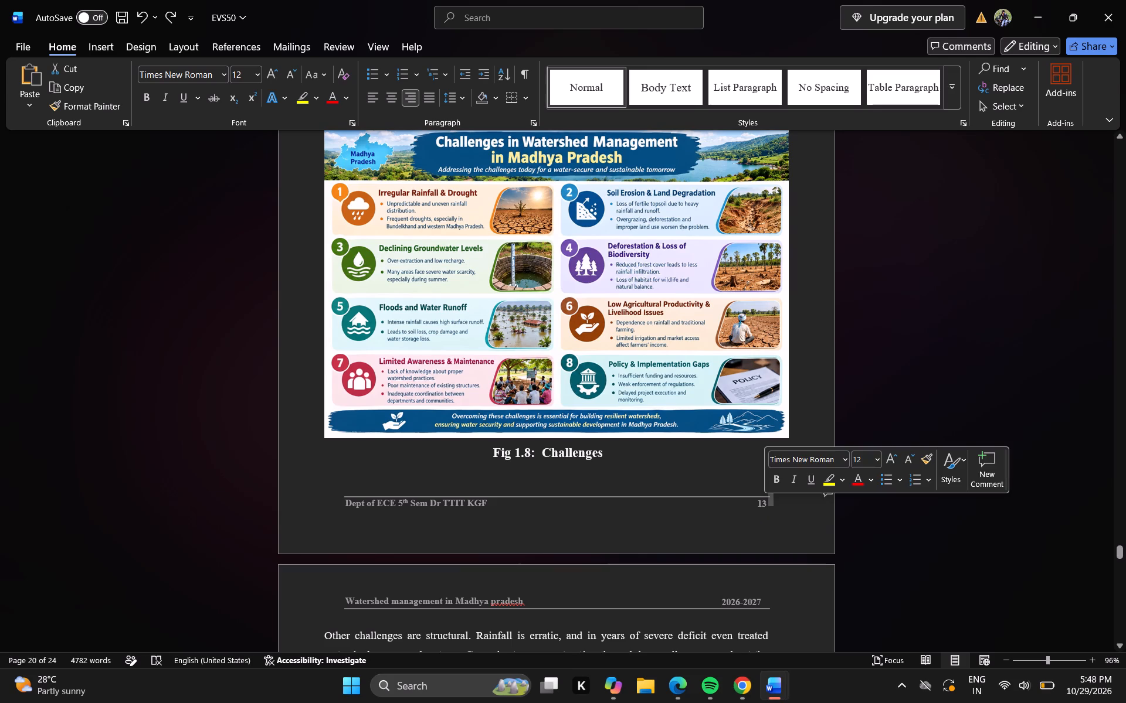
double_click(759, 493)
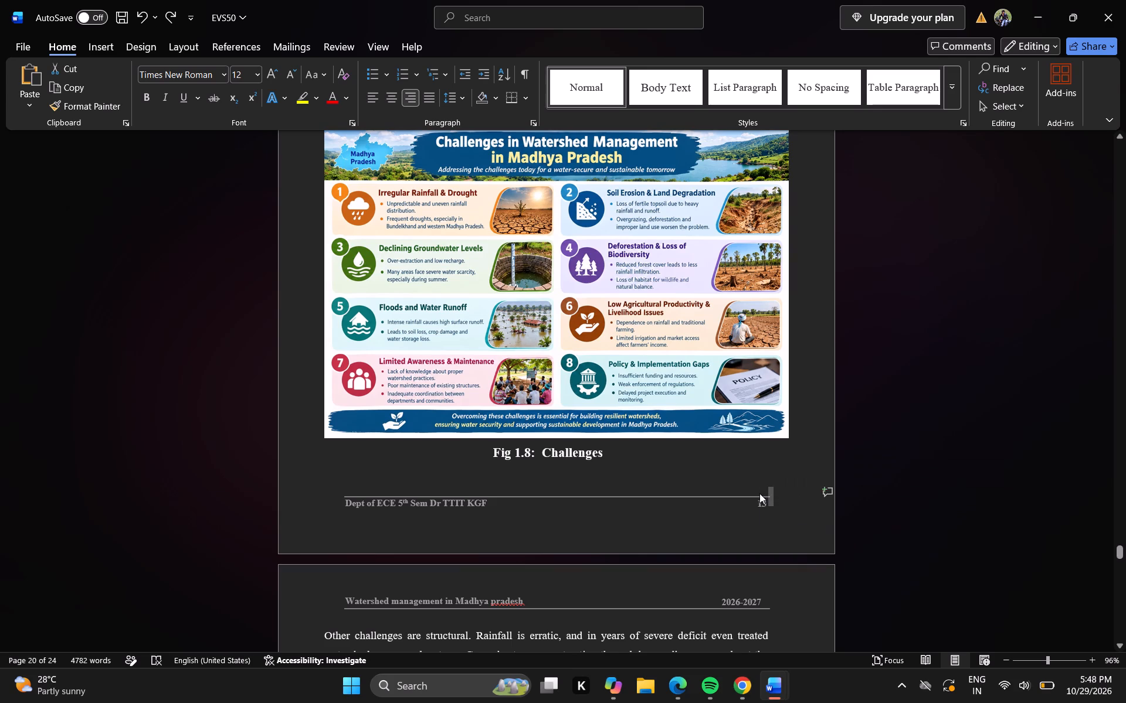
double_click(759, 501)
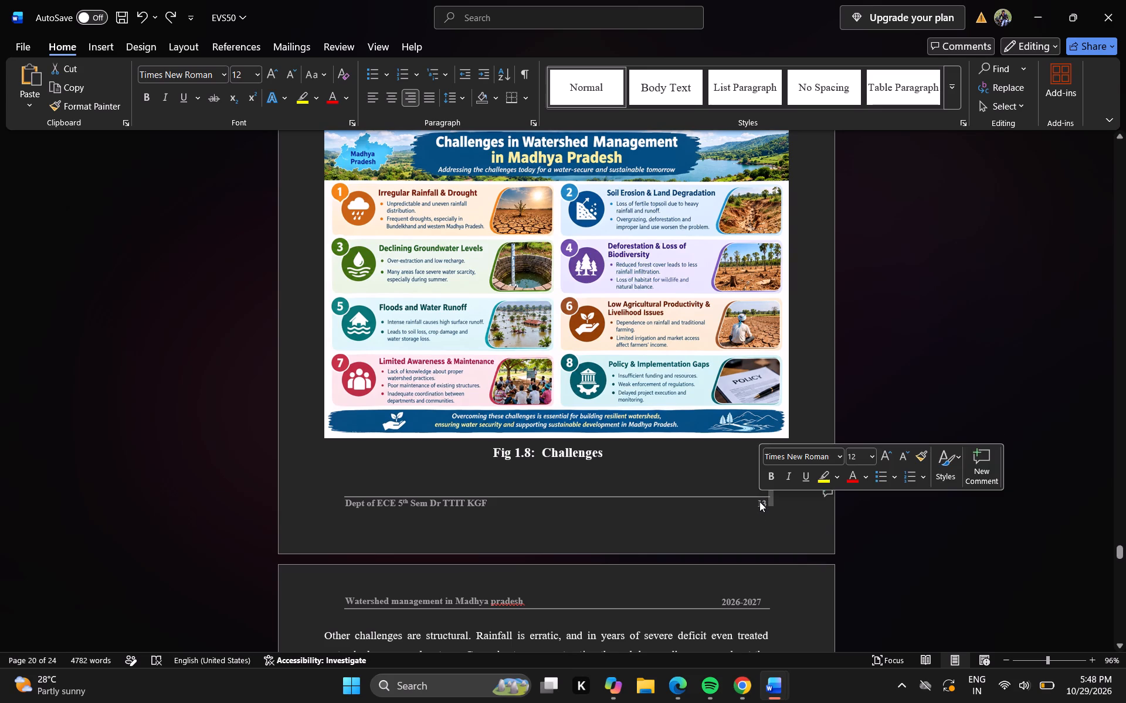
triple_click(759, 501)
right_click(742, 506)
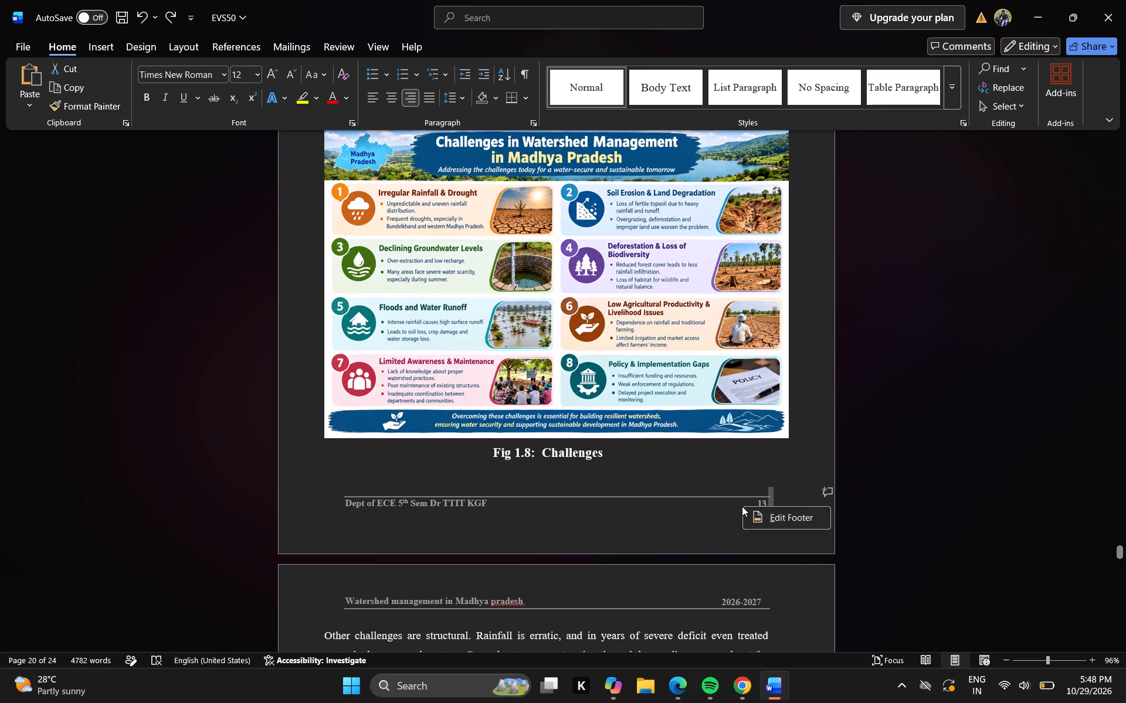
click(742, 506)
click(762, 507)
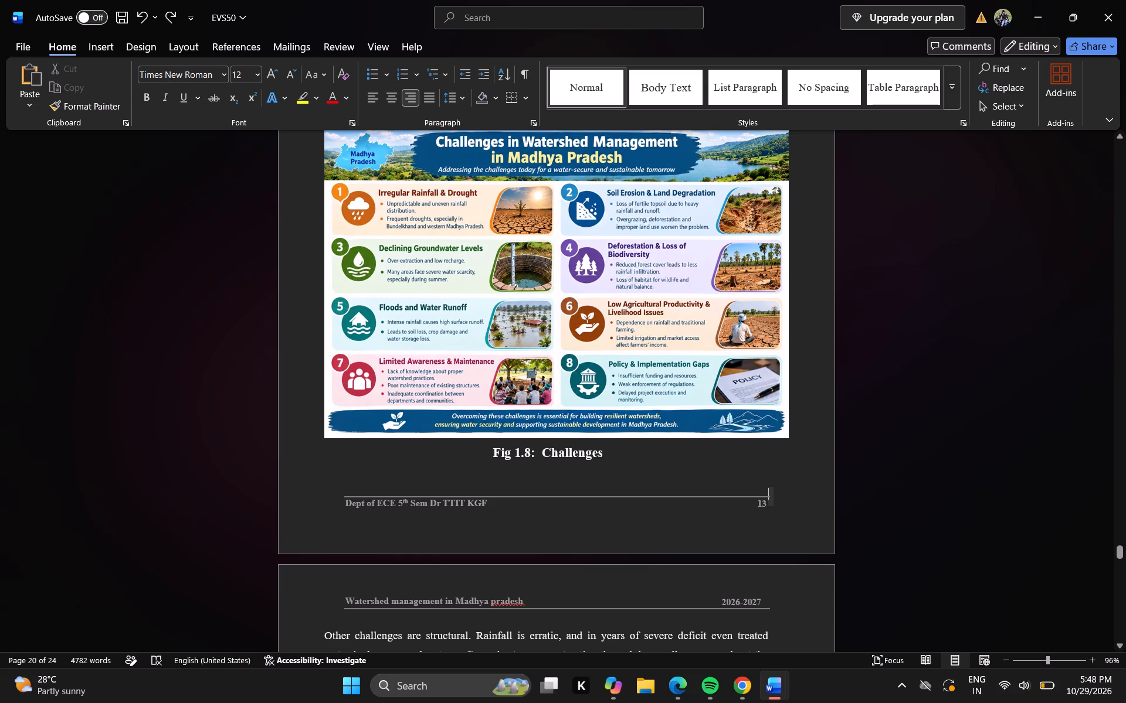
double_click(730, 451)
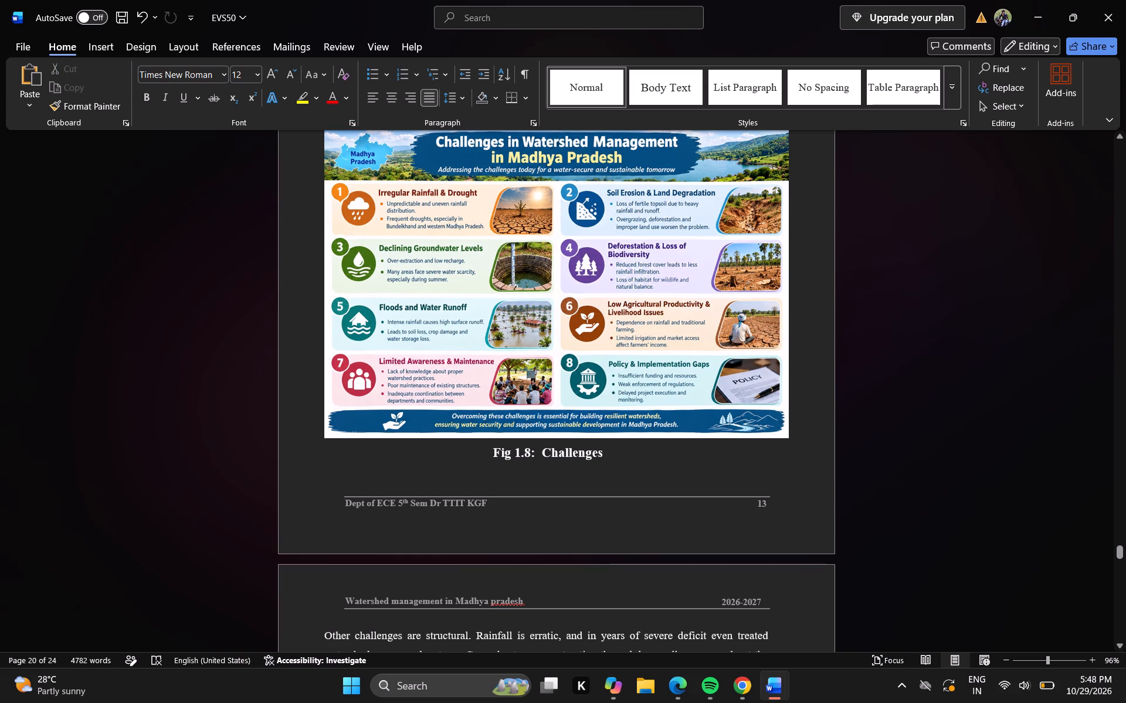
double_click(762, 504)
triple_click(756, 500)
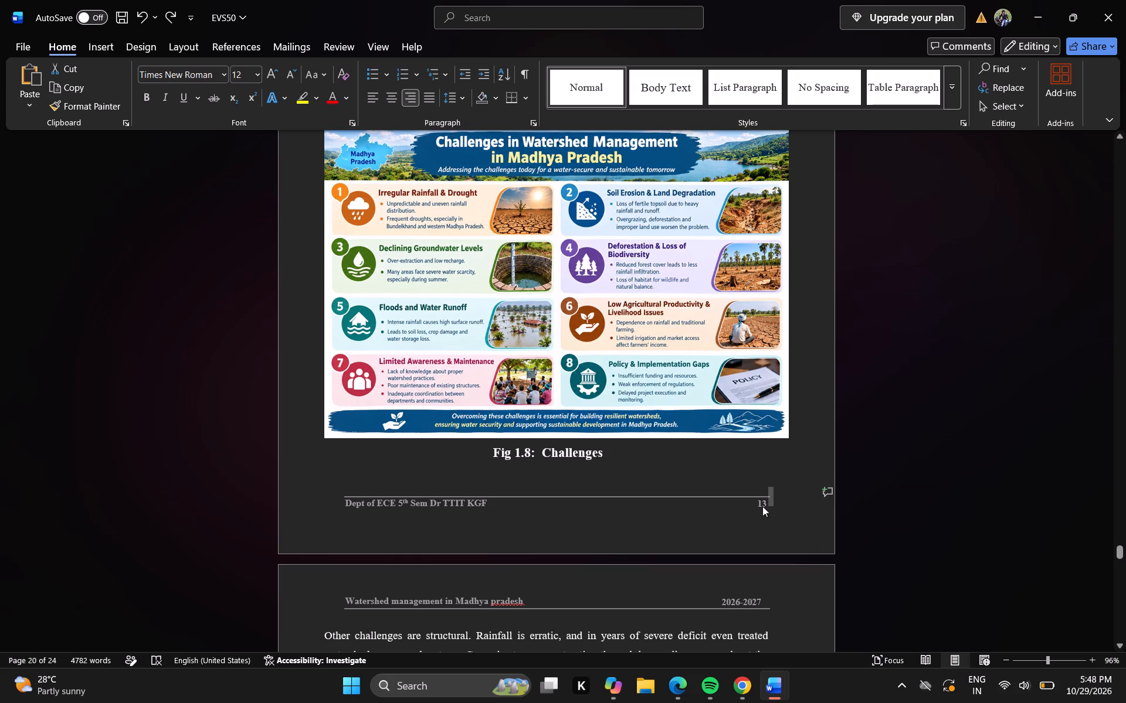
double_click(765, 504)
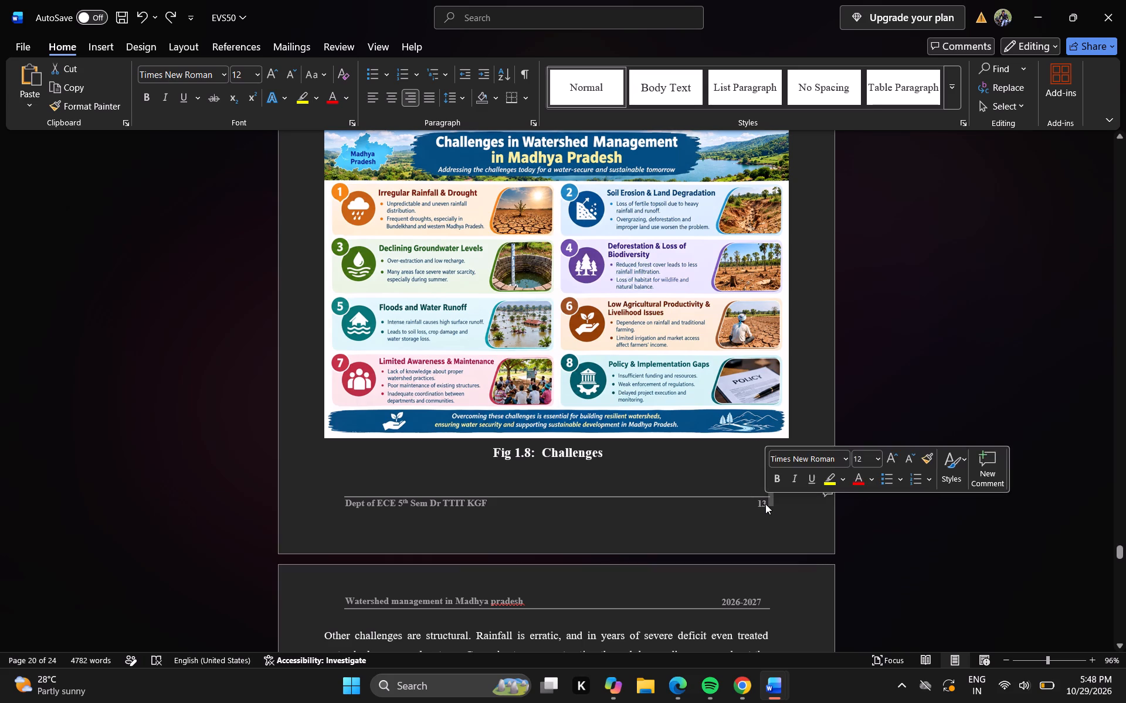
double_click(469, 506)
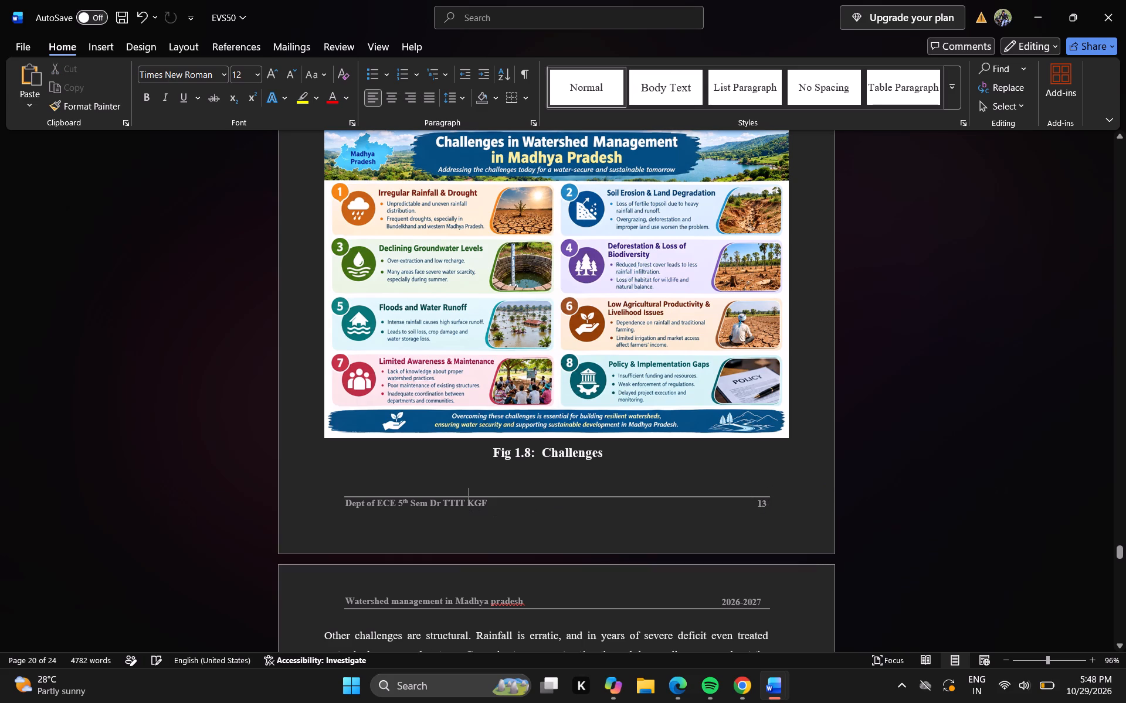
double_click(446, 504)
Open the Section 18 footer on the Fig 1.8 Challenges page for editing and place the cursor in its page number box.
triple_click(654, 526)
triple_click(654, 526)
click(654, 526)
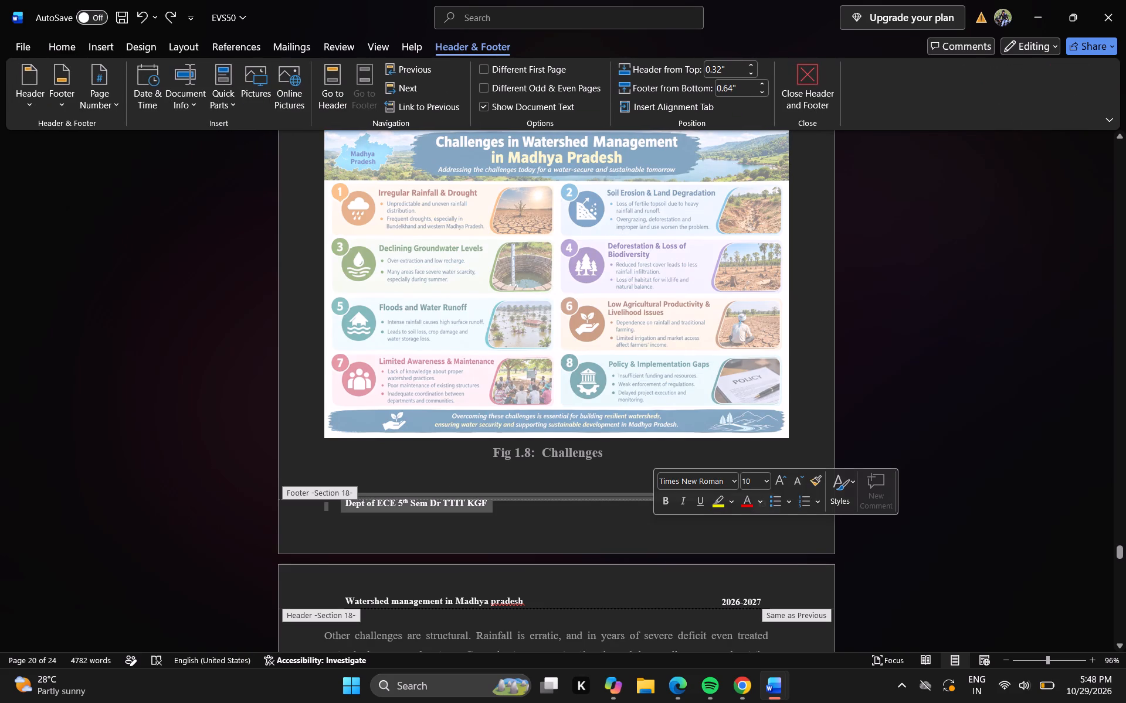
click(637, 536)
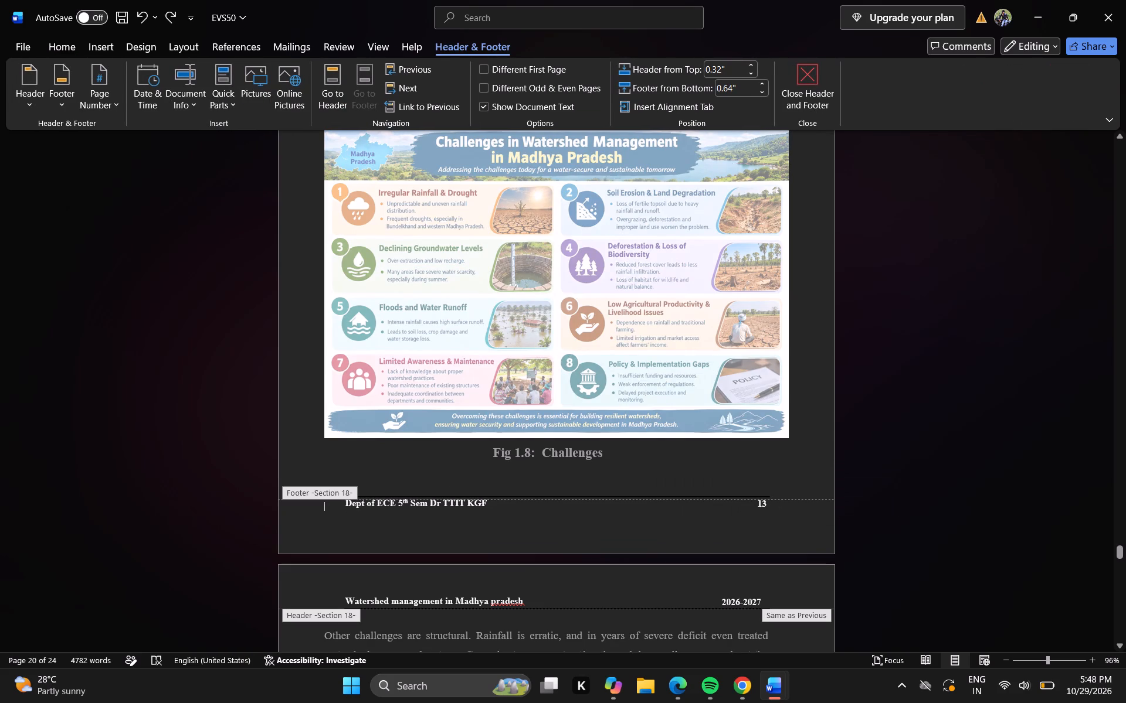
click(760, 509)
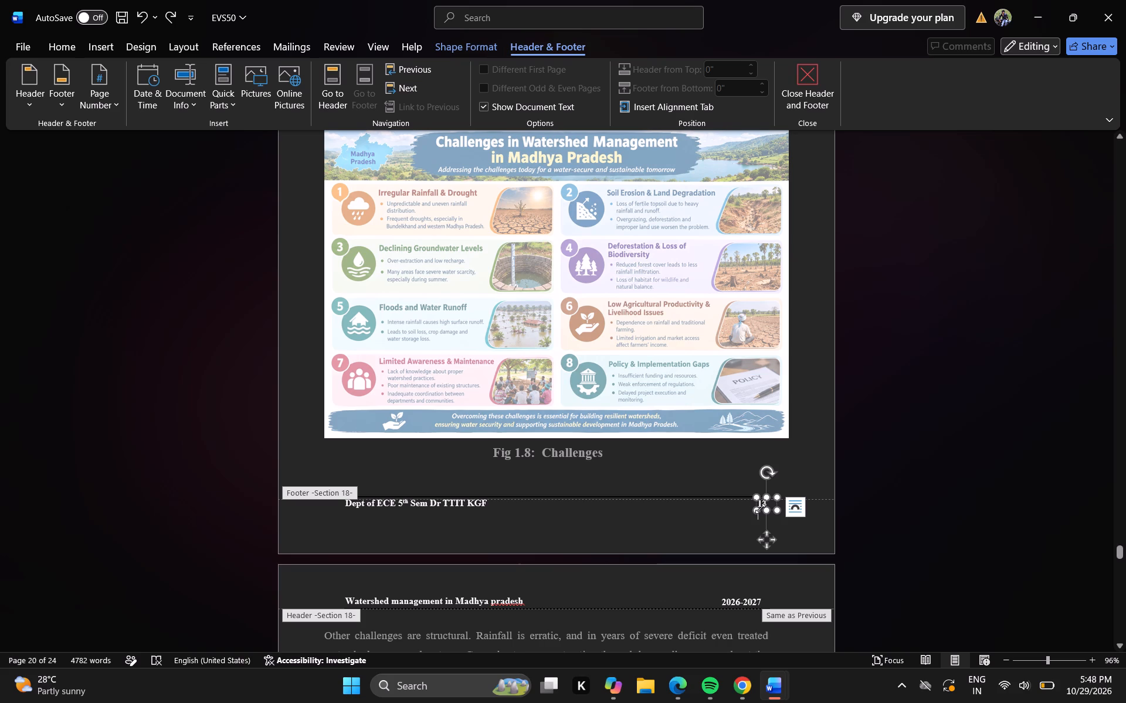
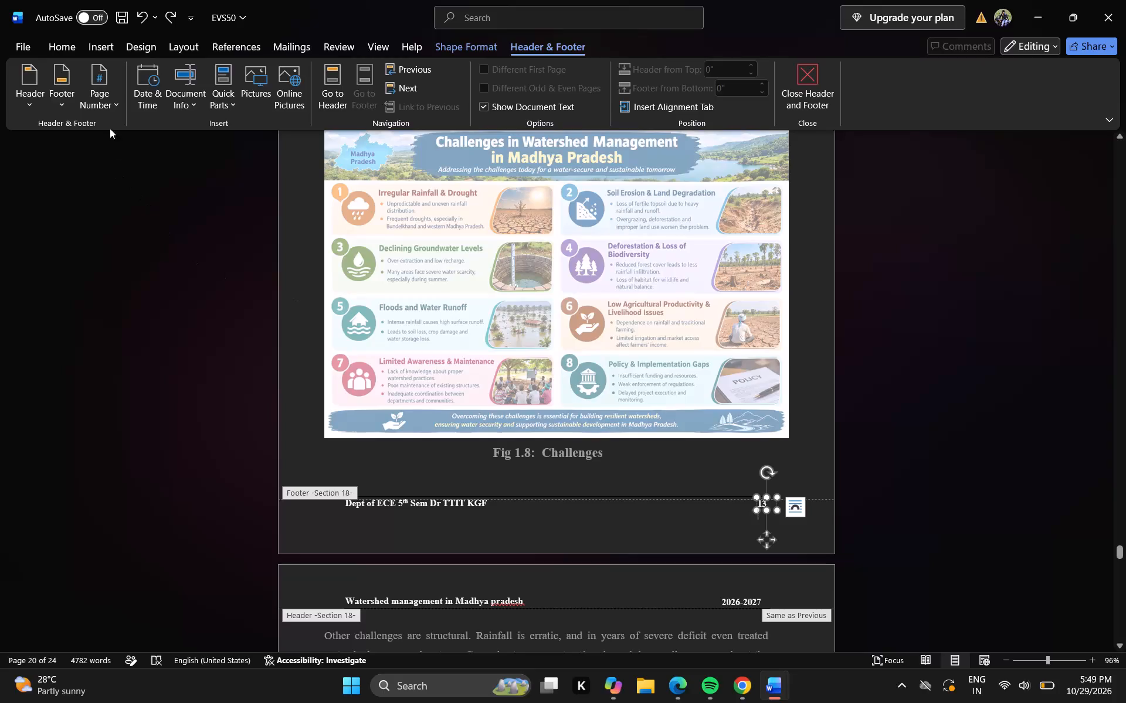
Open the page number format settings for the Section 18 footer on the Fig 1.8 Challenges page.
click(91, 93)
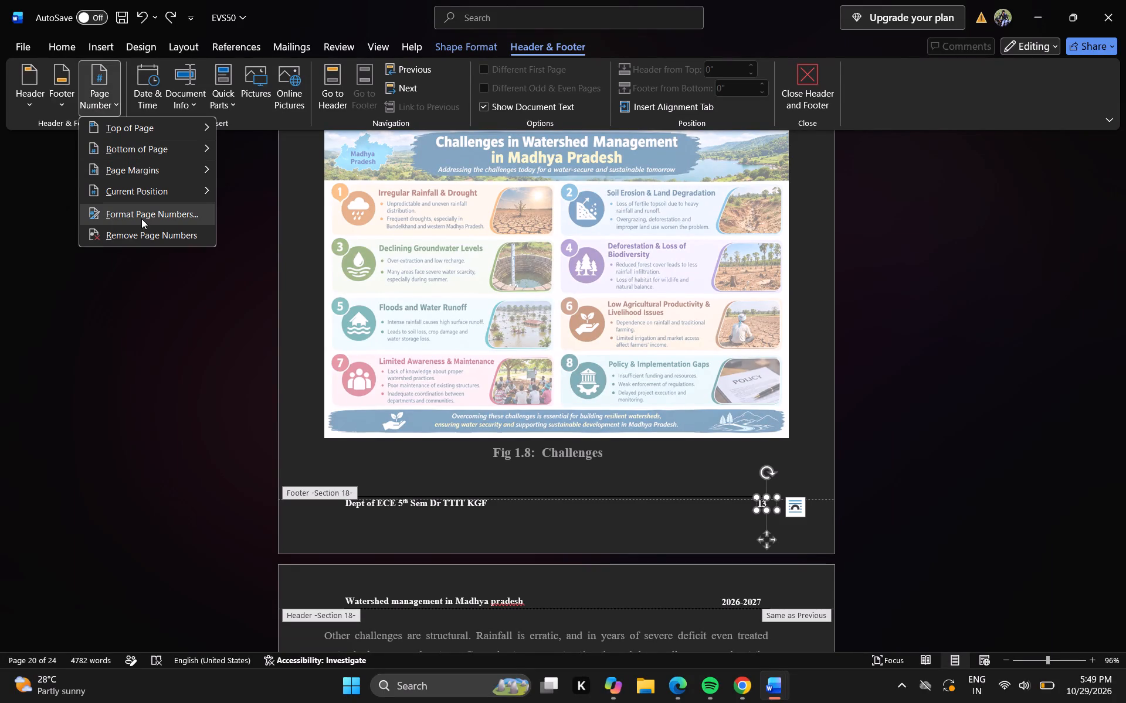
click(141, 219)
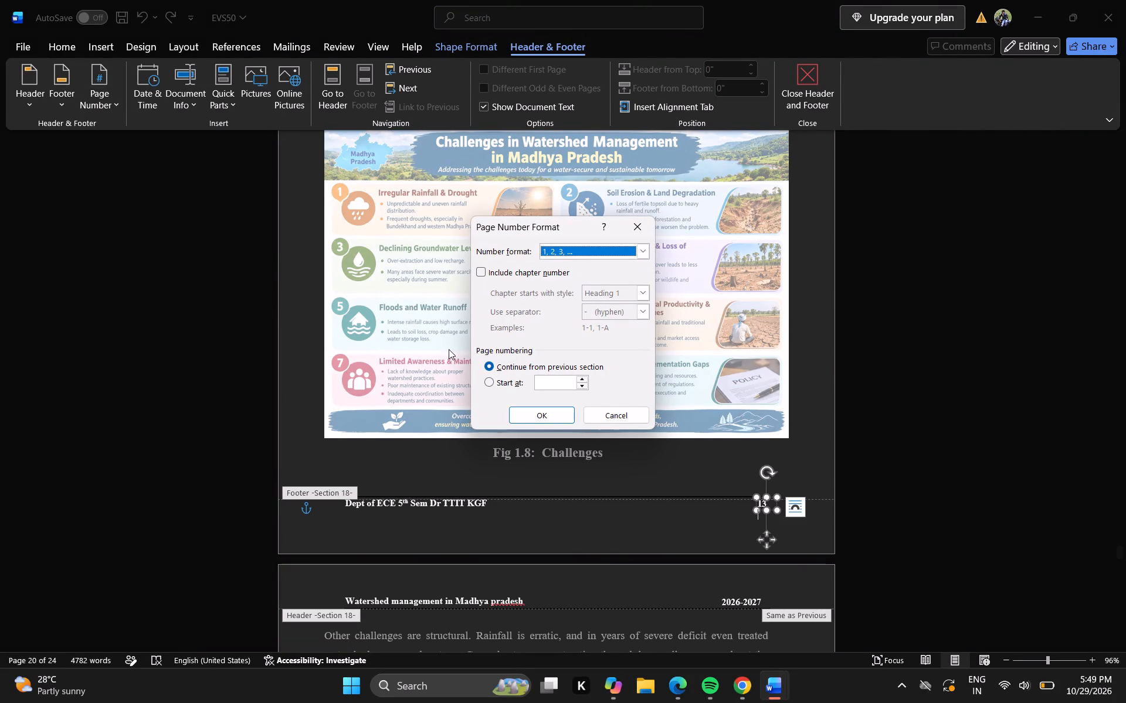
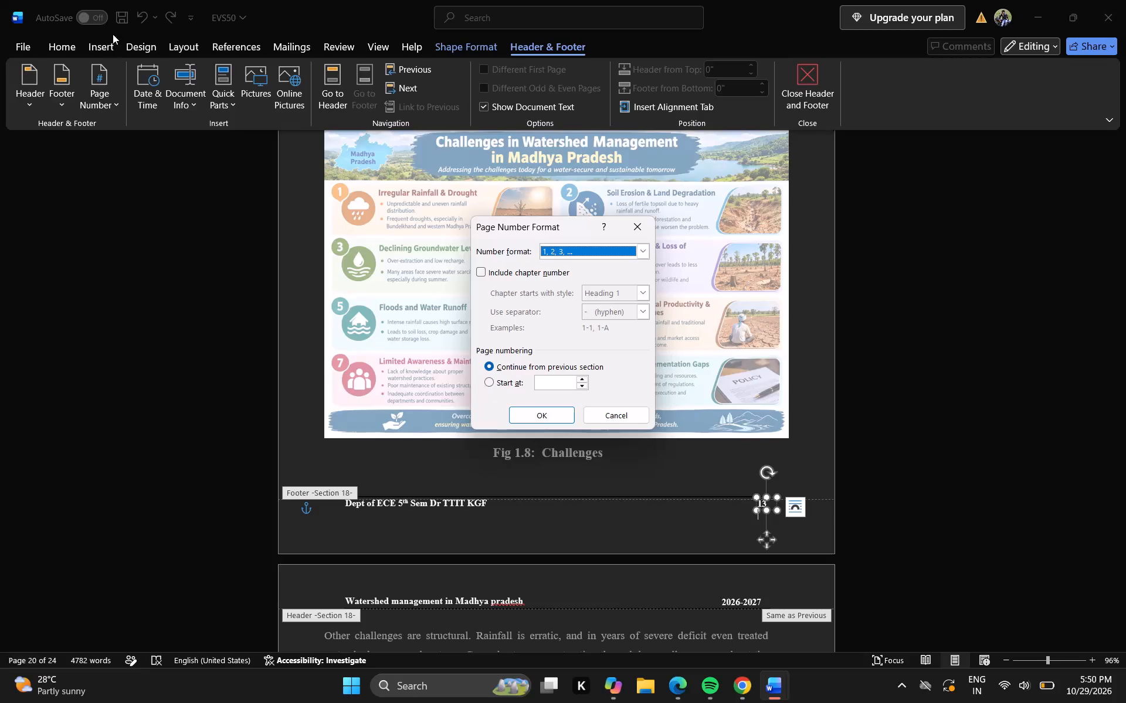
Apply the 1, 2, 3 page number format to the Section 18 footer, continuing from the previous section.
click(99, 43)
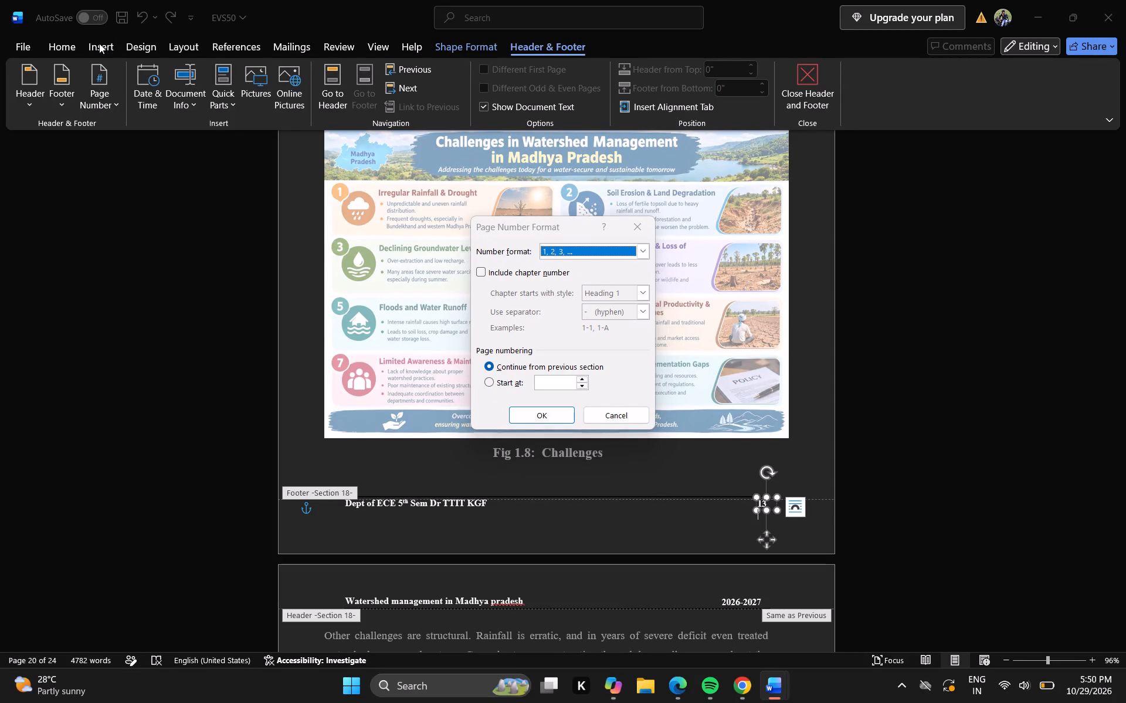
click(546, 411)
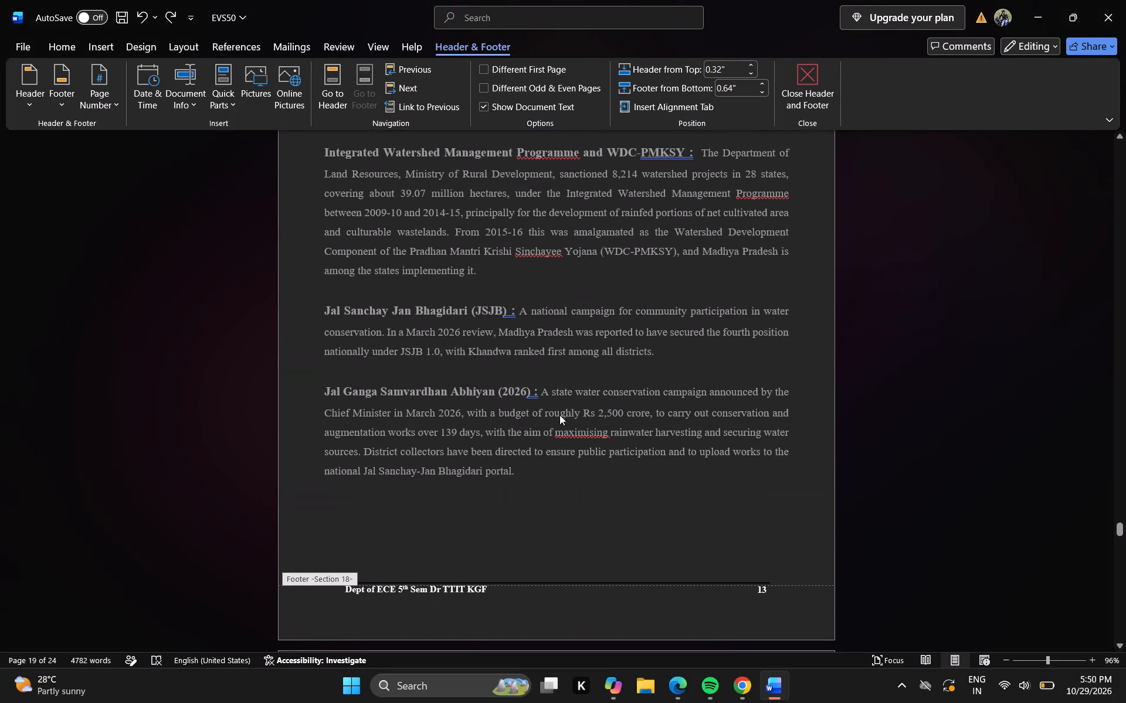
Open the settings for inserting a field in the Section 18 footer on the Jal Ganga Samvardhan Abhiyan page.
click(102, 50)
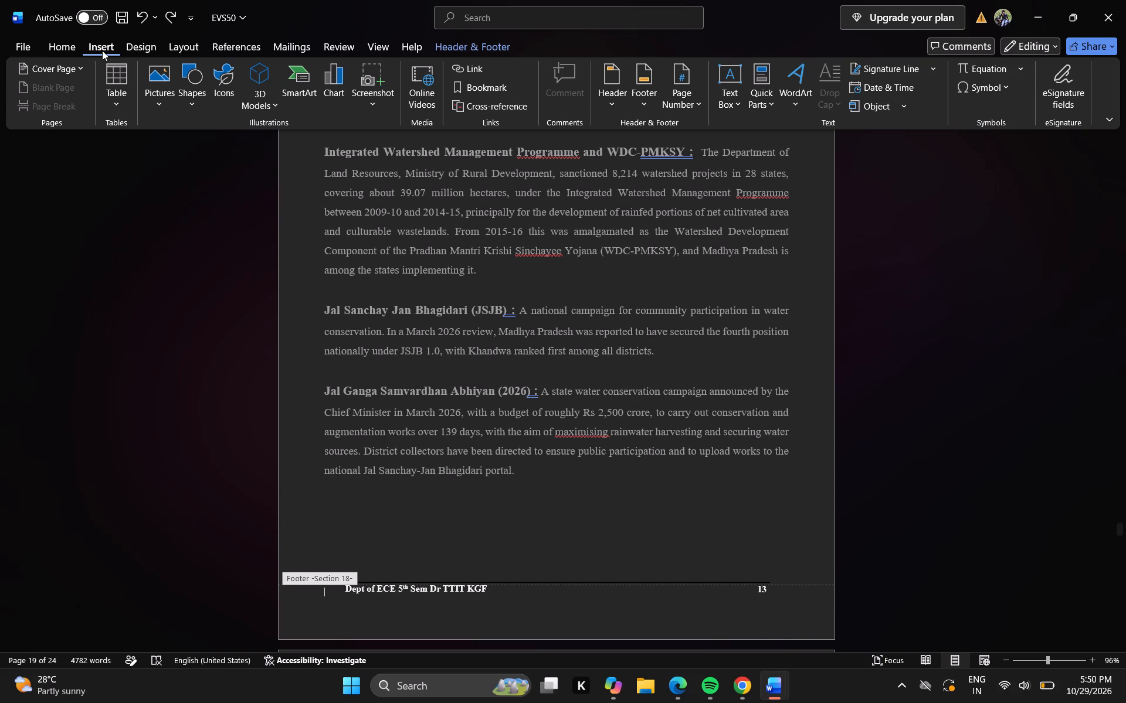
click(756, 81)
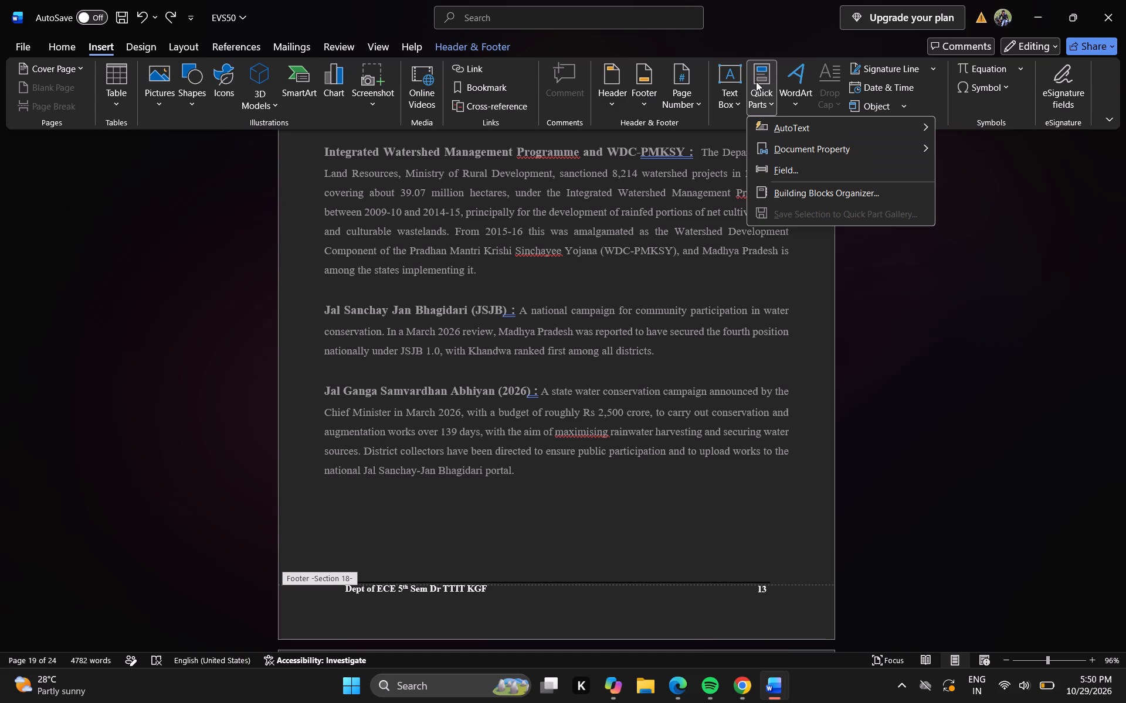
click(792, 166)
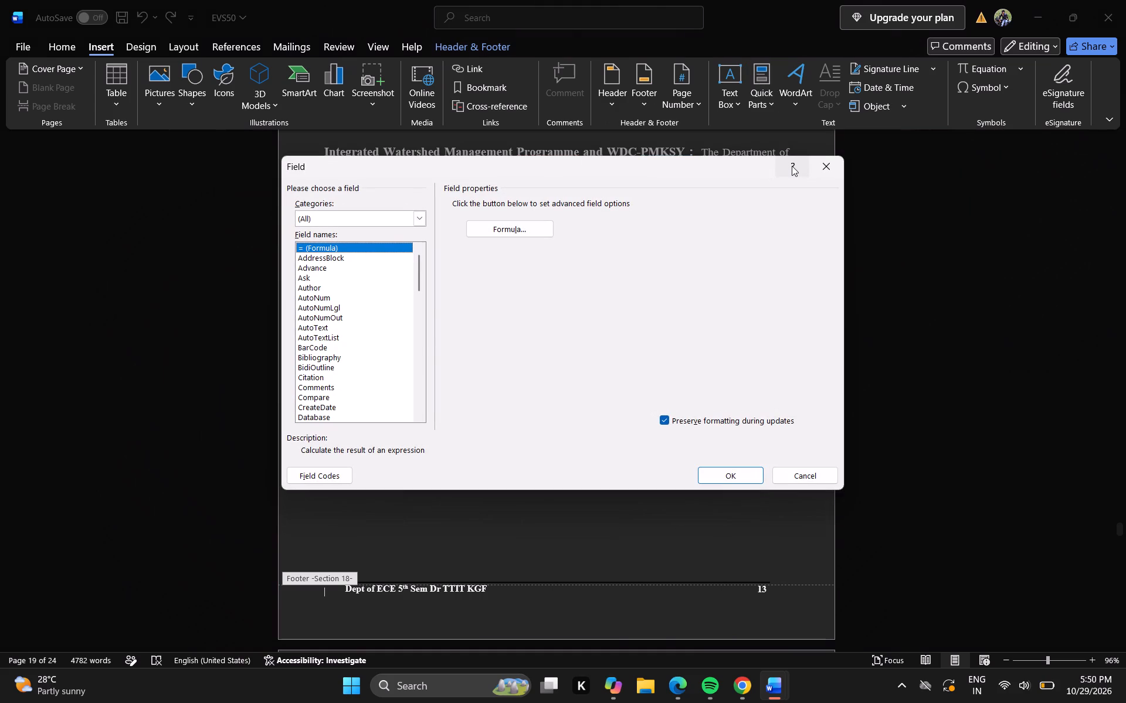
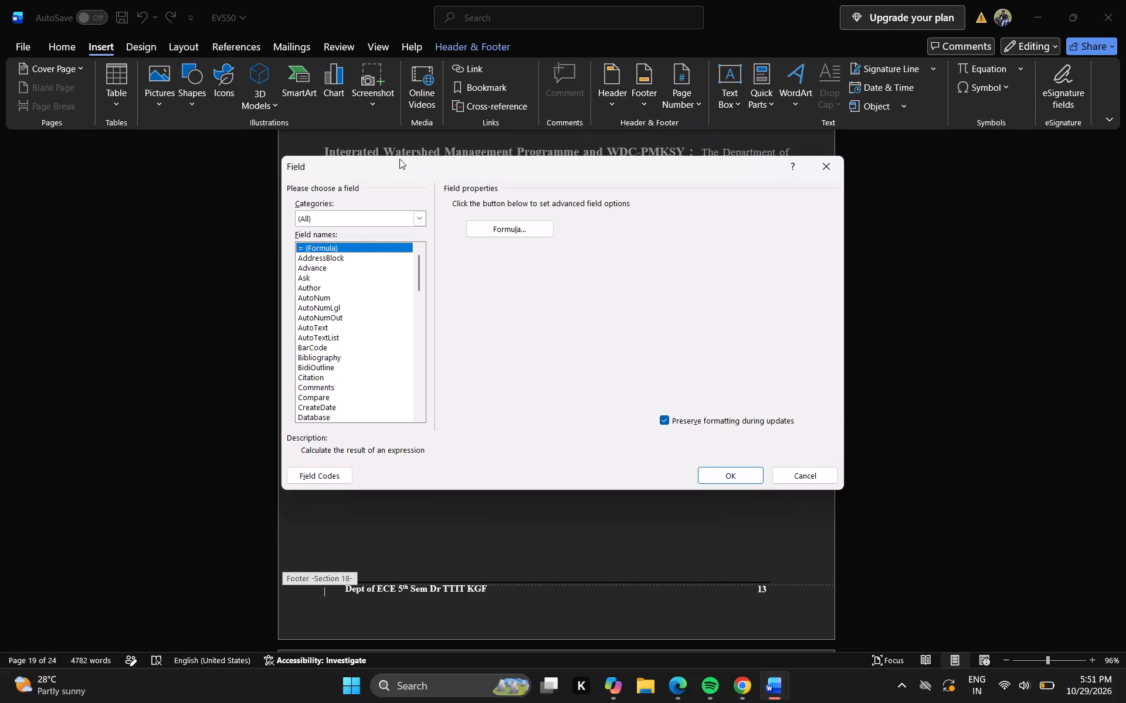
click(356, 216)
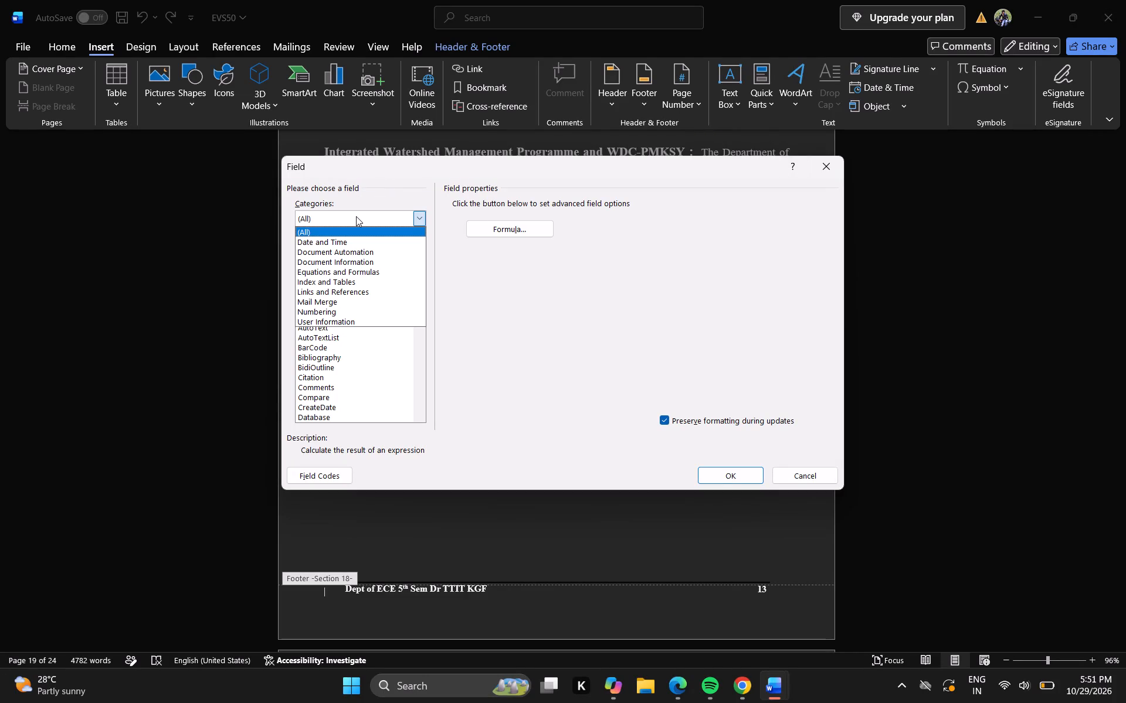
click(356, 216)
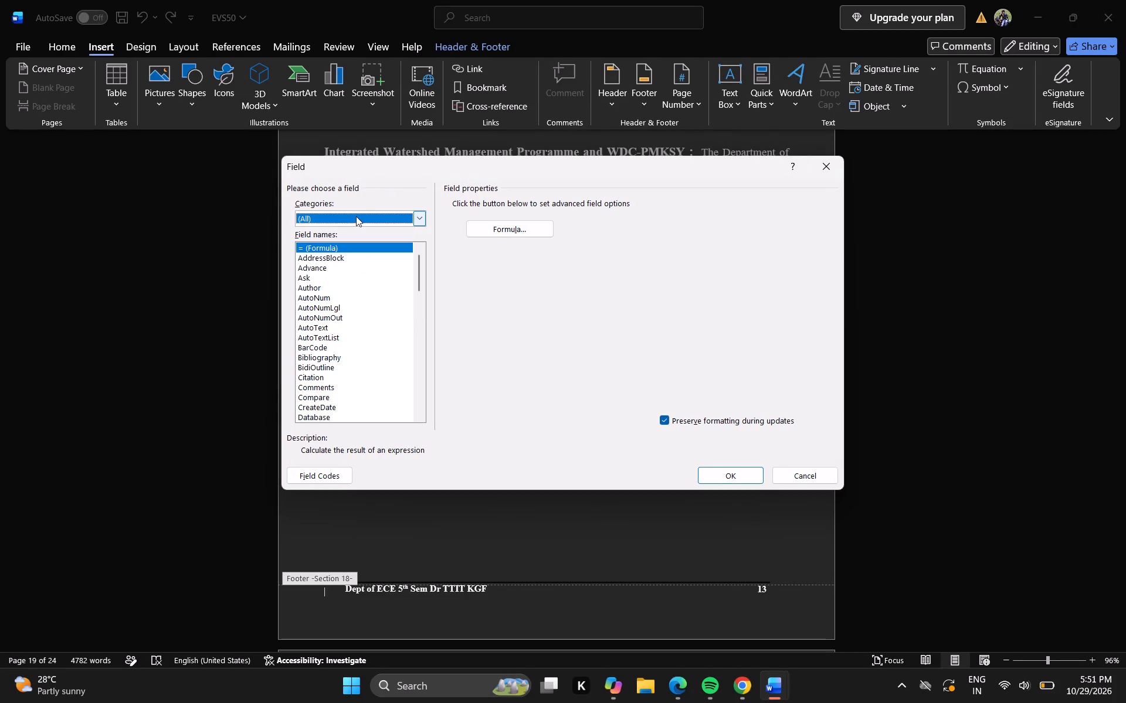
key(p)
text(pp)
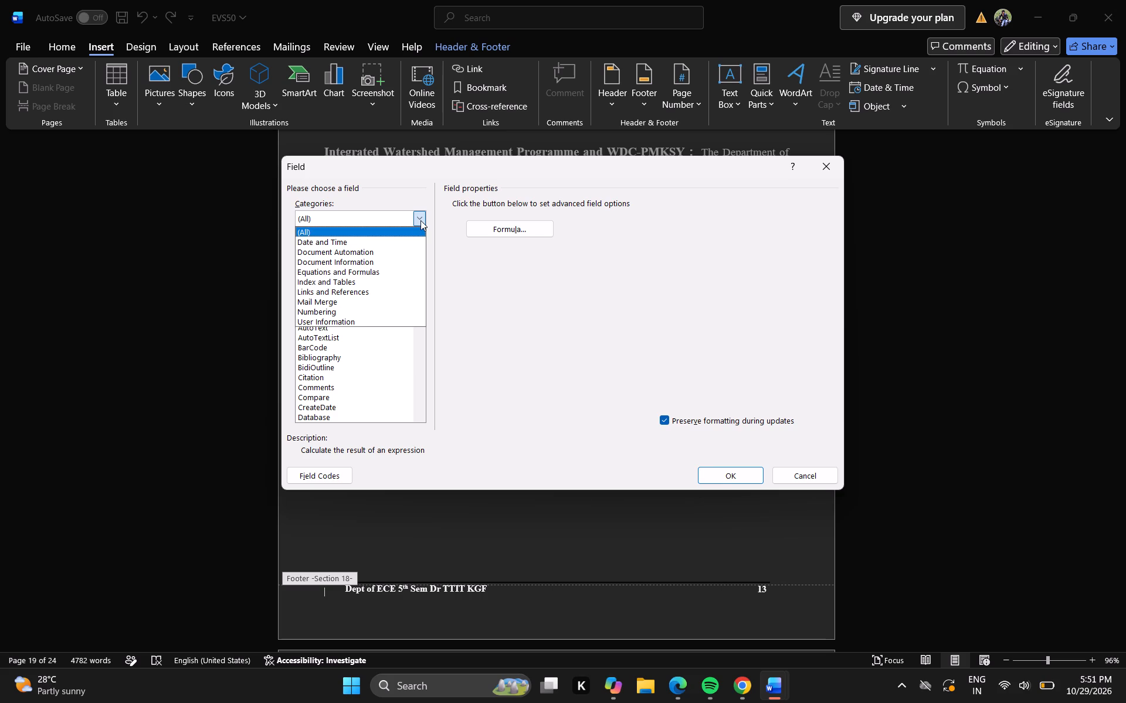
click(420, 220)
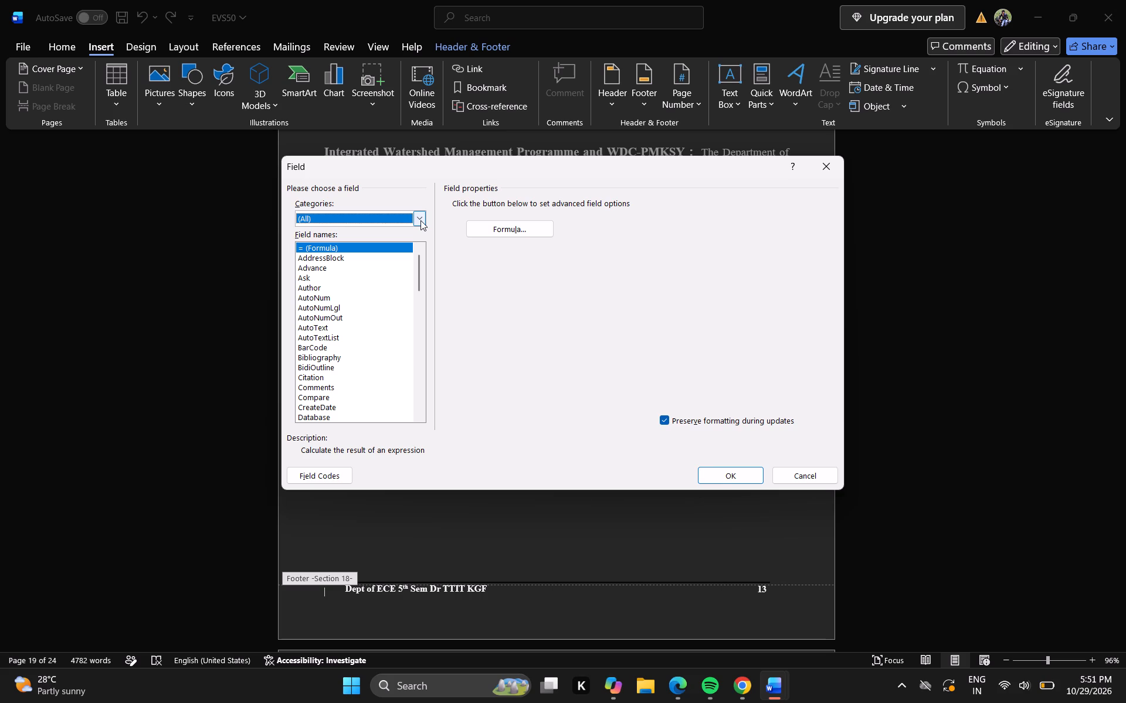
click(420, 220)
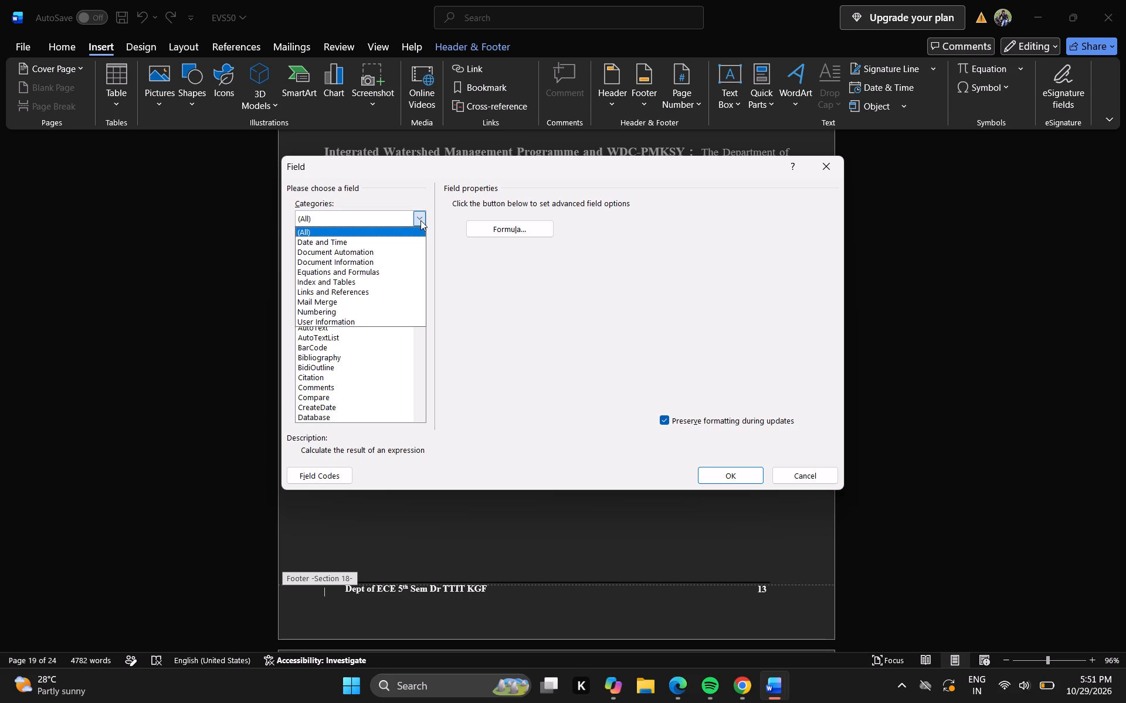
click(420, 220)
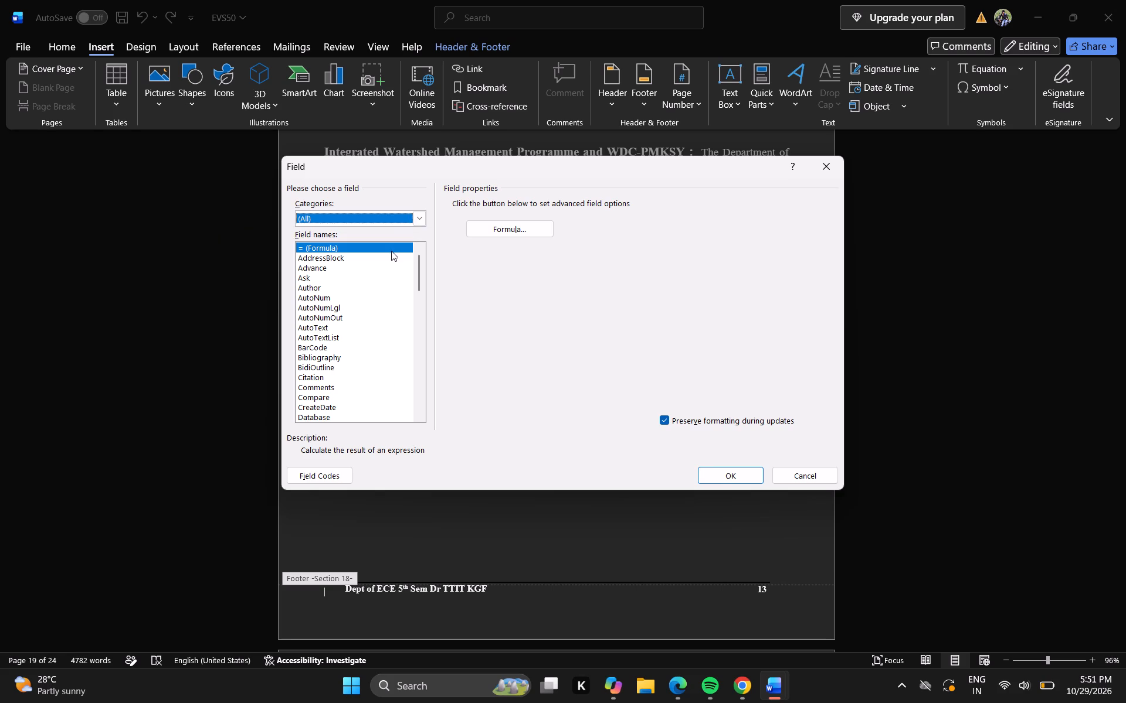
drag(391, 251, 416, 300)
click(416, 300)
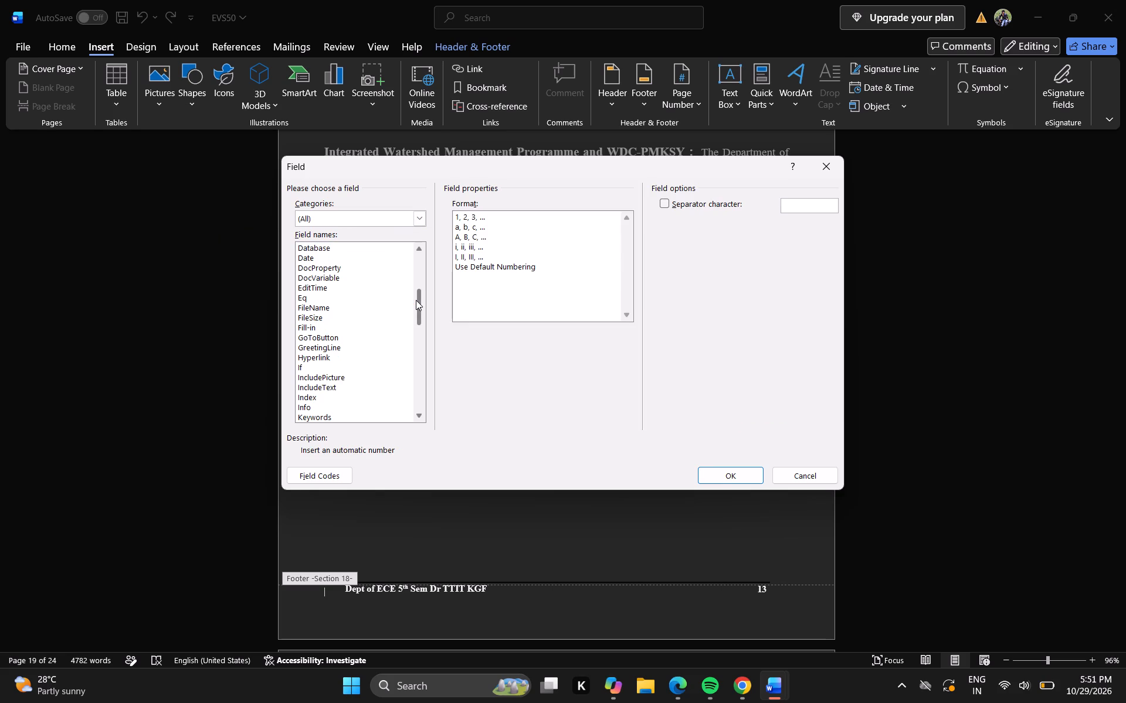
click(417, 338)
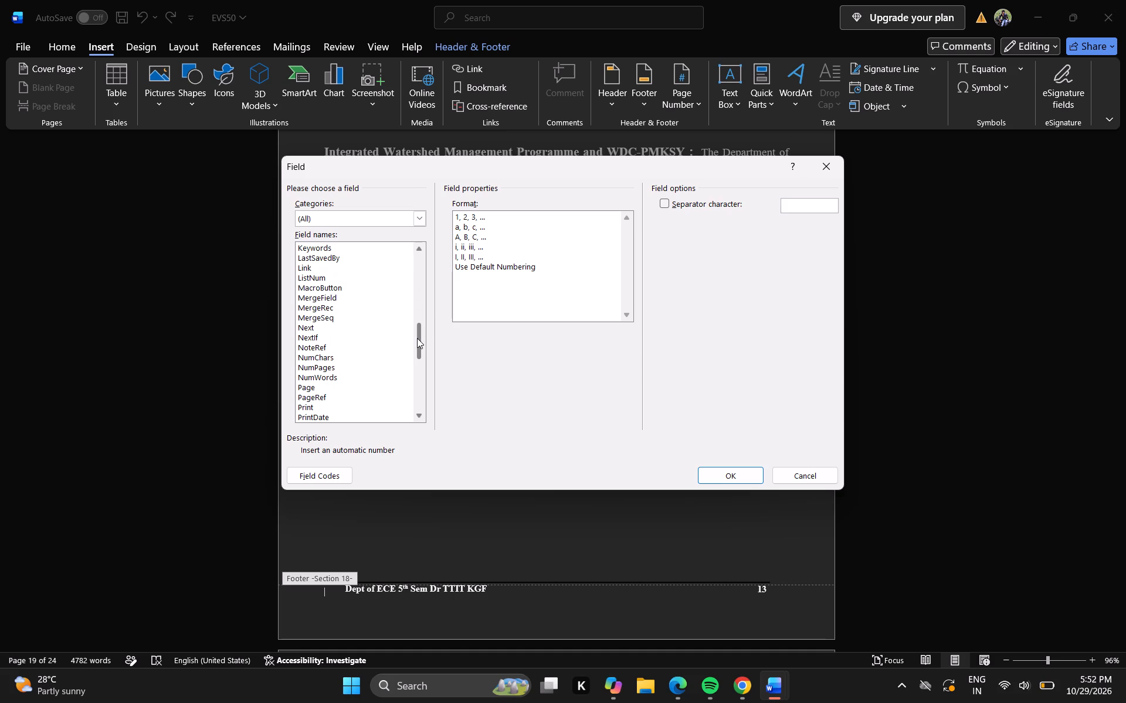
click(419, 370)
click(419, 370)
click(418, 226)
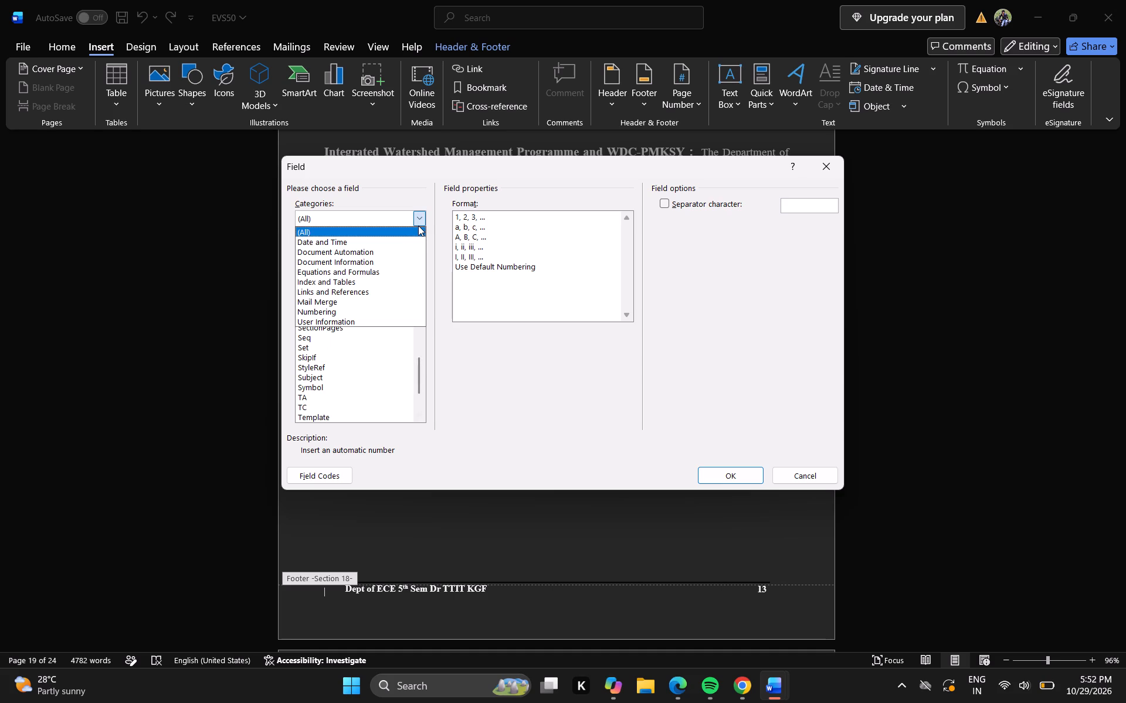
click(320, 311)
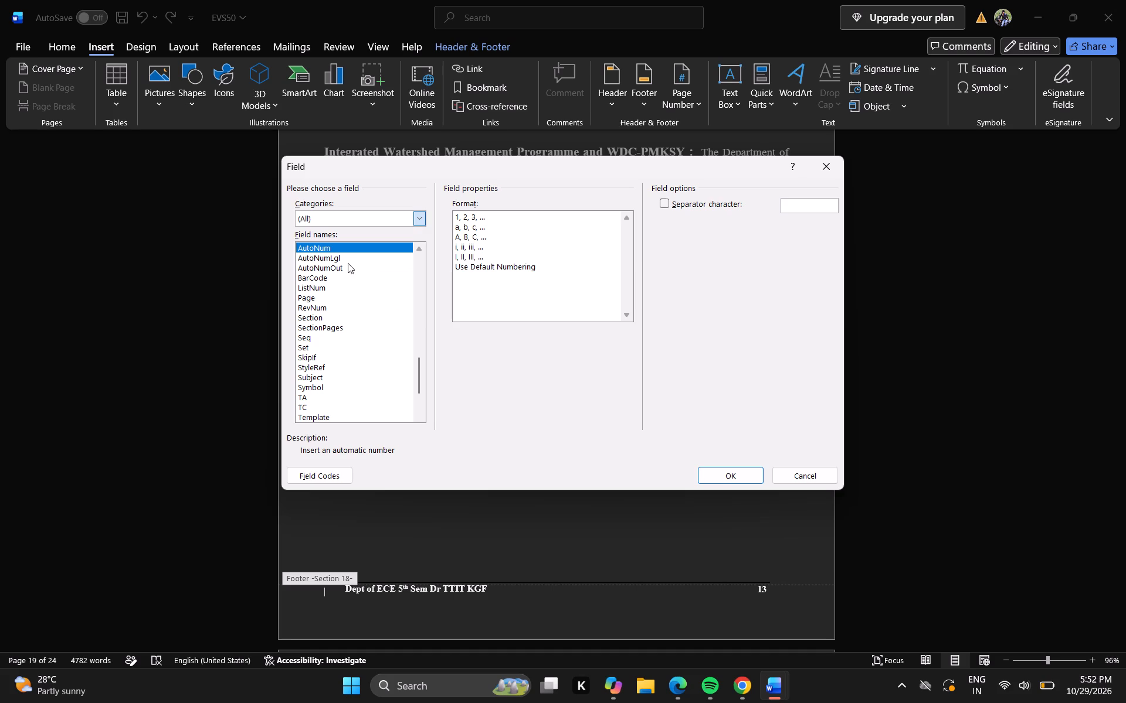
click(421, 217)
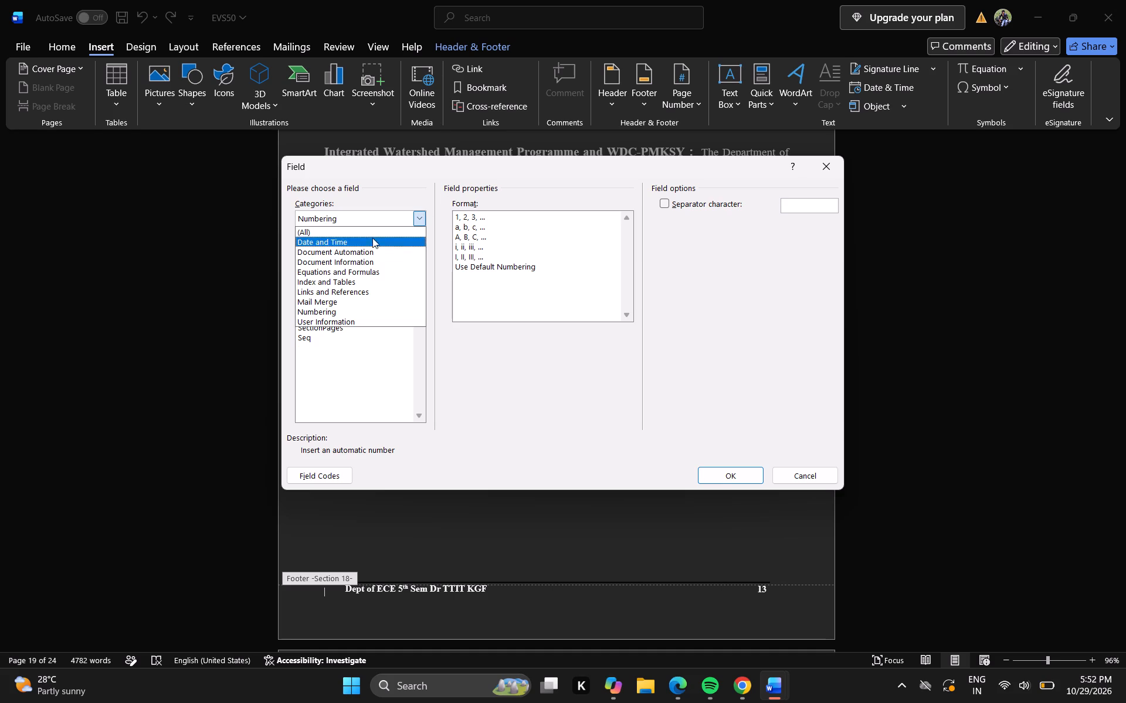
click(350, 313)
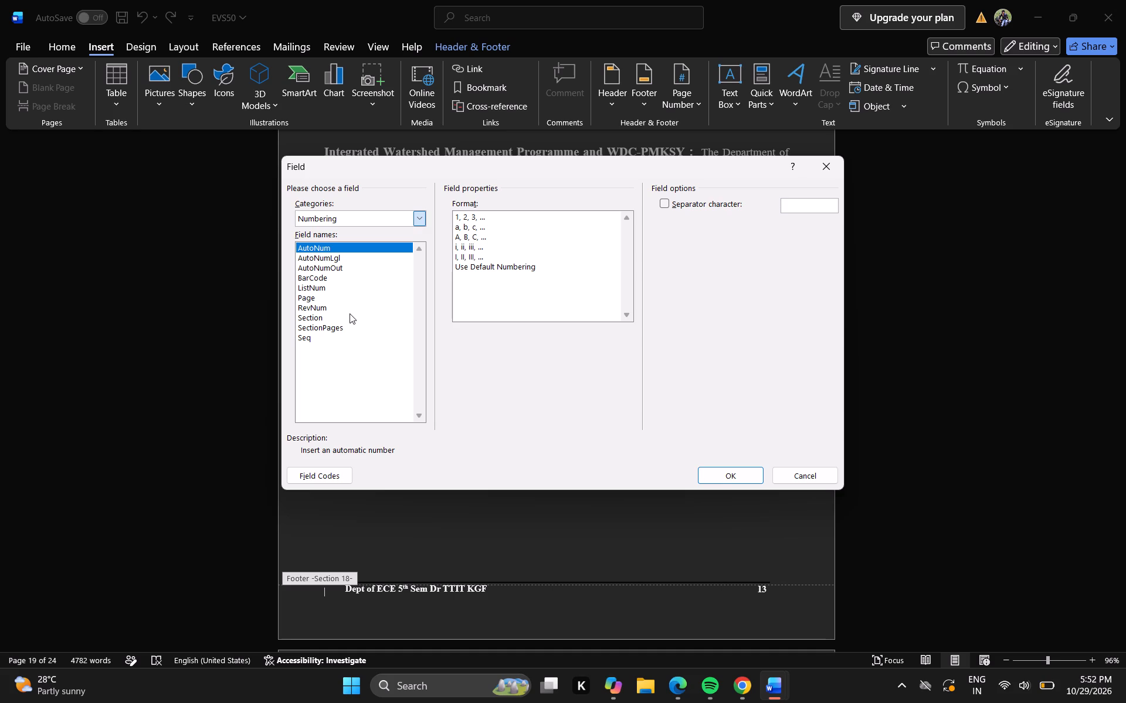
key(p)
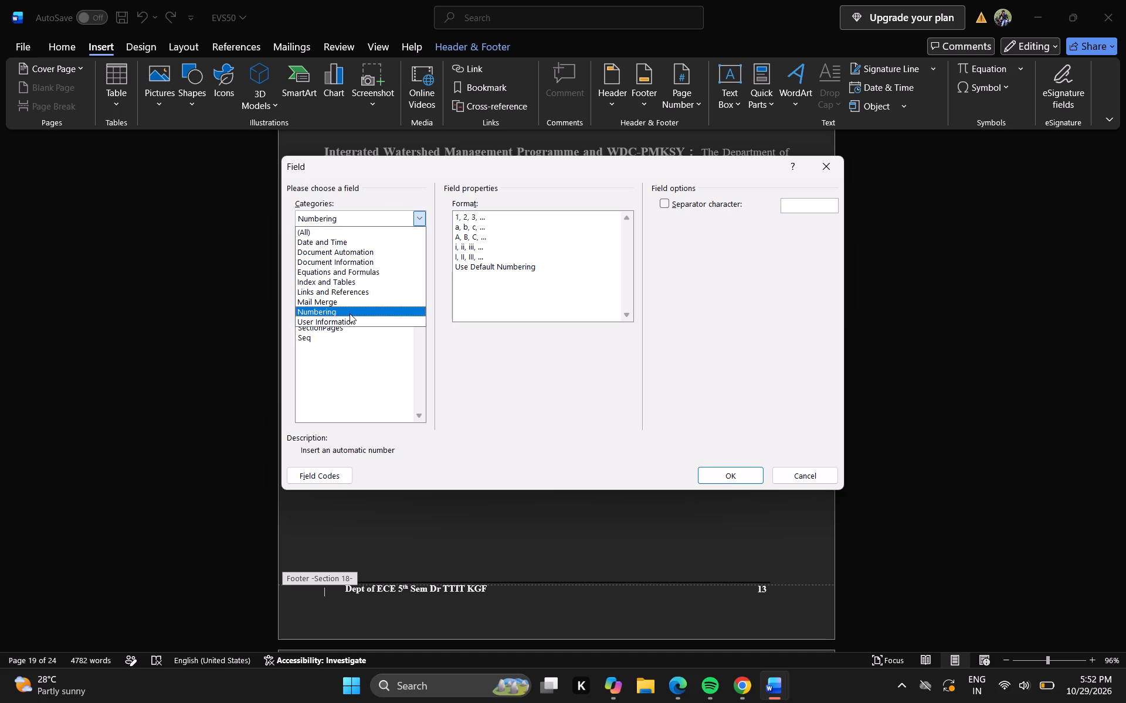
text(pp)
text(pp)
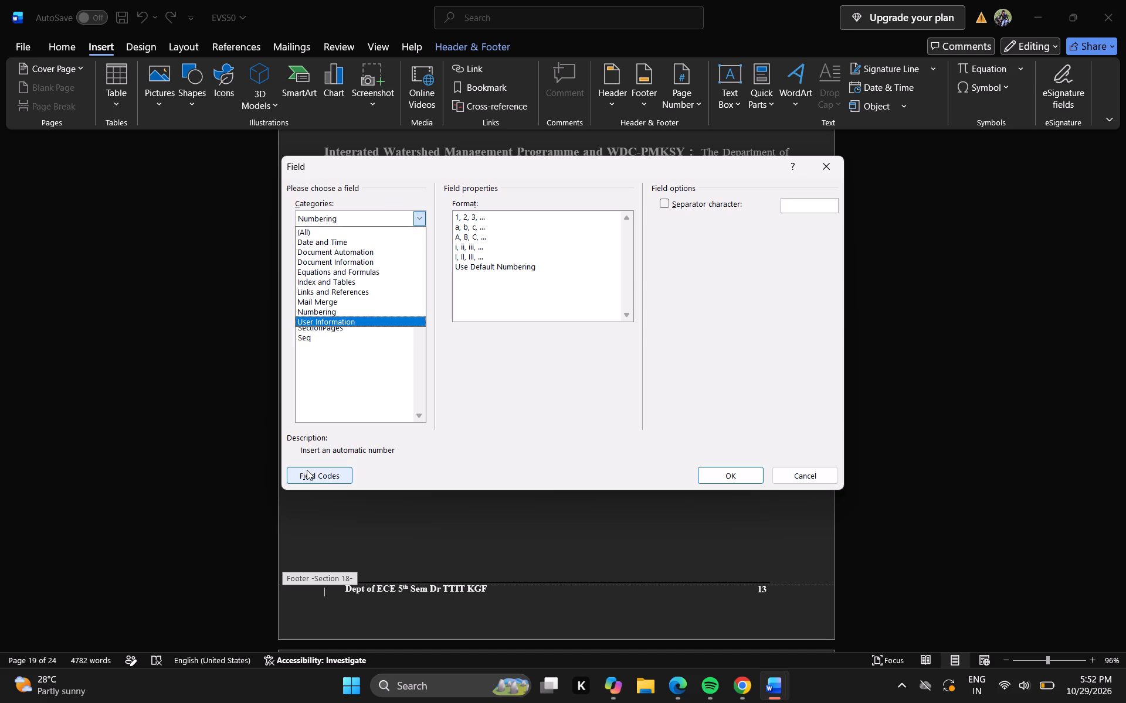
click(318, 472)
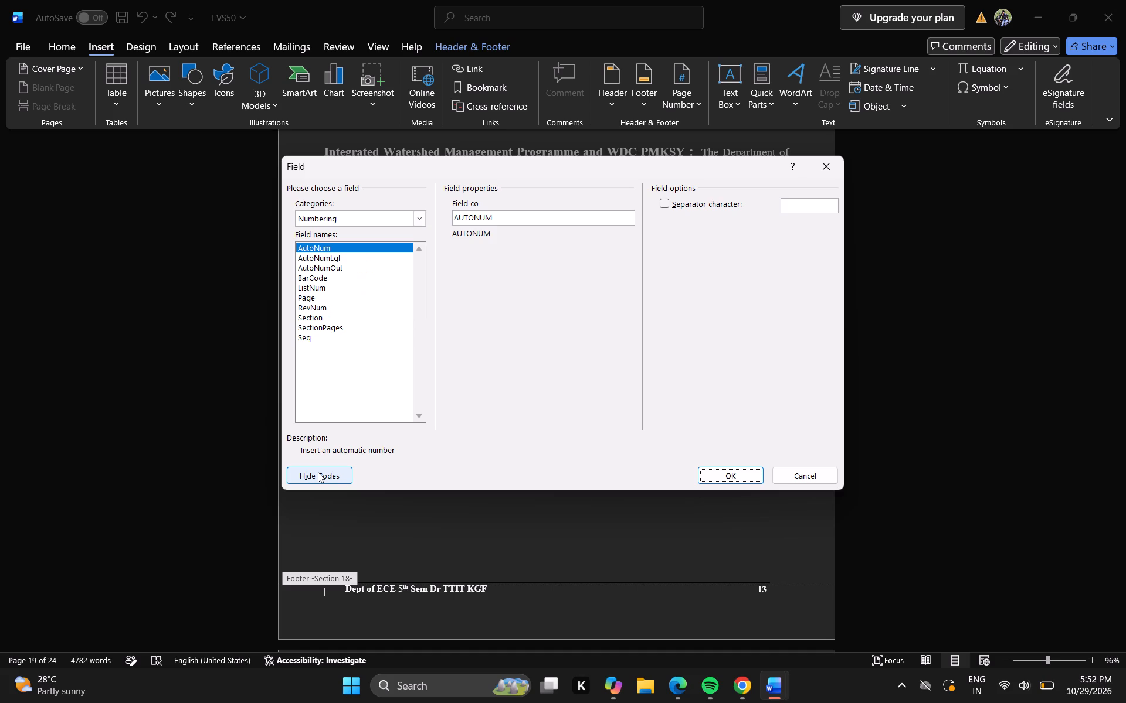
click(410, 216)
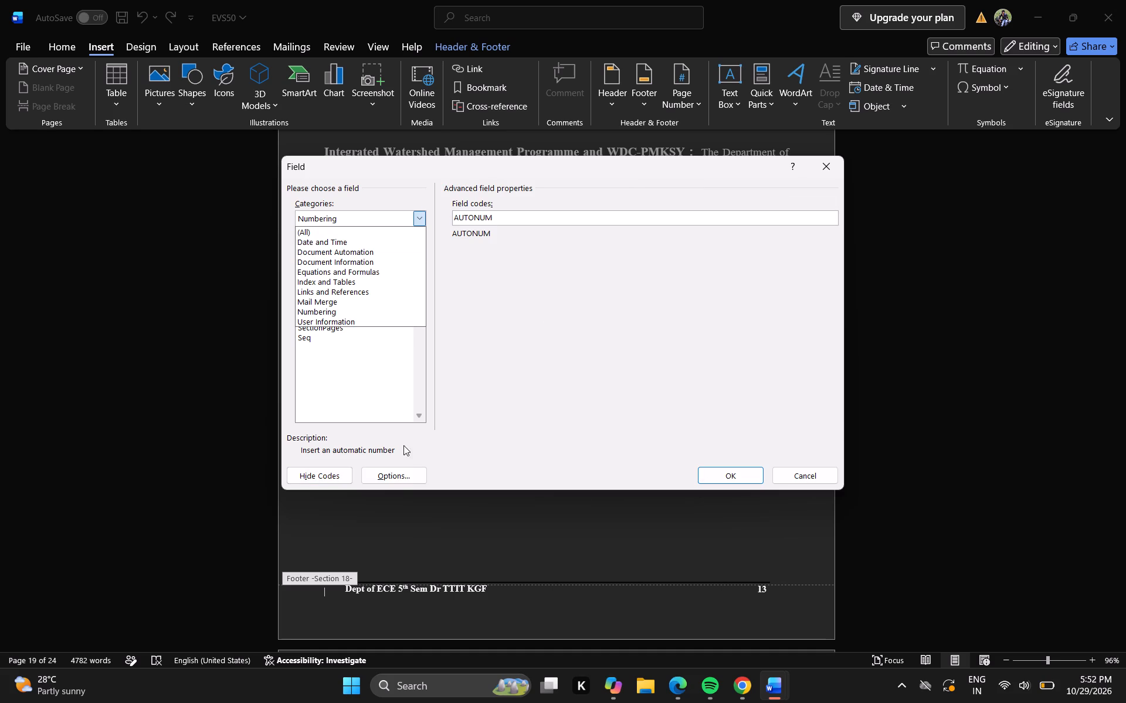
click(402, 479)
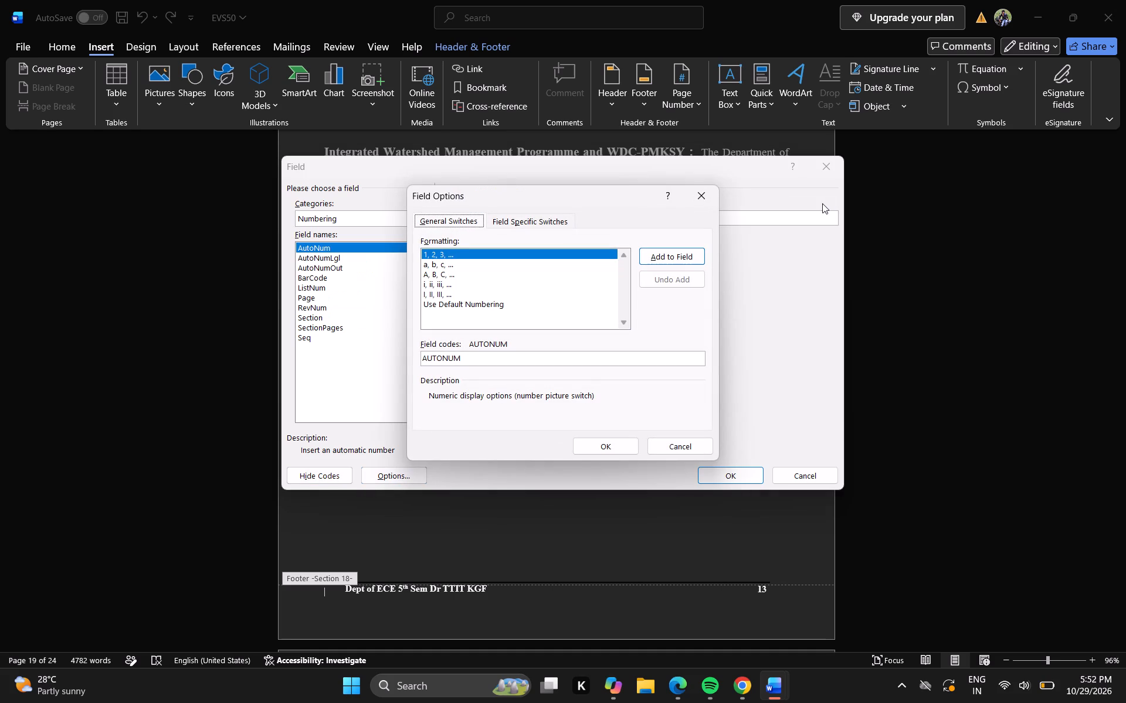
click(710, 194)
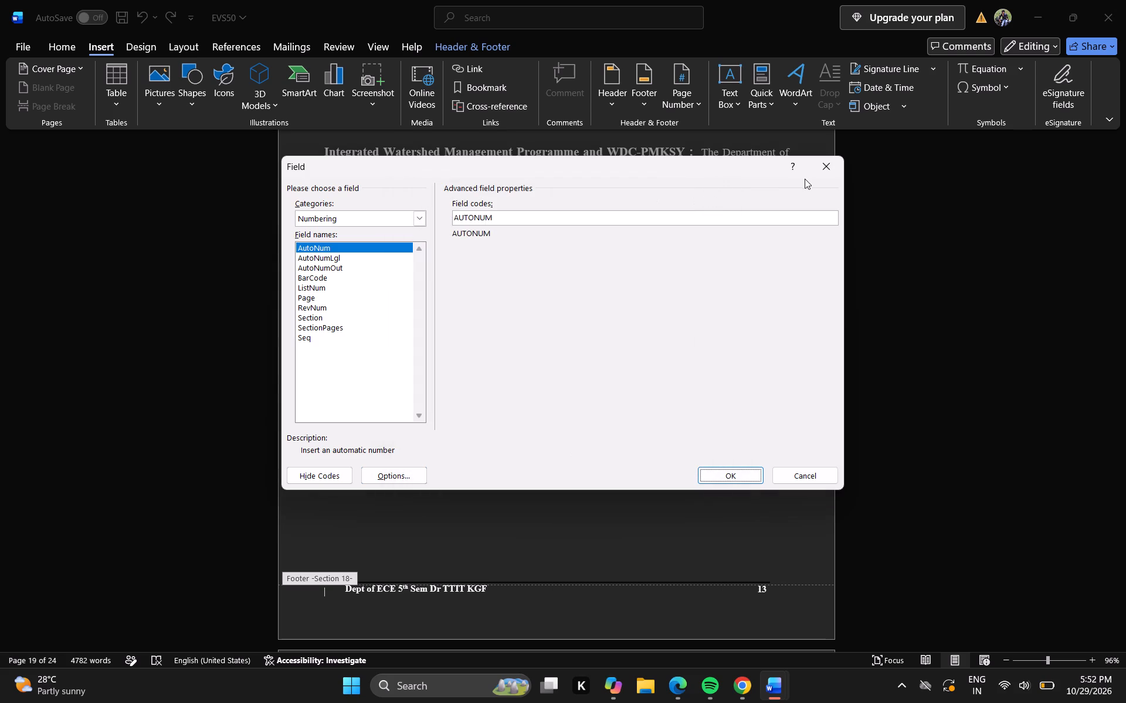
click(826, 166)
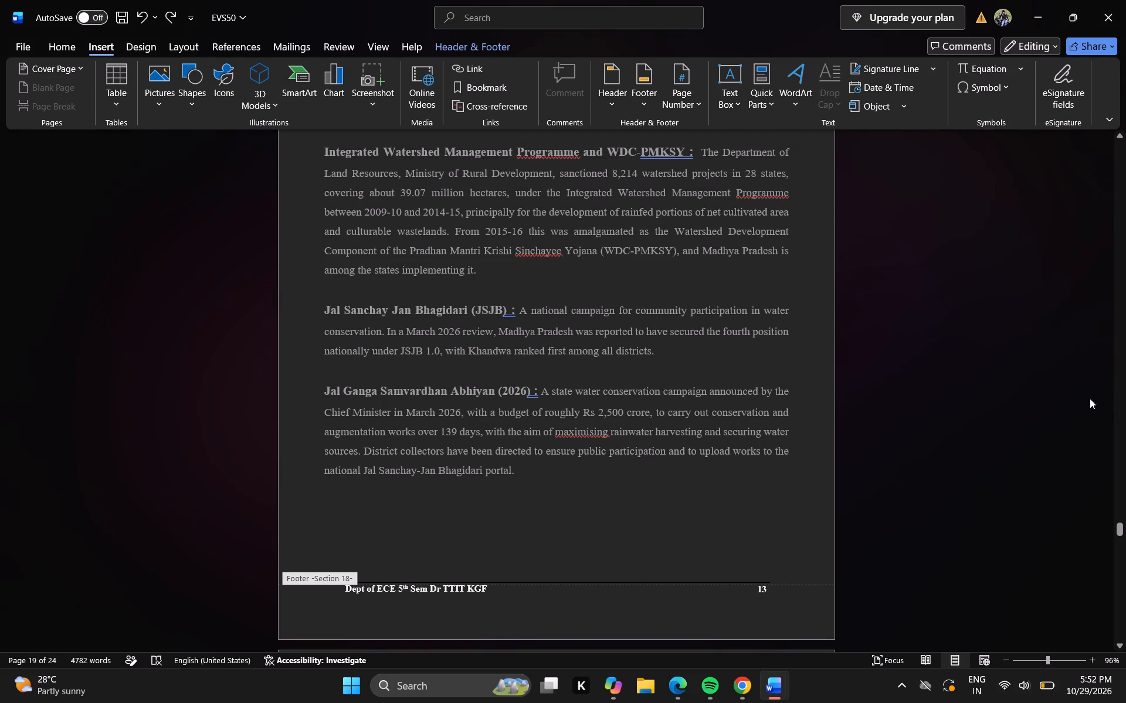
Change the Section 18 footer's page number to 14 on the Fig 1.8 Challenges page and return to the body text.
click(1124, 409)
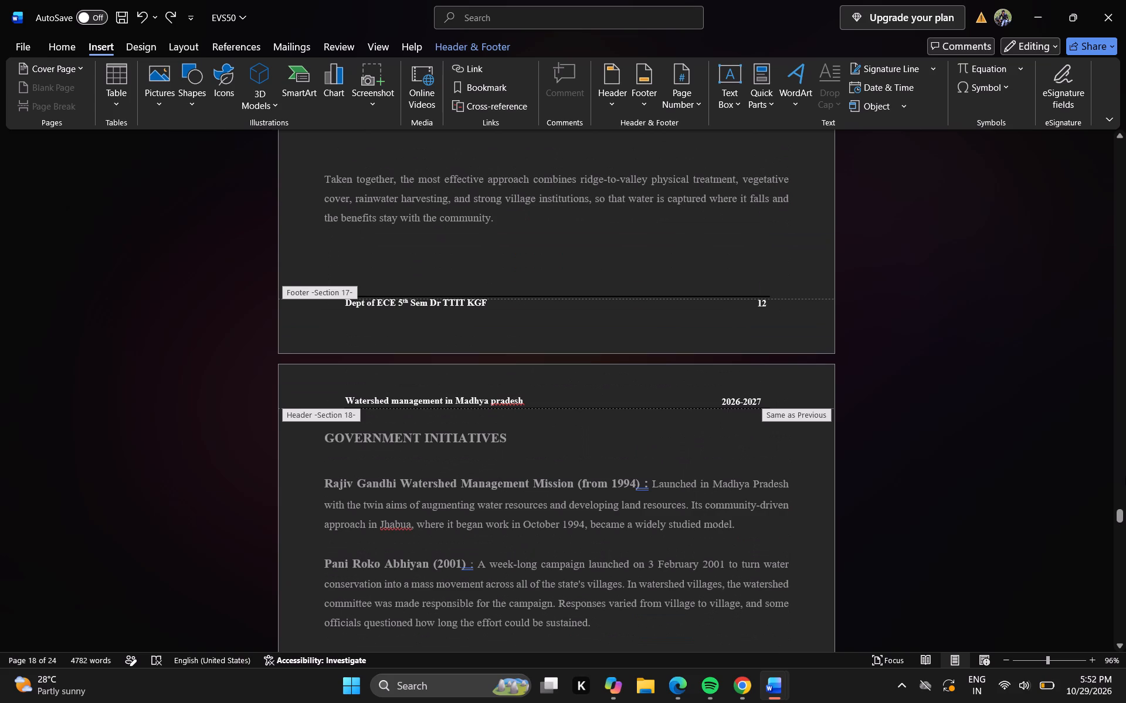
click(1120, 547)
click(1120, 547)
click(1120, 547)
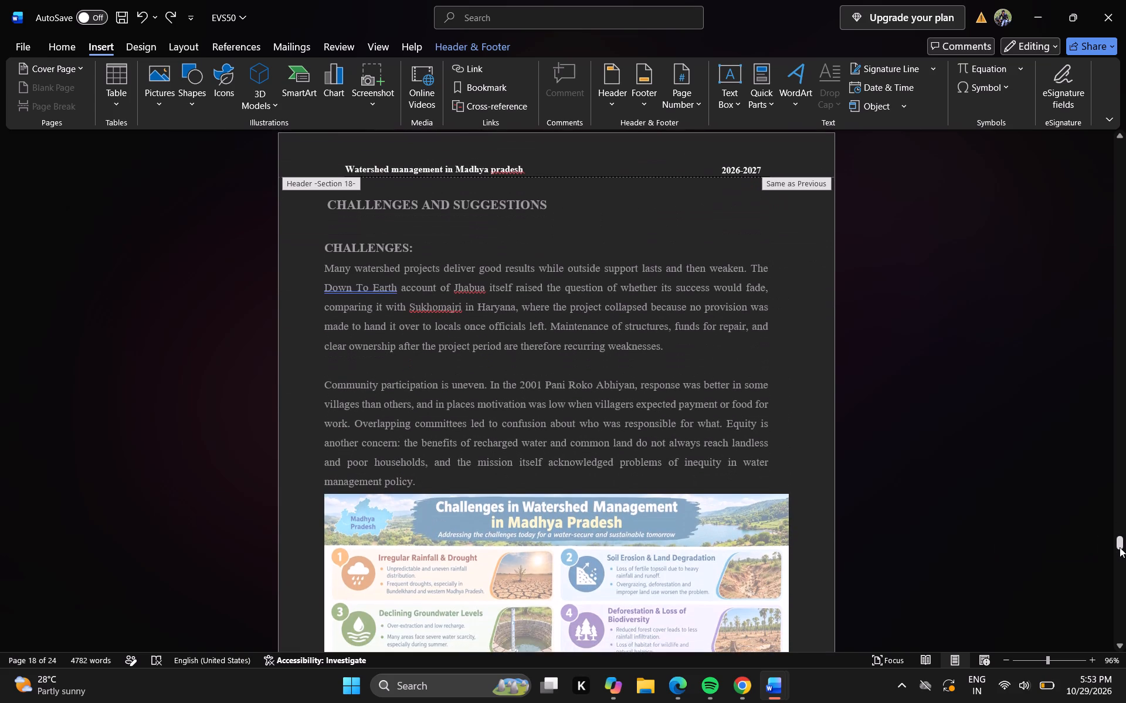
click(1121, 576)
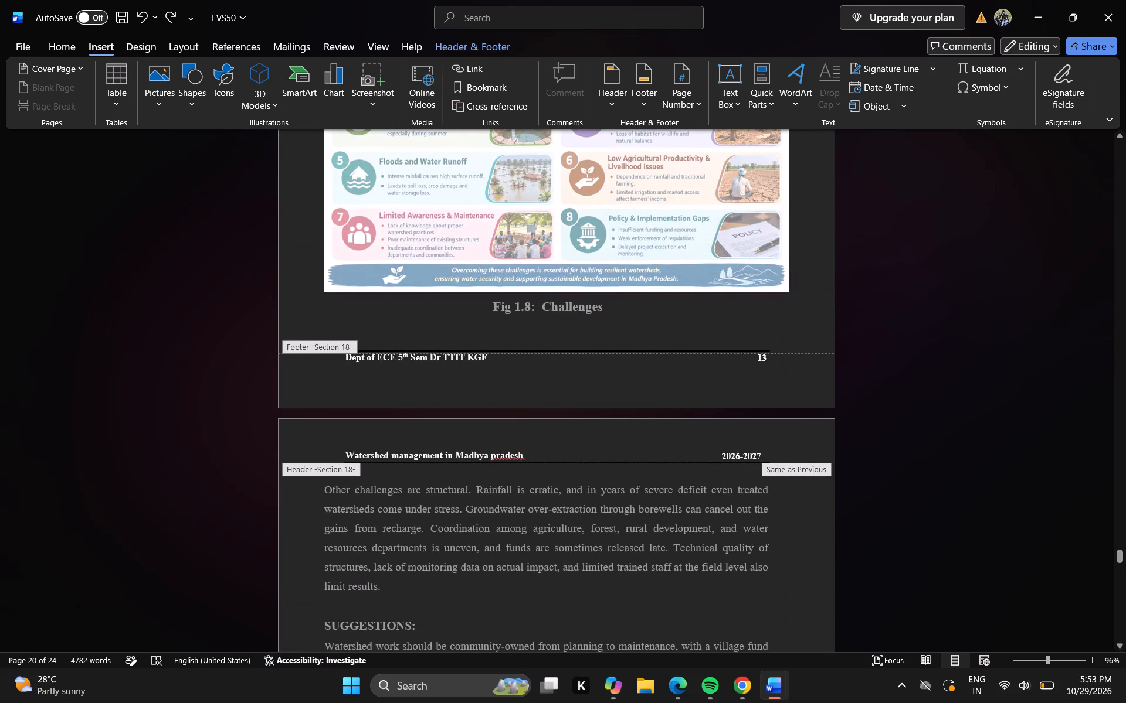
double_click(761, 363)
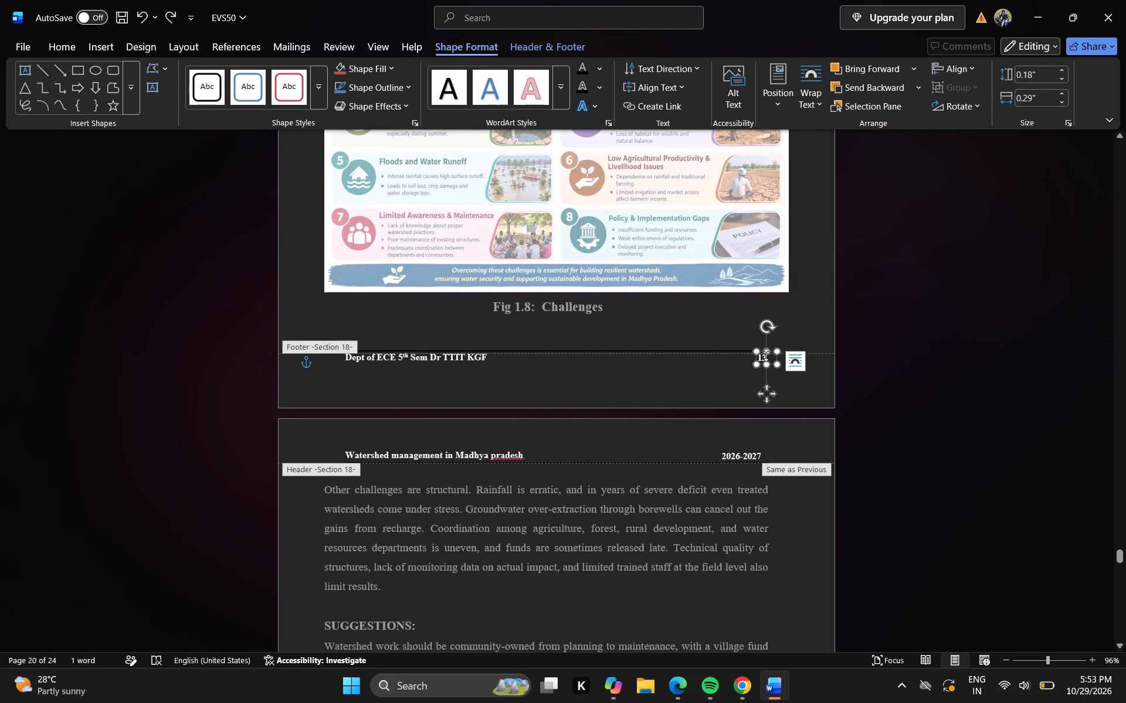
click(768, 357)
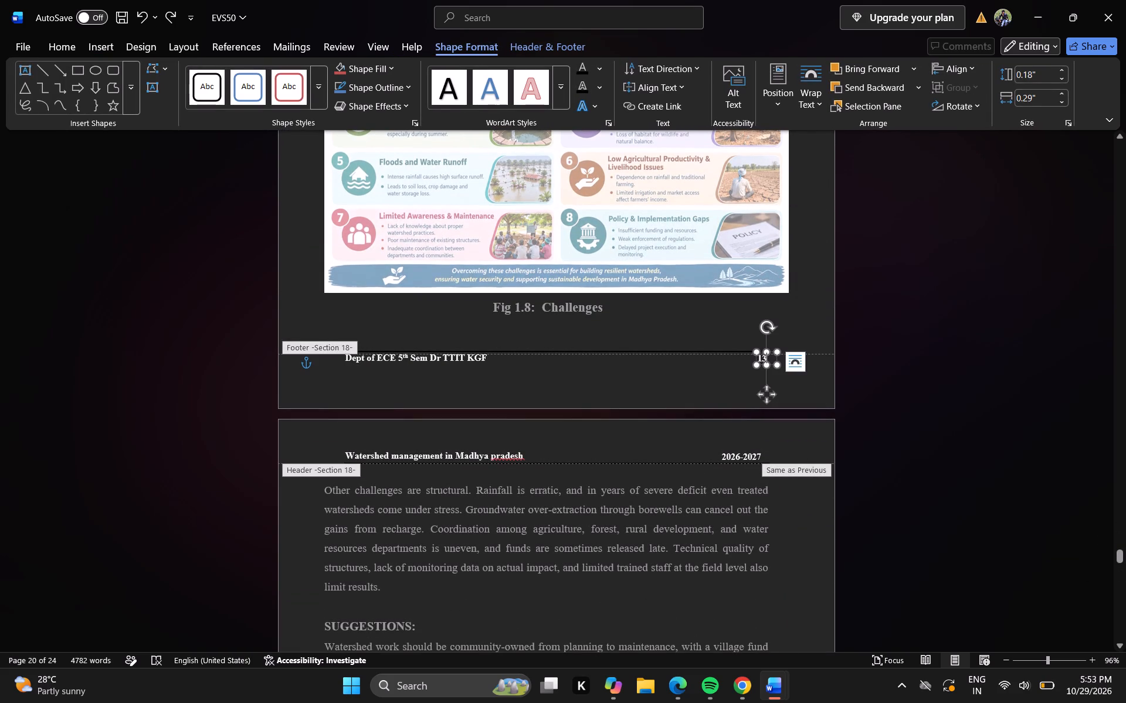
key(BackSpace)
key(4)
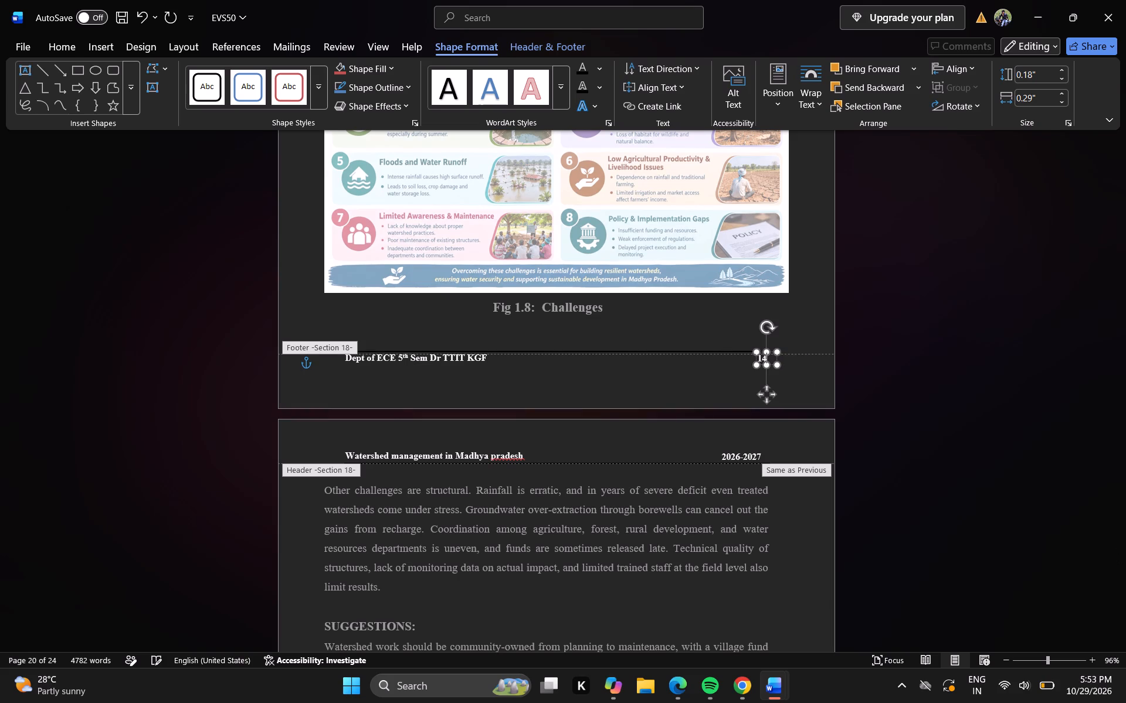
double_click(714, 325)
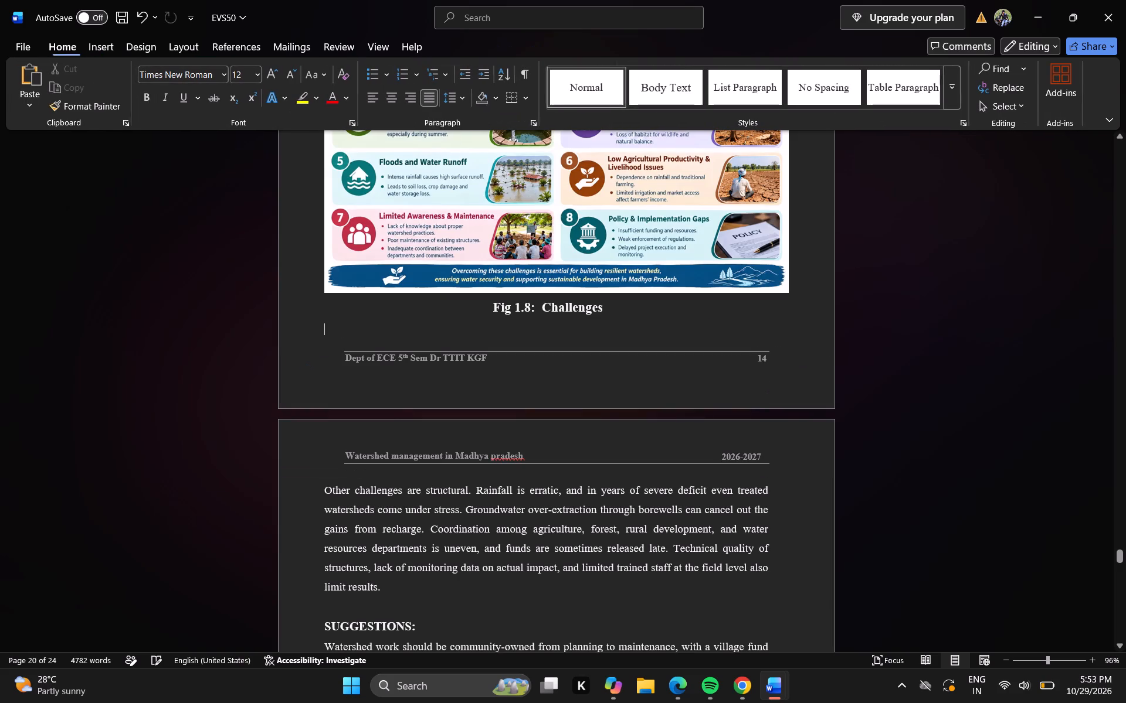
Check the footer page numbers from the Suggestions page back to the Government Initiatives pages.
click(1118, 607)
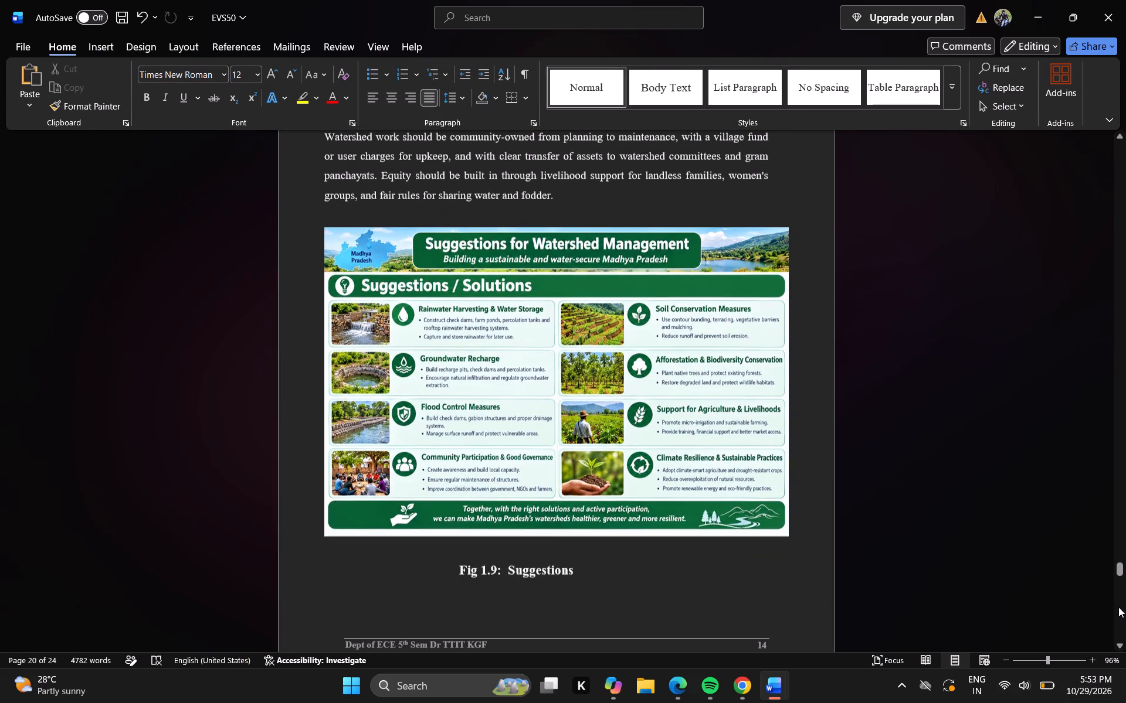
click(1123, 527)
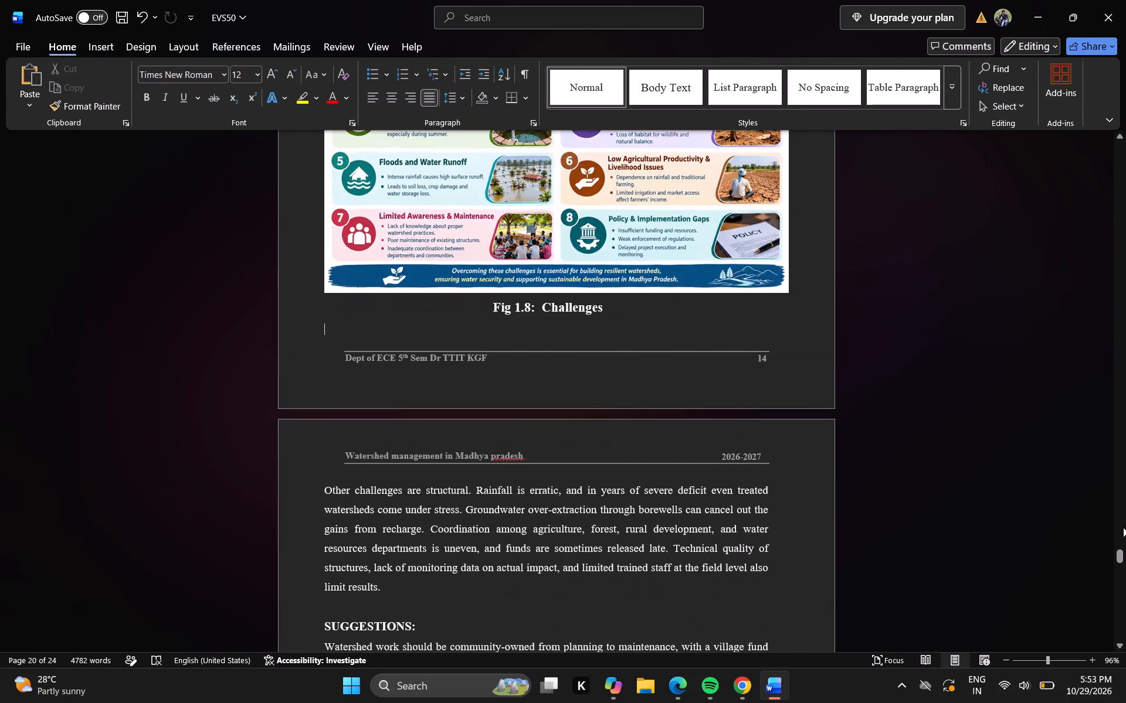
click(1123, 527)
click(1118, 514)
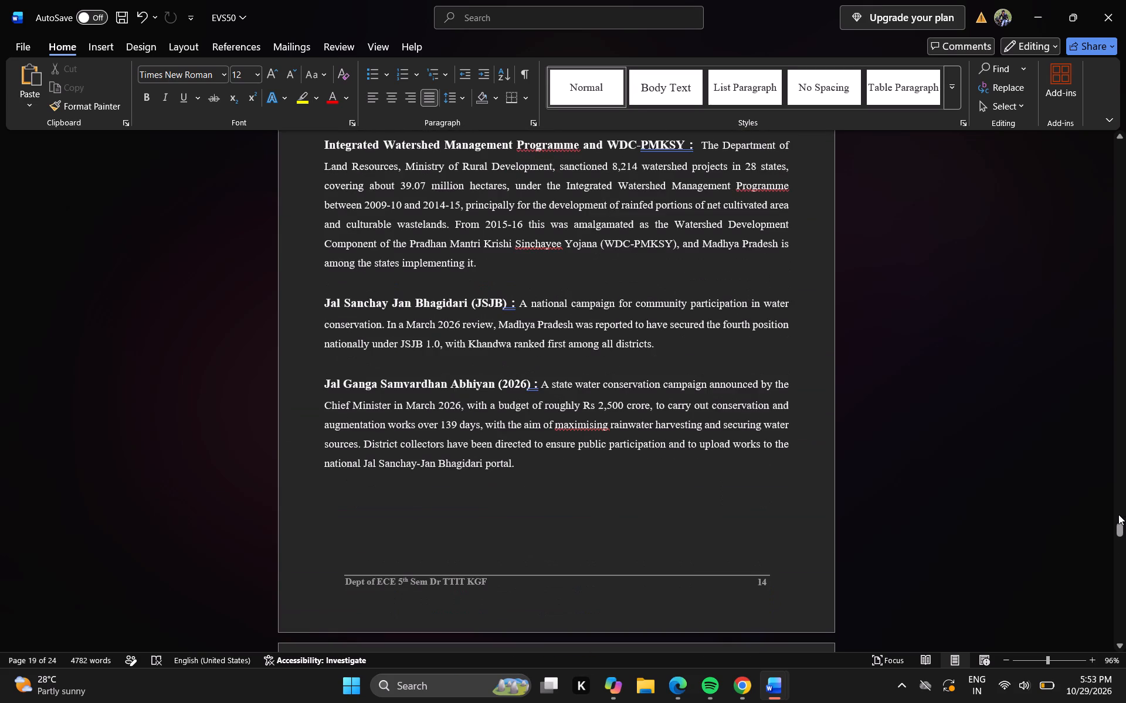
click(1118, 514)
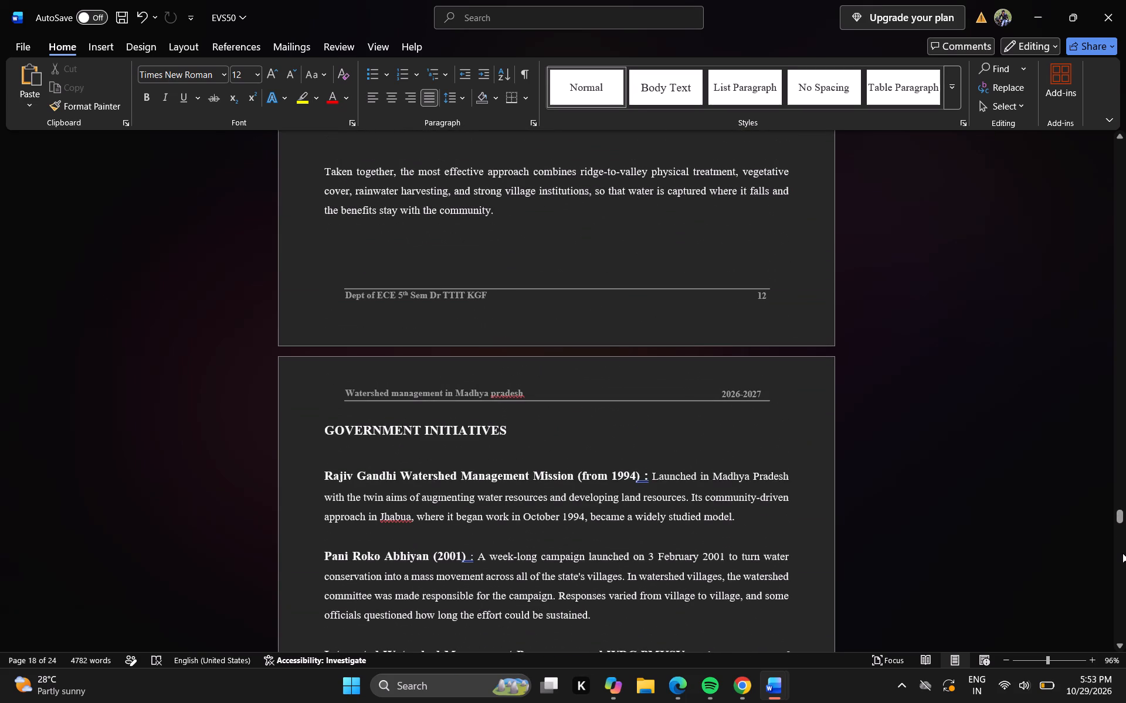
click(1122, 551)
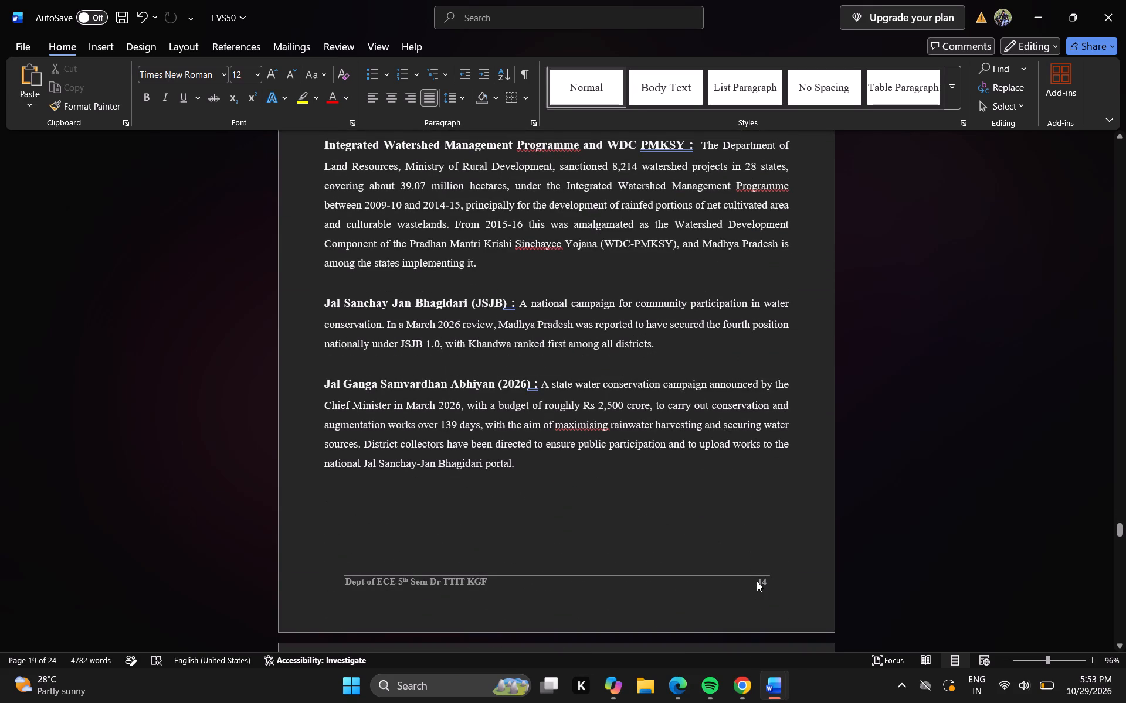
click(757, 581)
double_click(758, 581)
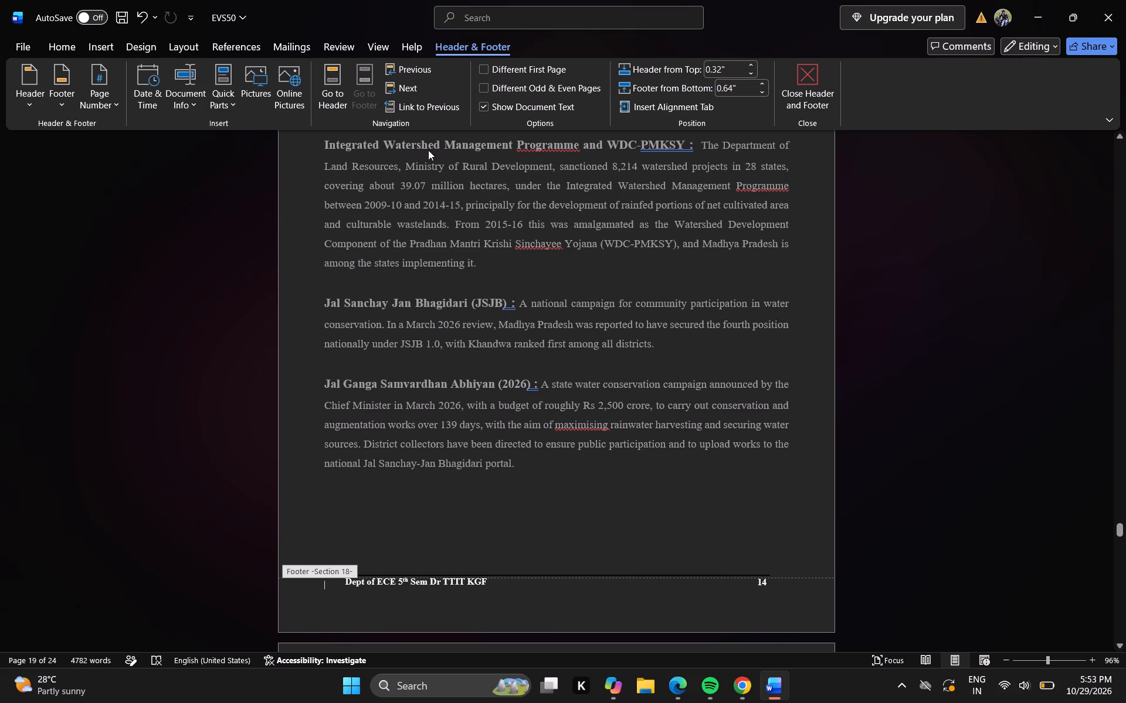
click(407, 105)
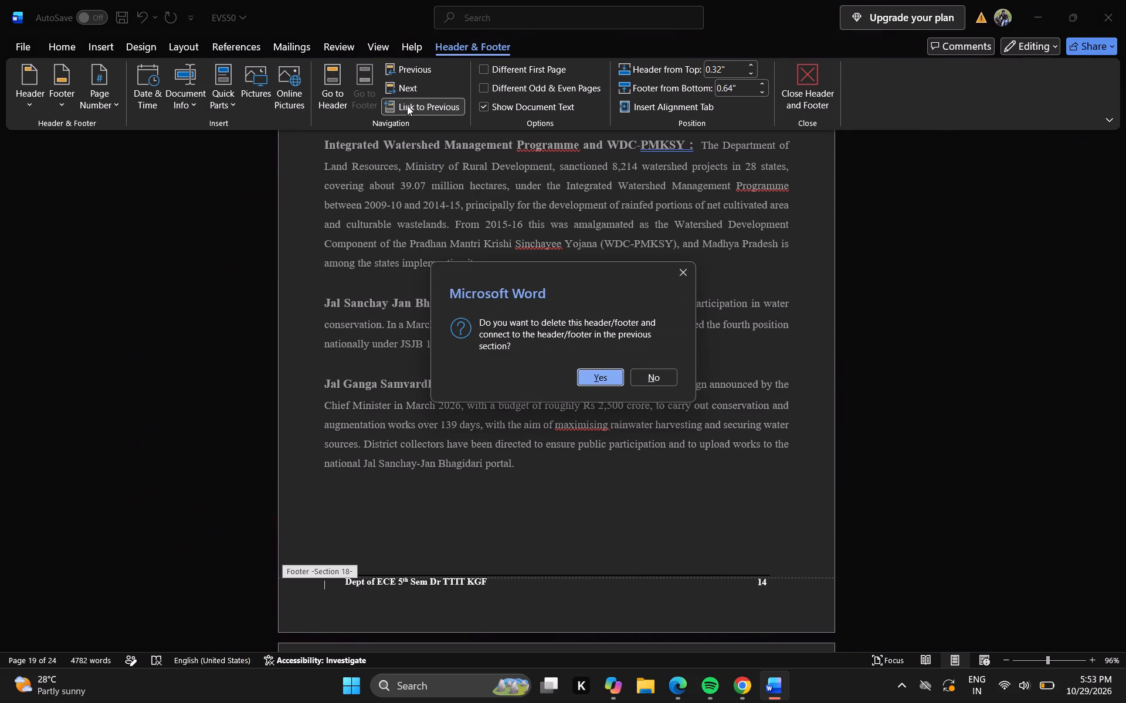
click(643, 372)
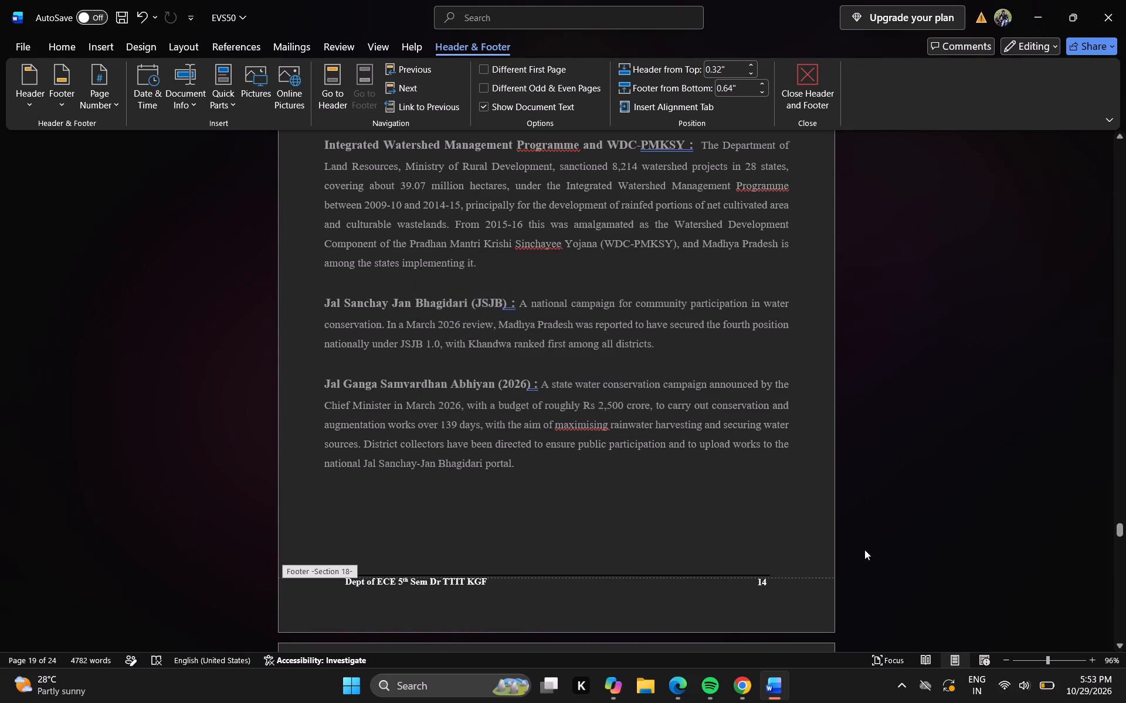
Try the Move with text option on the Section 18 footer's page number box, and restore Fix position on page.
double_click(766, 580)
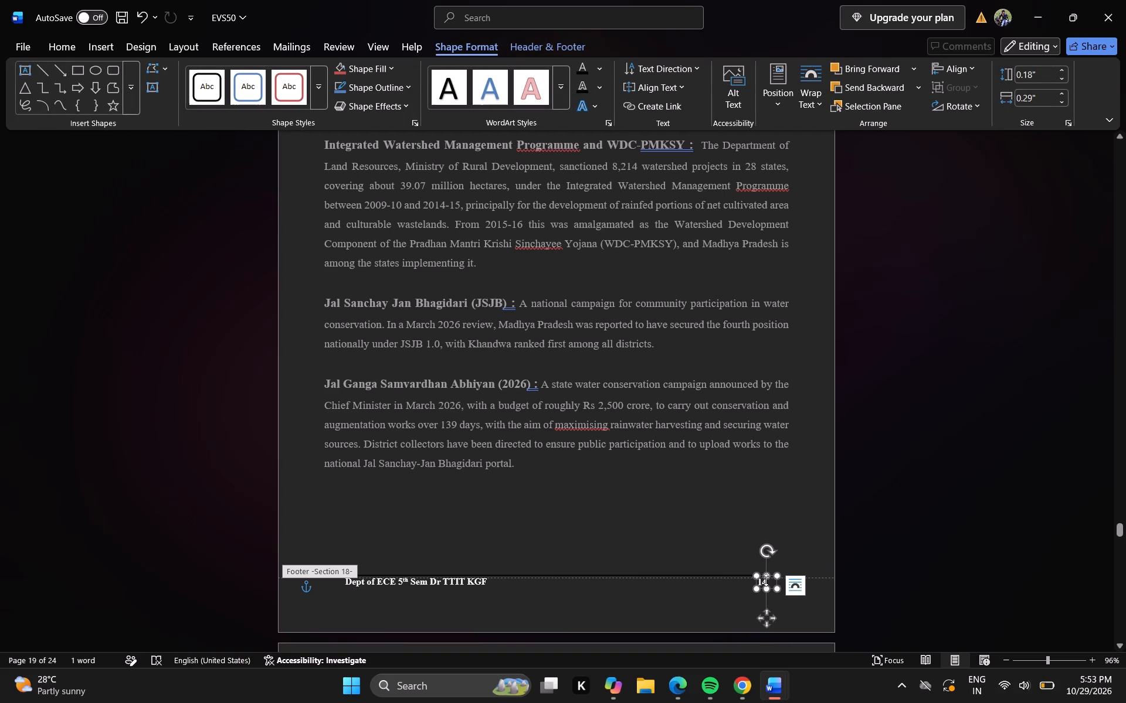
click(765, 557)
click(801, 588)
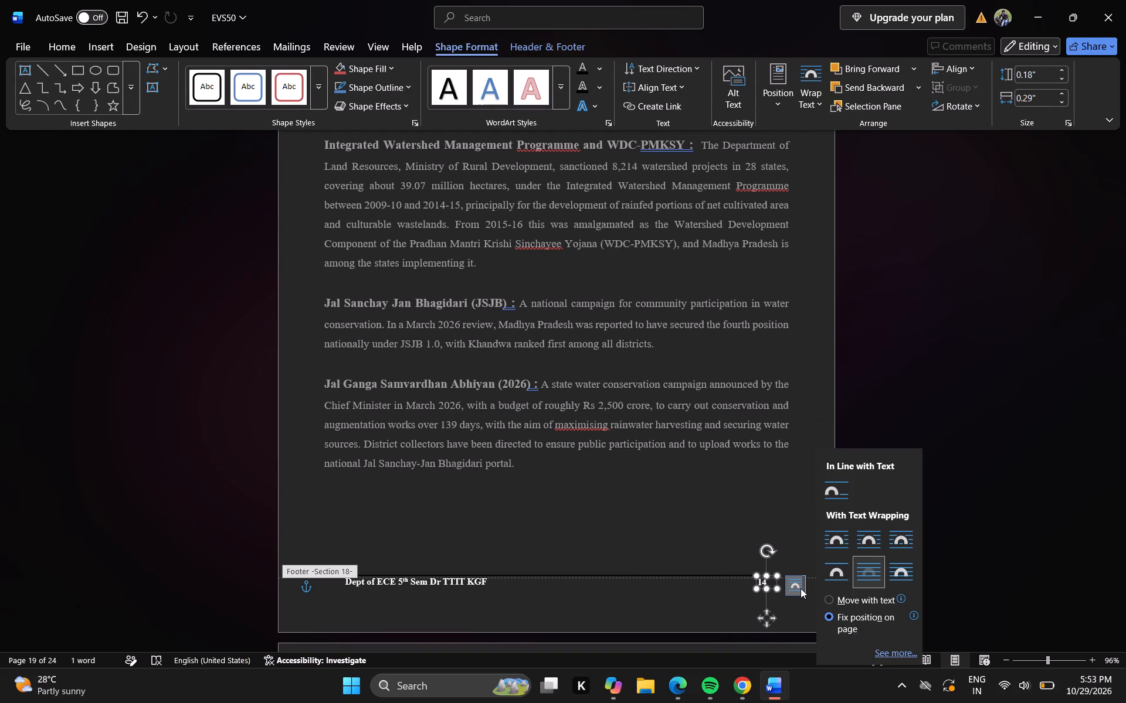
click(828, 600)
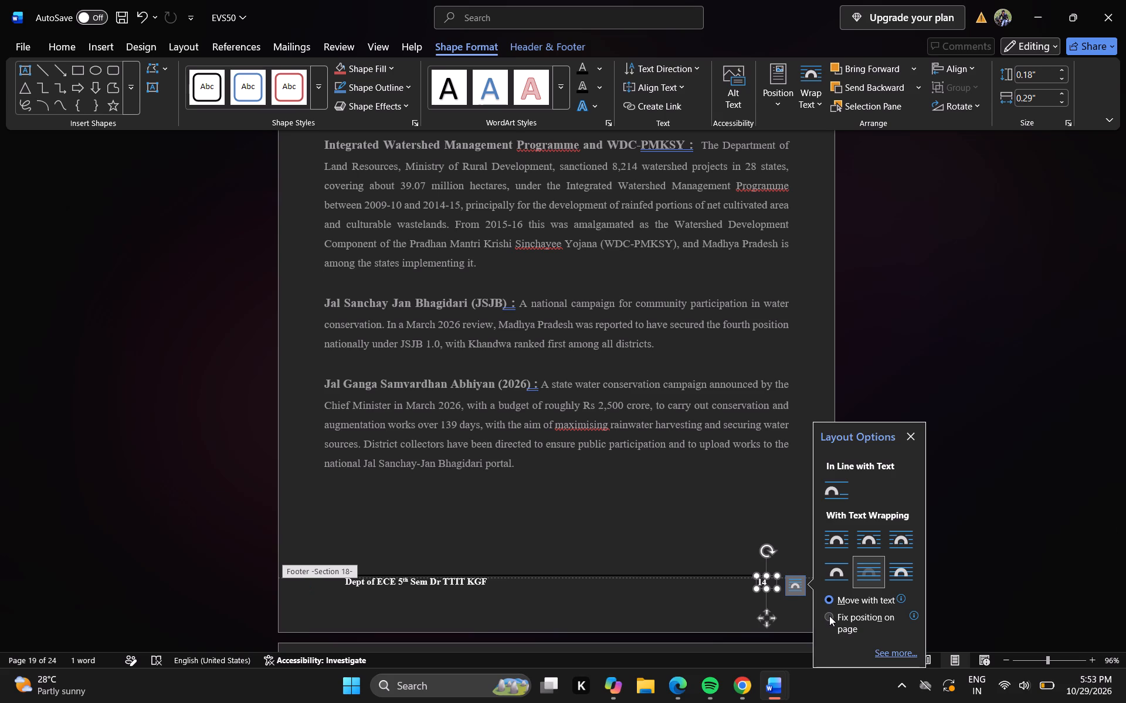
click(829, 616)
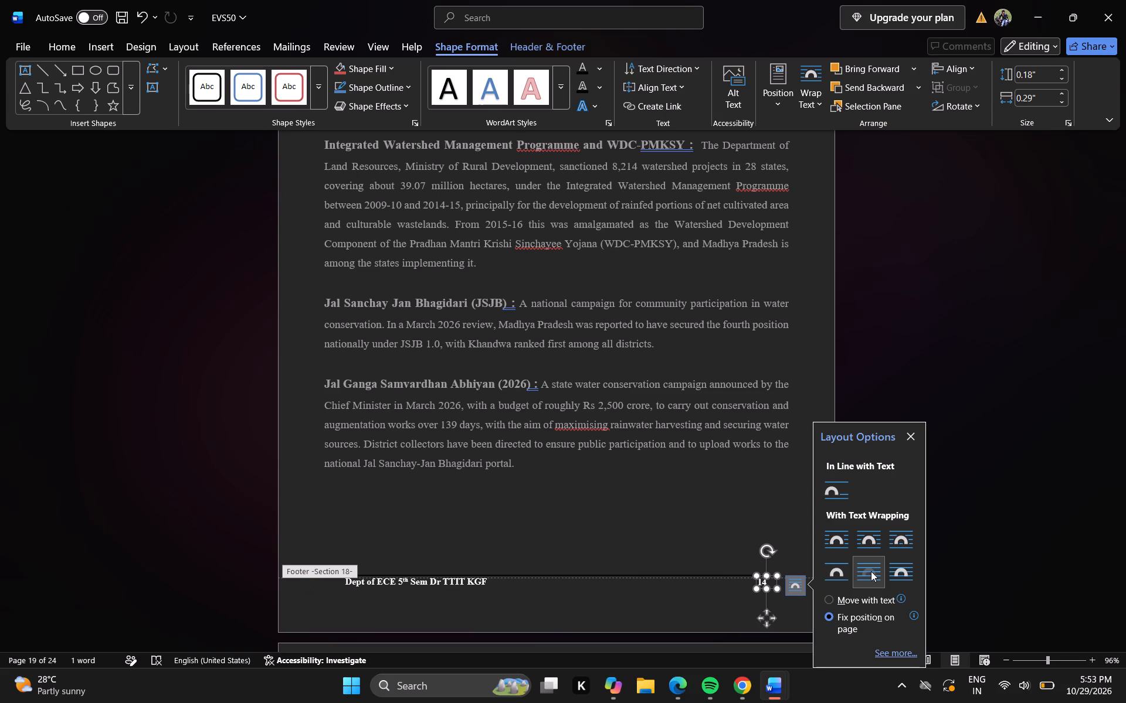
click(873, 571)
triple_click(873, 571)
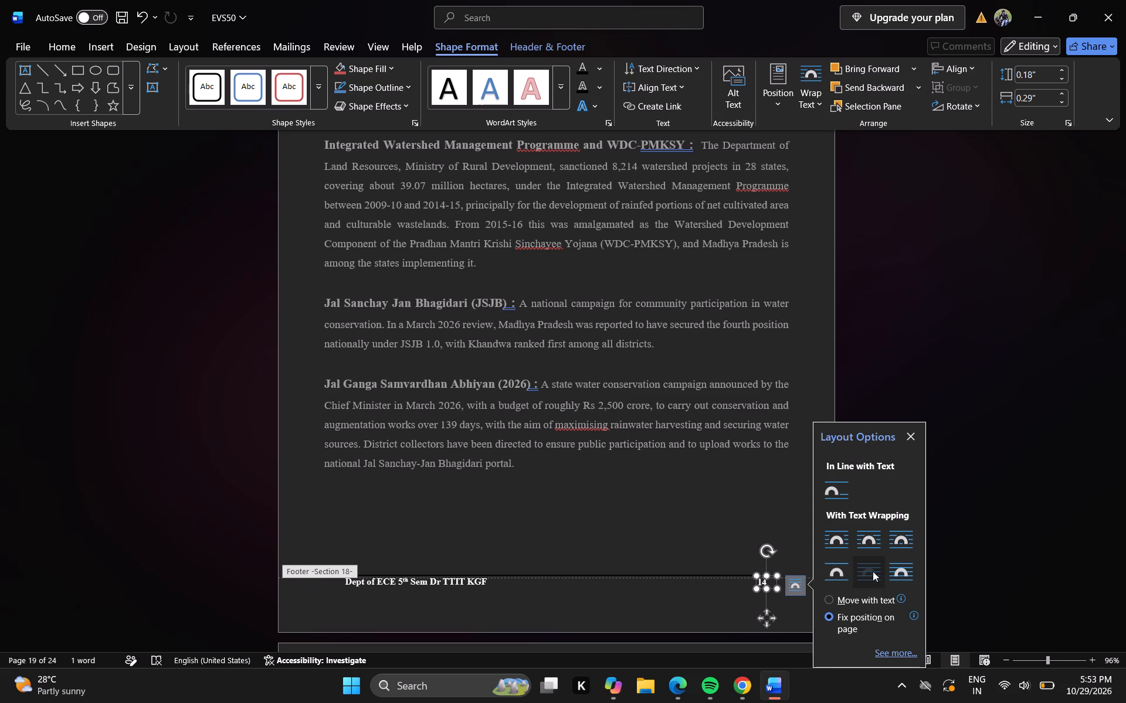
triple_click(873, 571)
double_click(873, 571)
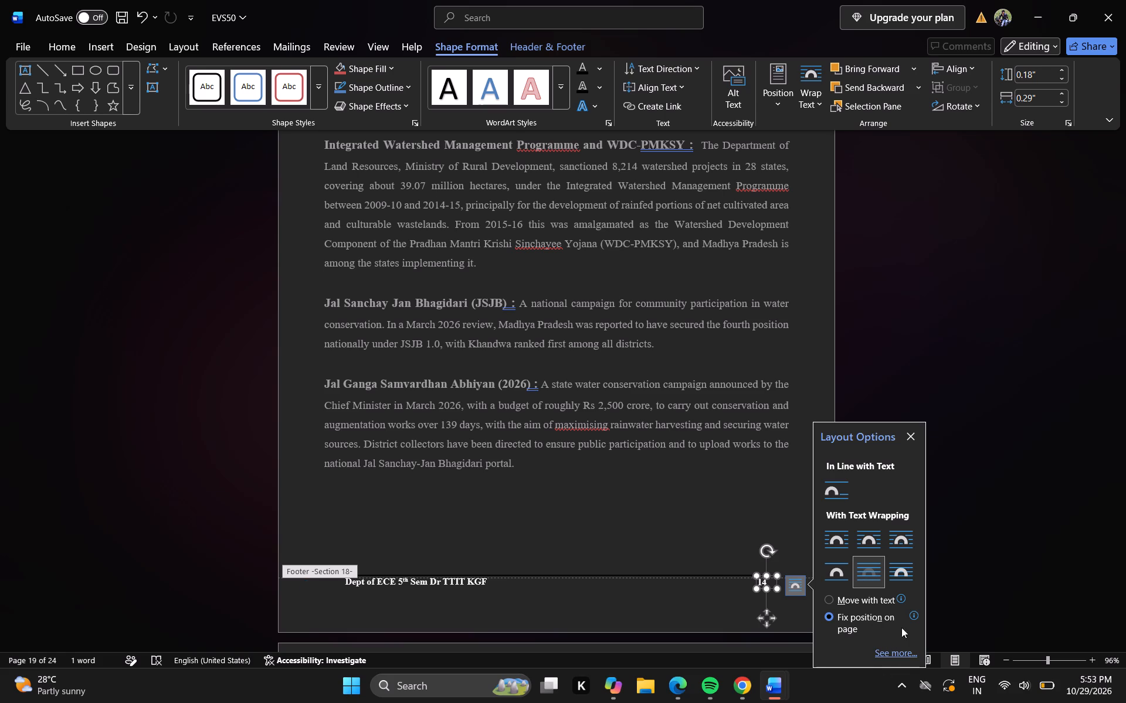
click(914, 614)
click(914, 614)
Examine the detailed position and size layout settings of the Section 18 footer's page number box and return to the body text.
click(890, 652)
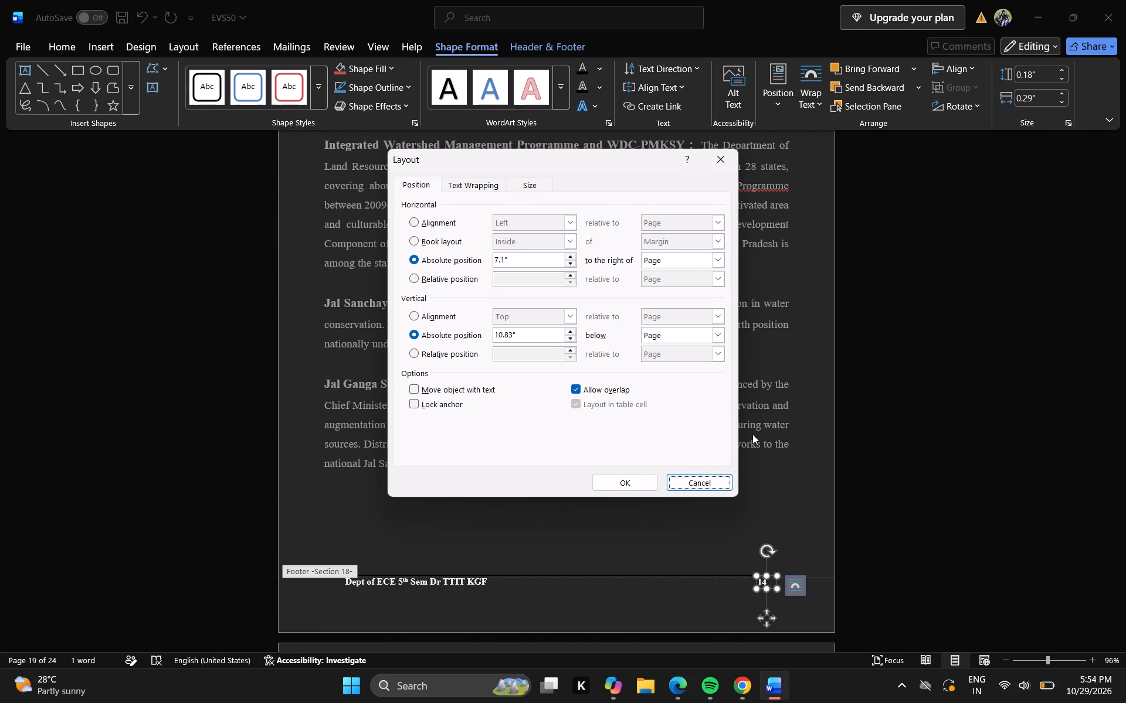
click(530, 187)
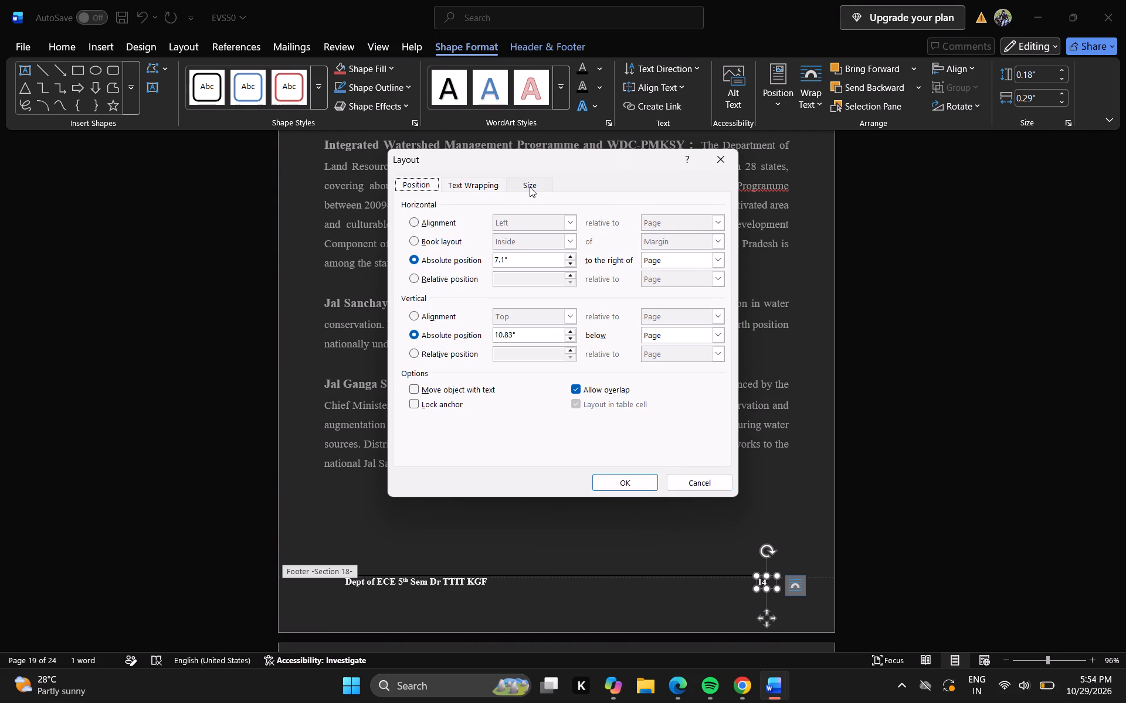
click(609, 477)
click(634, 479)
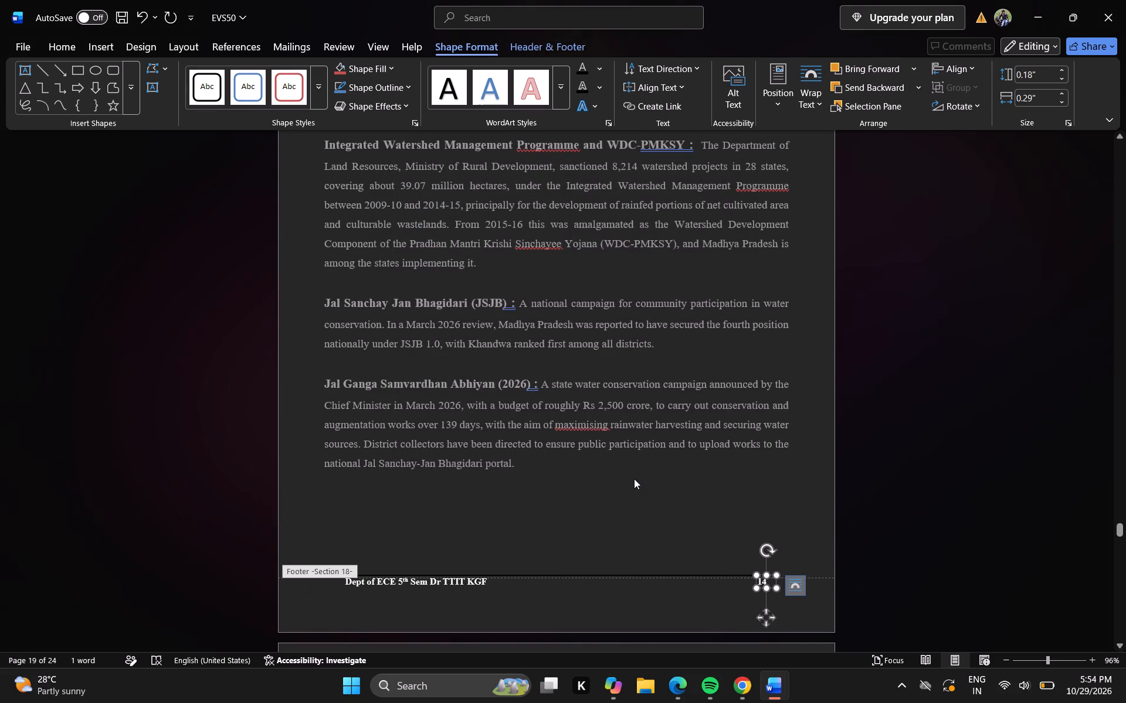
double_click(763, 529)
Change the Section 18 footer's page number to 13 on the Jal Ganga Samvardhan Abhiyan page and return to the body text.
click(1116, 357)
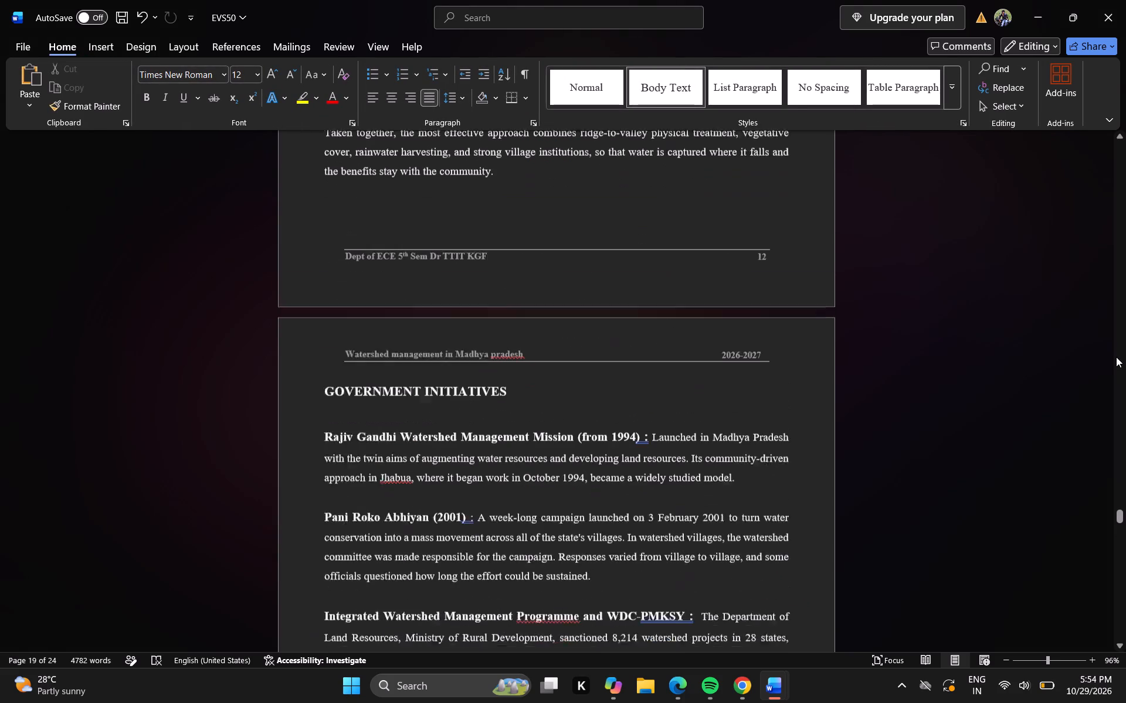
click(1121, 527)
click(1121, 527)
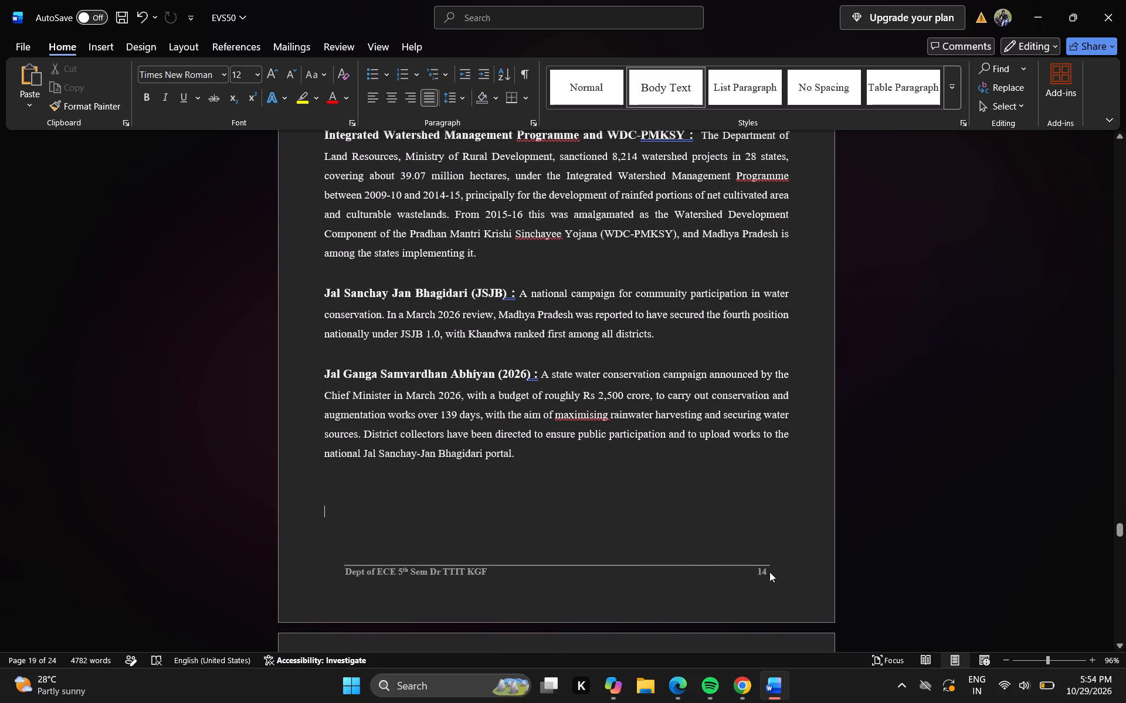
double_click(765, 569)
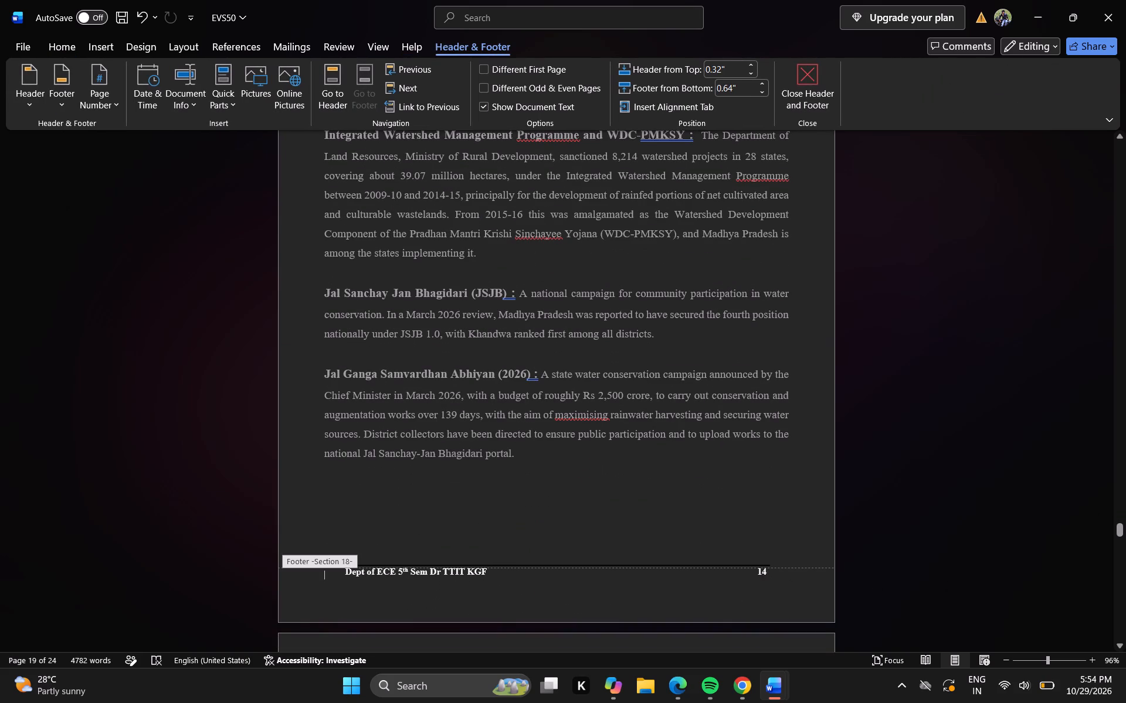
double_click(765, 572)
click(765, 572)
double_click(765, 572)
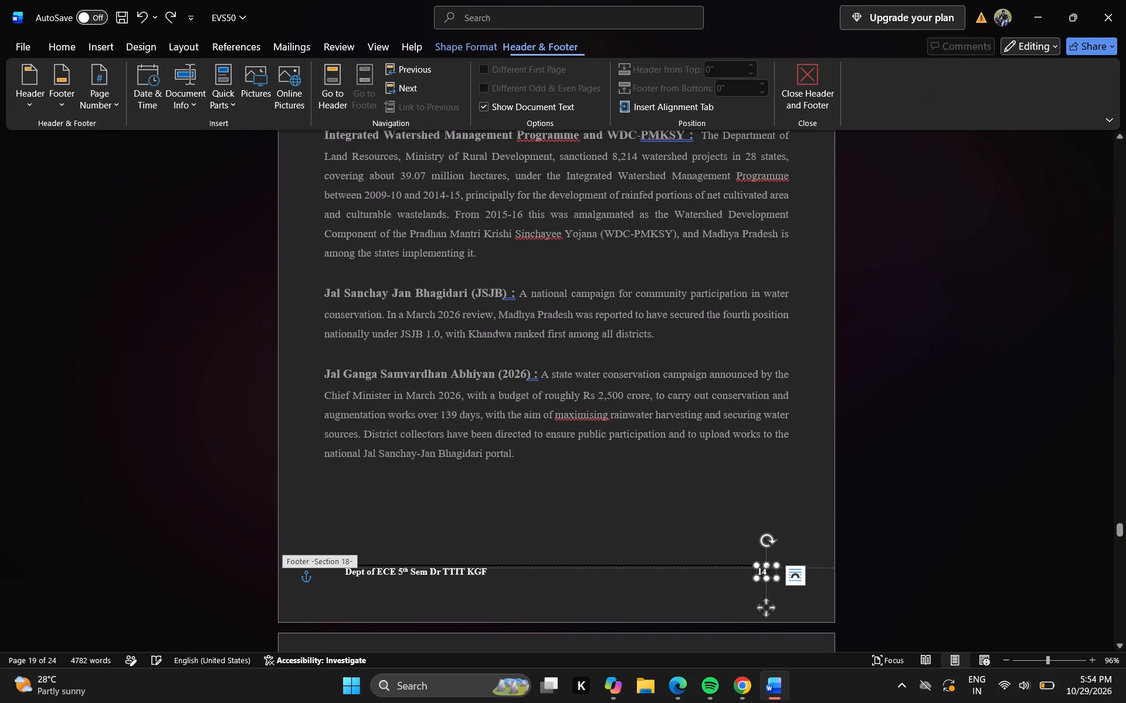
click(765, 572)
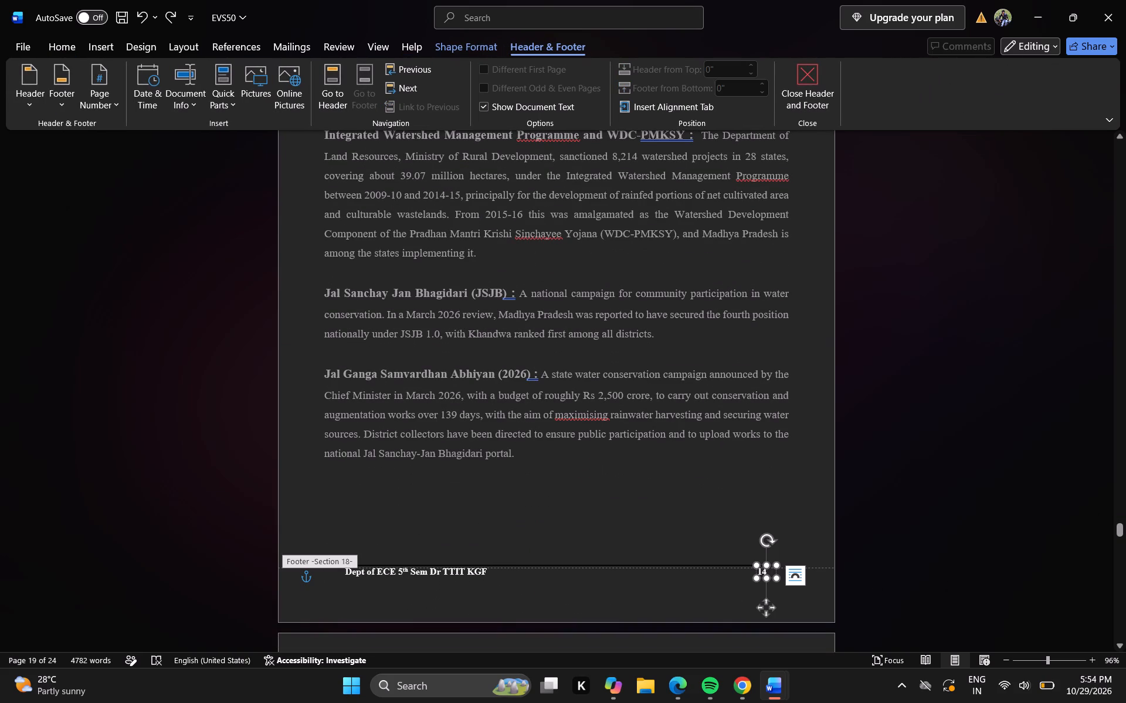
key(BackSpace)
key(3)
key(Return)
key(Return)
key(Return)
key(Return)
key(Return)
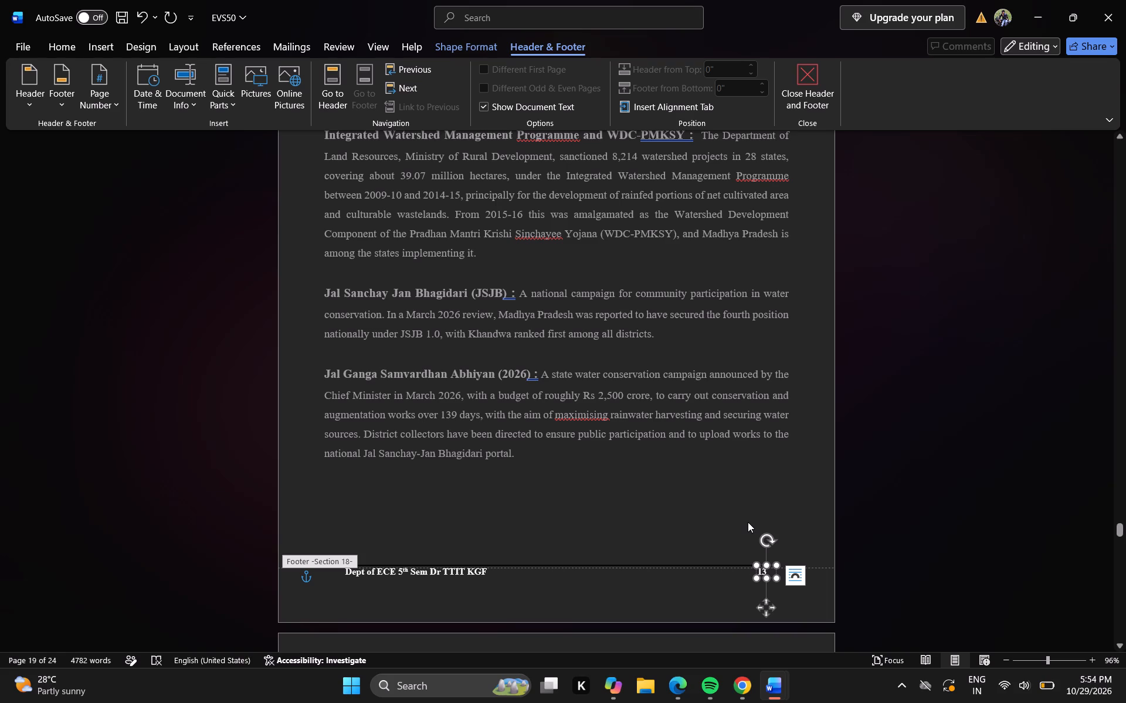
double_click(748, 522)
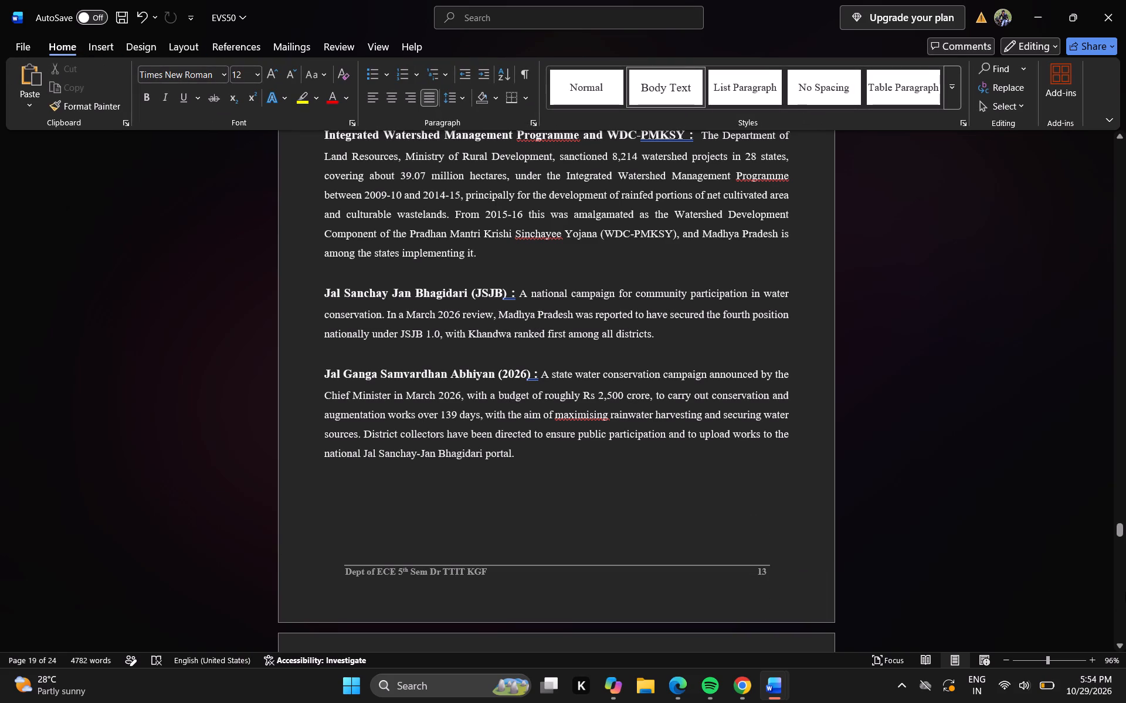
Check the footer page numbers from the Jal Ganga Samvardhan Abhiyan page through the Fig 1.8 Challenges and Fig 1.9 Suggestions pages.
click(1125, 592)
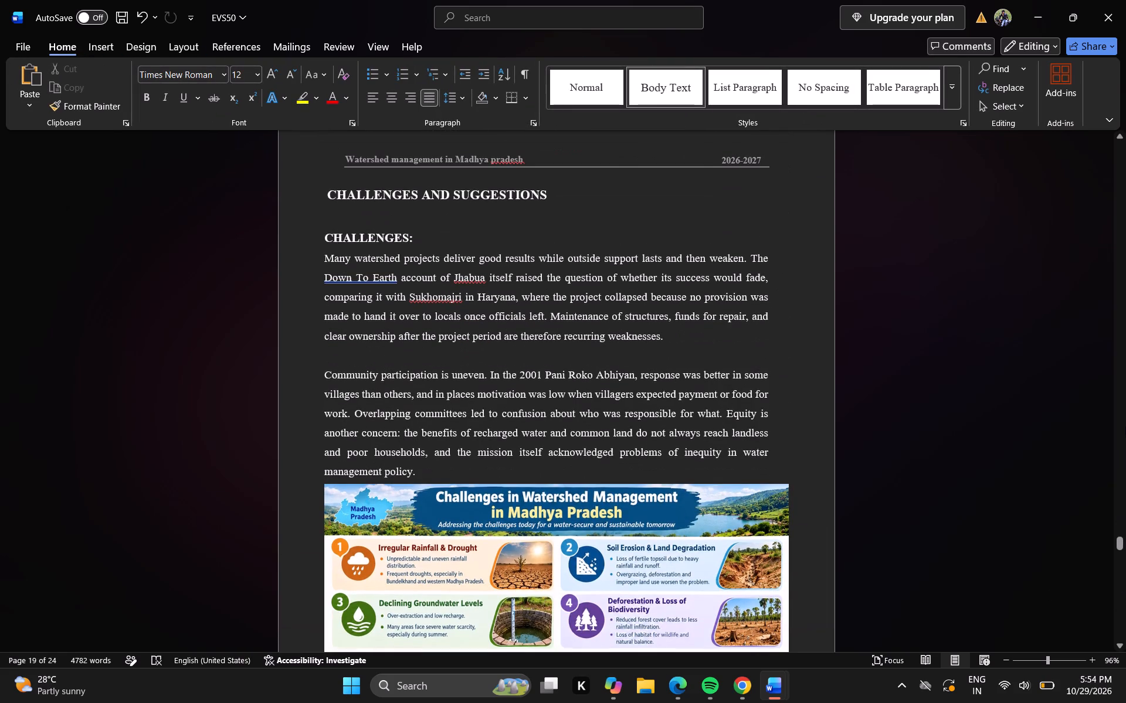
click(1125, 429)
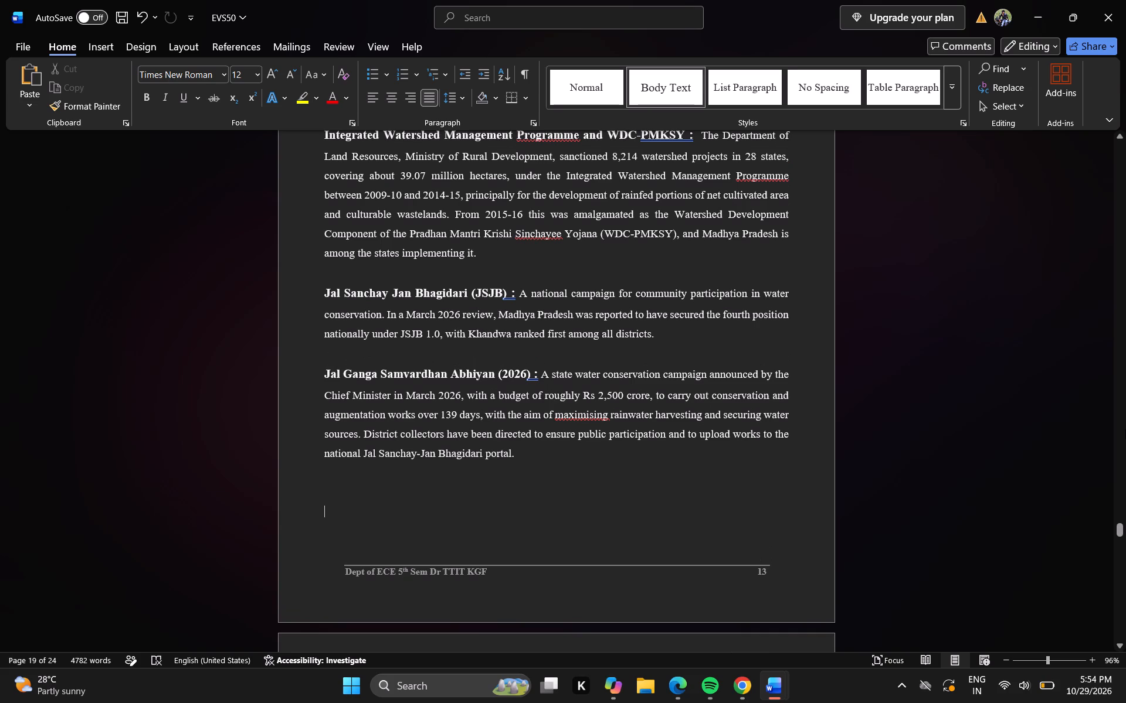
click(1124, 561)
click(1124, 561)
click(1124, 561)
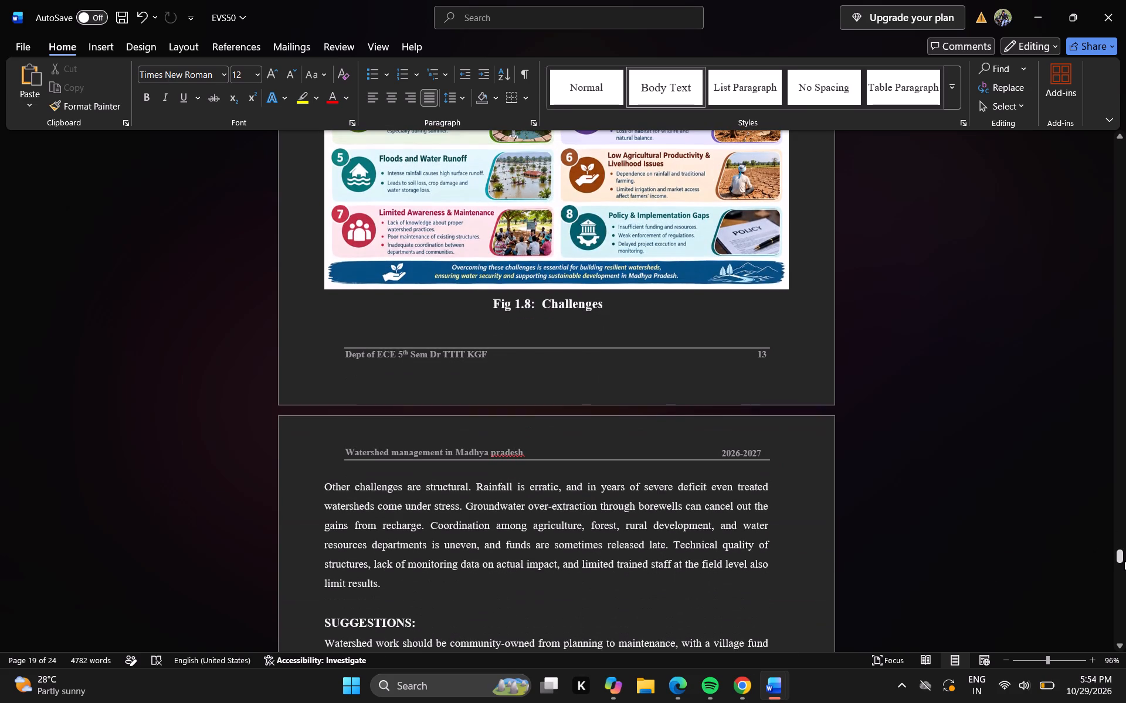
click(1124, 584)
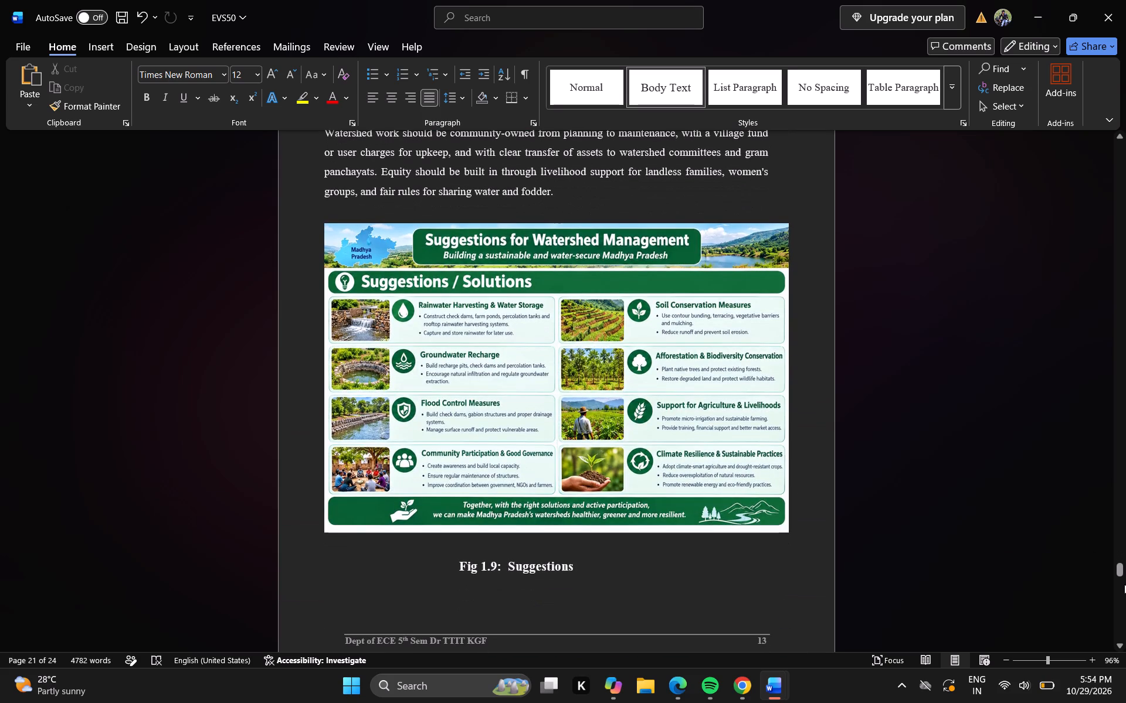
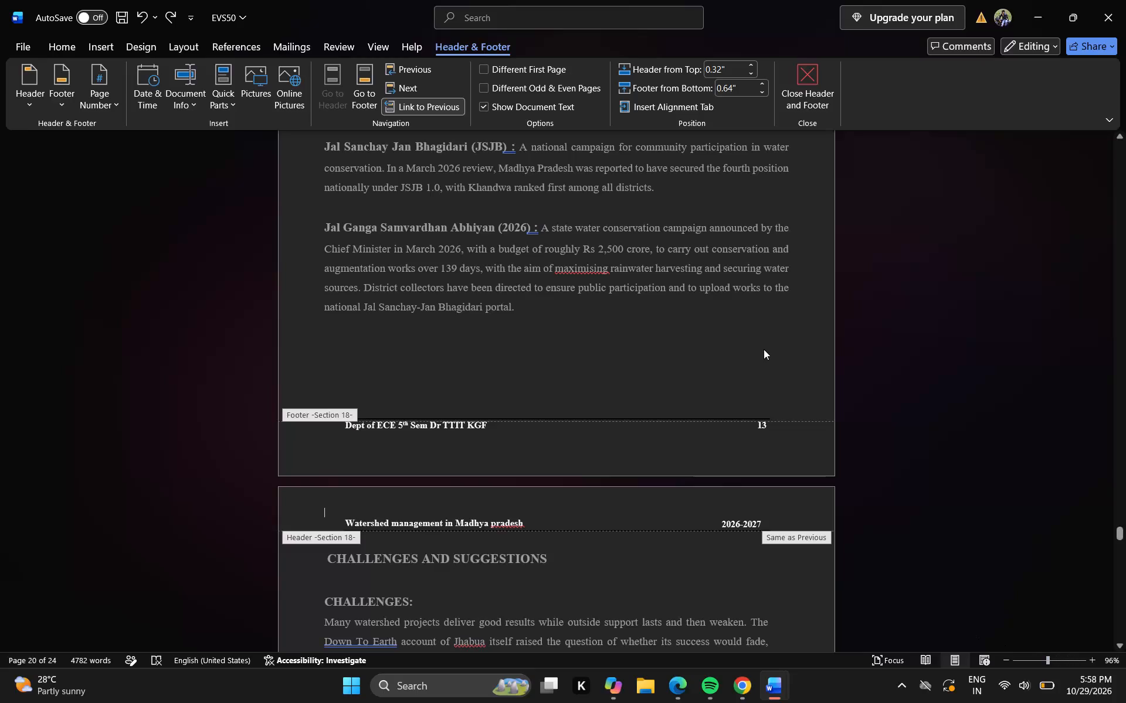
Turn off Link to Previous for the Section 18 header, check the neighbouring footers' page numbers, and return to the body text.
click(424, 108)
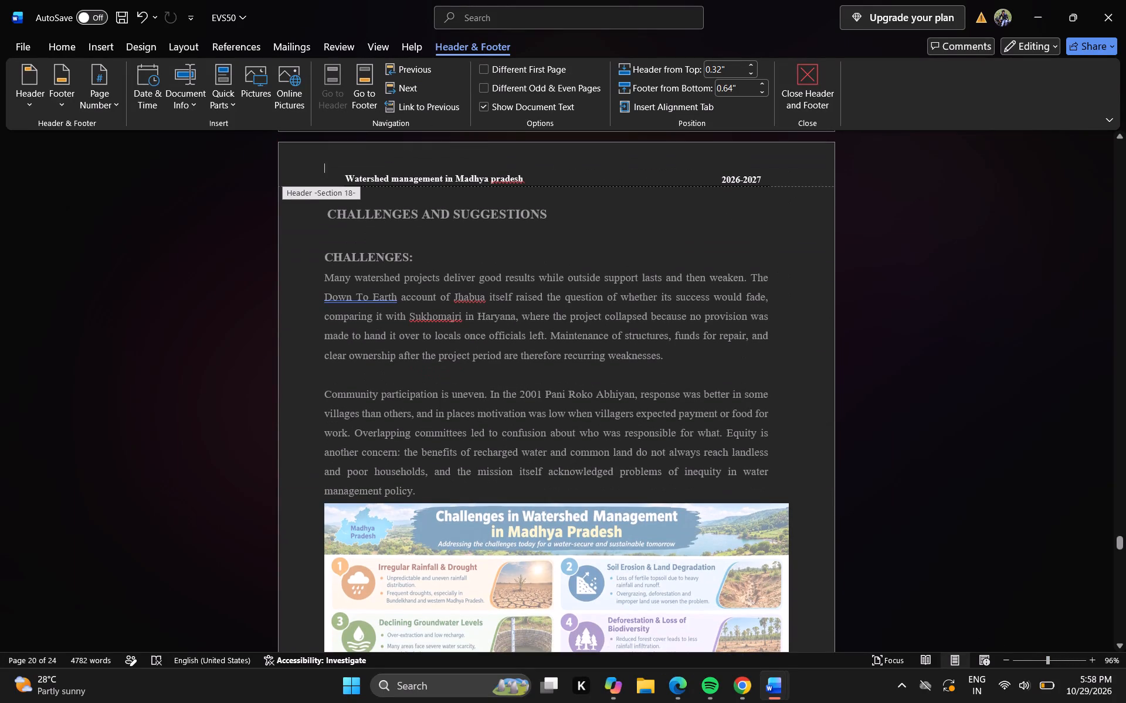
click(1120, 558)
click(1120, 448)
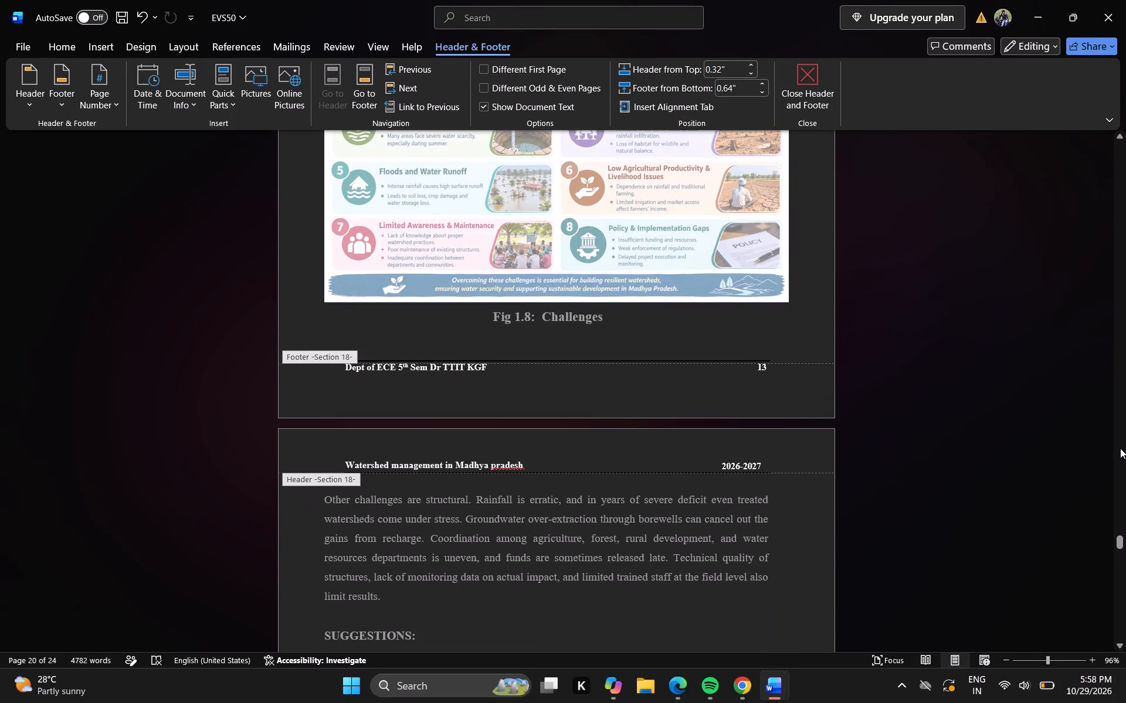
click(1120, 448)
click(1120, 448)
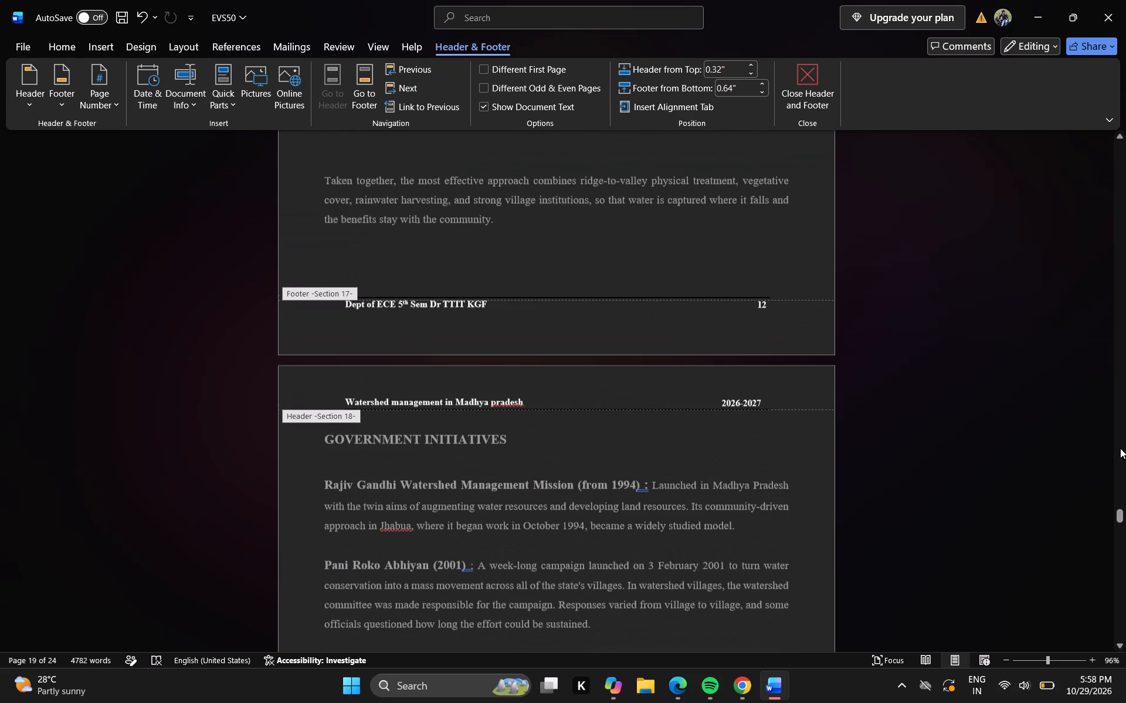
click(1125, 553)
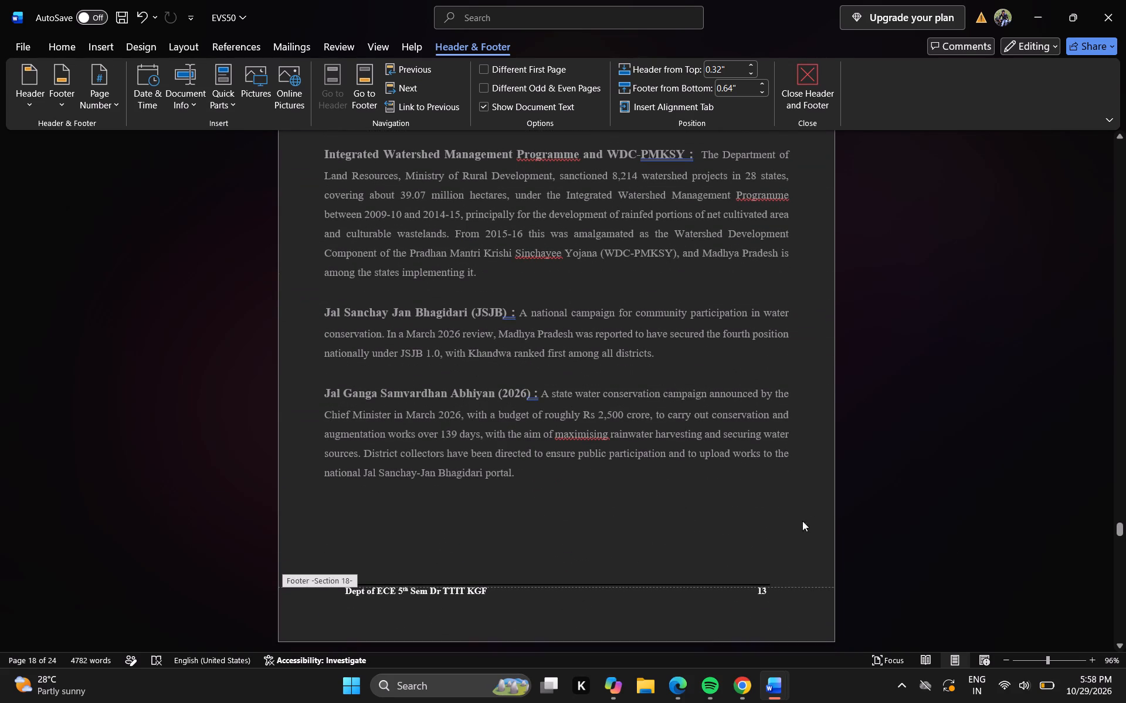
double_click(774, 511)
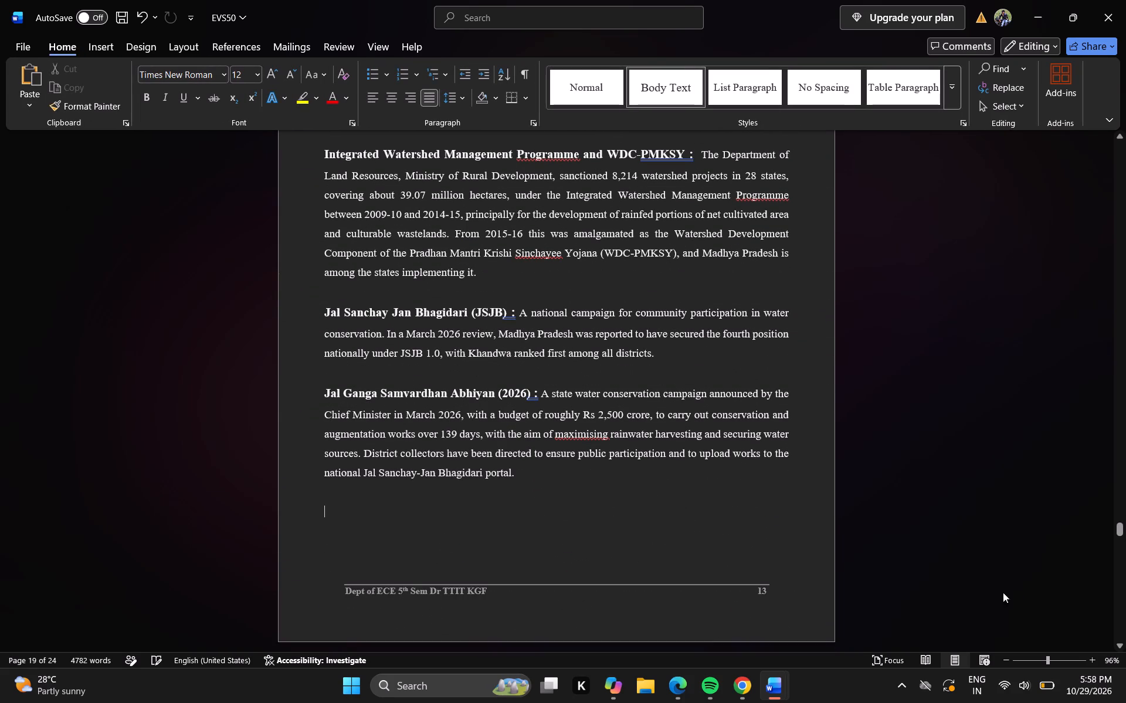
Change the Section 18 footer's page number to 14 on the Fig 1.8 Challenges page and return to the body text.
click(1118, 575)
click(1118, 575)
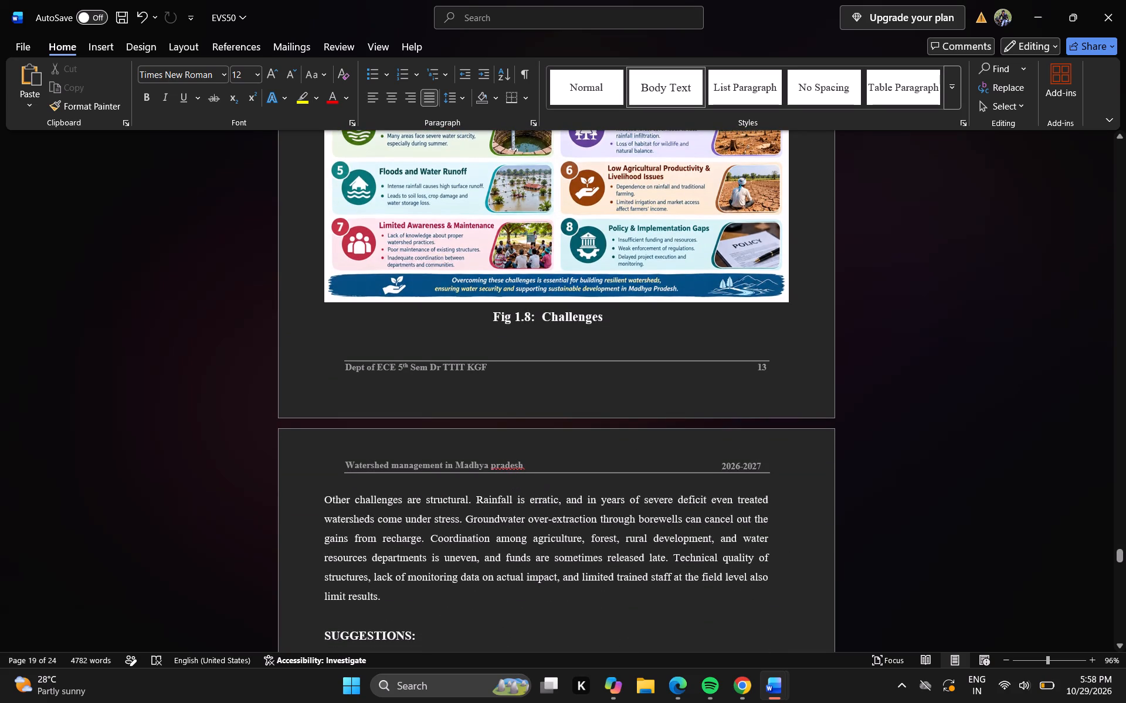
double_click(766, 370)
double_click(763, 368)
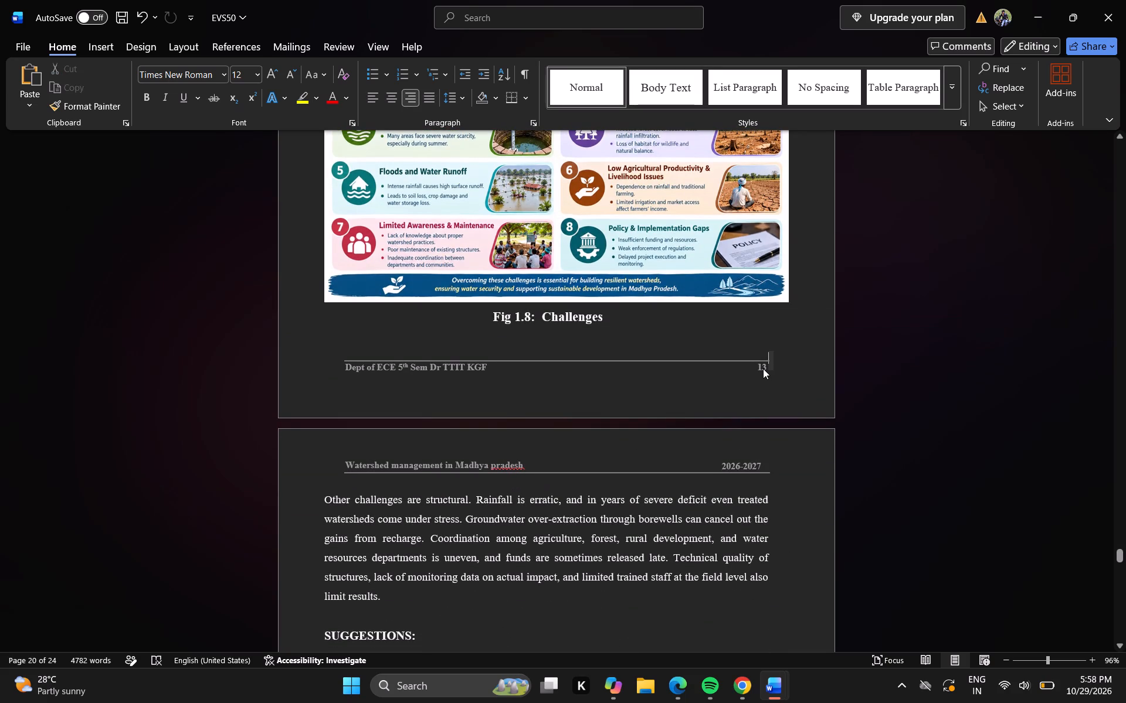
double_click(763, 368)
double_click(752, 366)
double_click(738, 359)
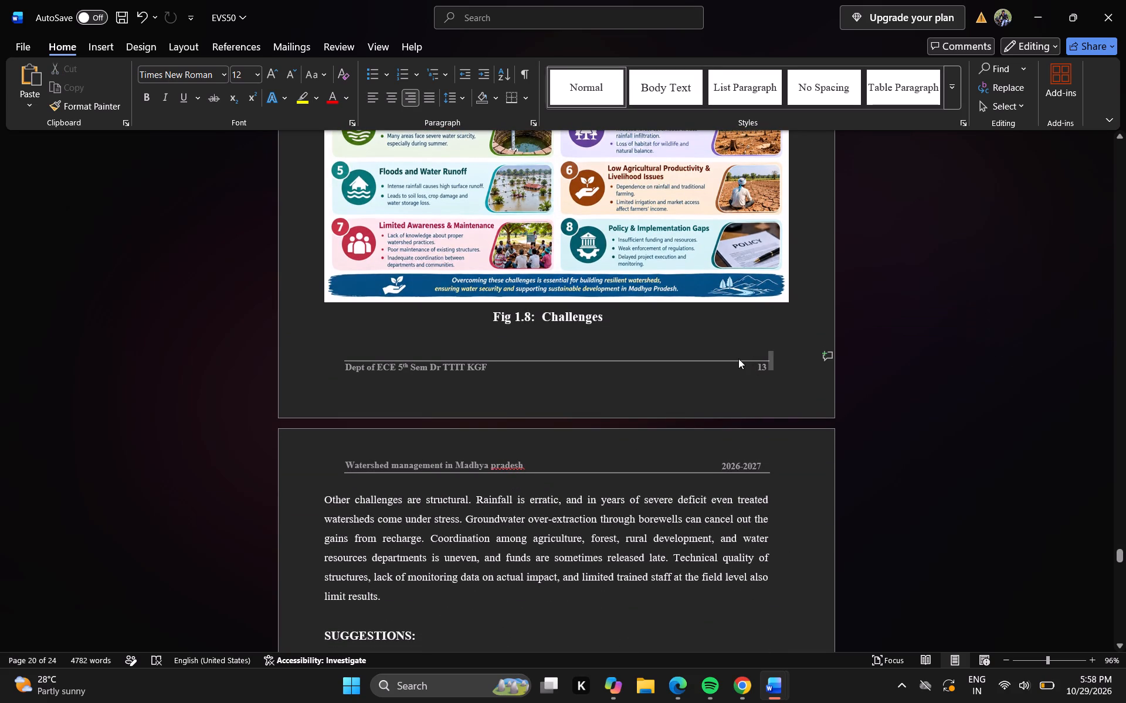
triple_click(762, 366)
click(762, 366)
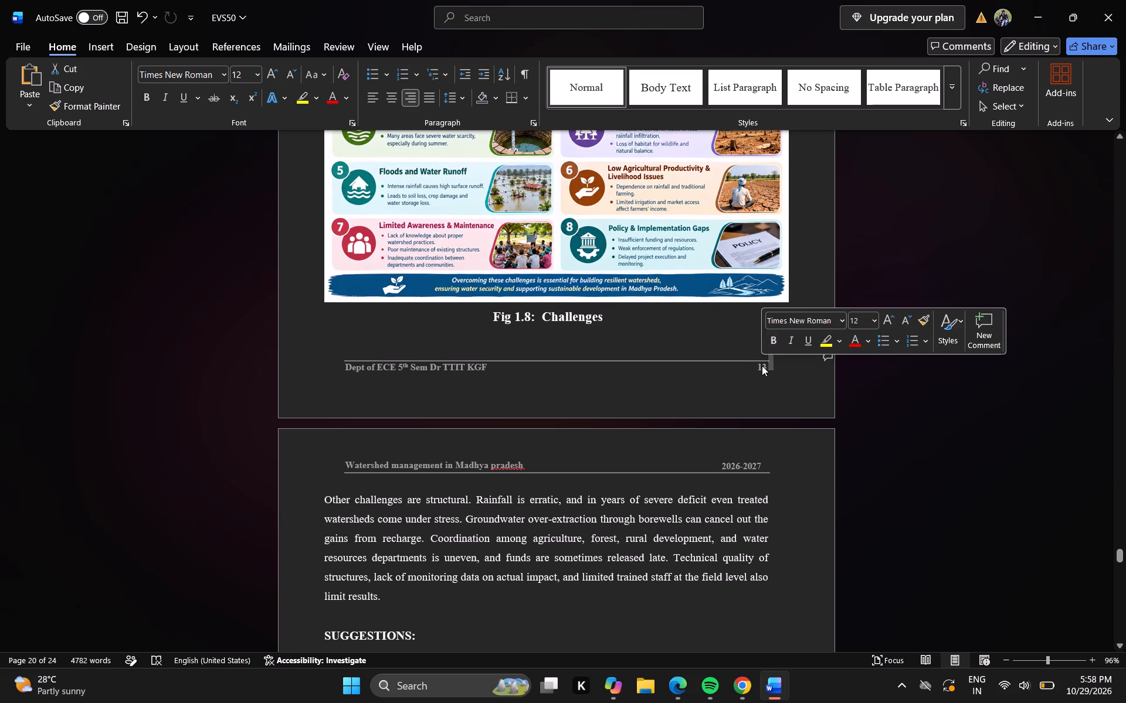
double_click(656, 385)
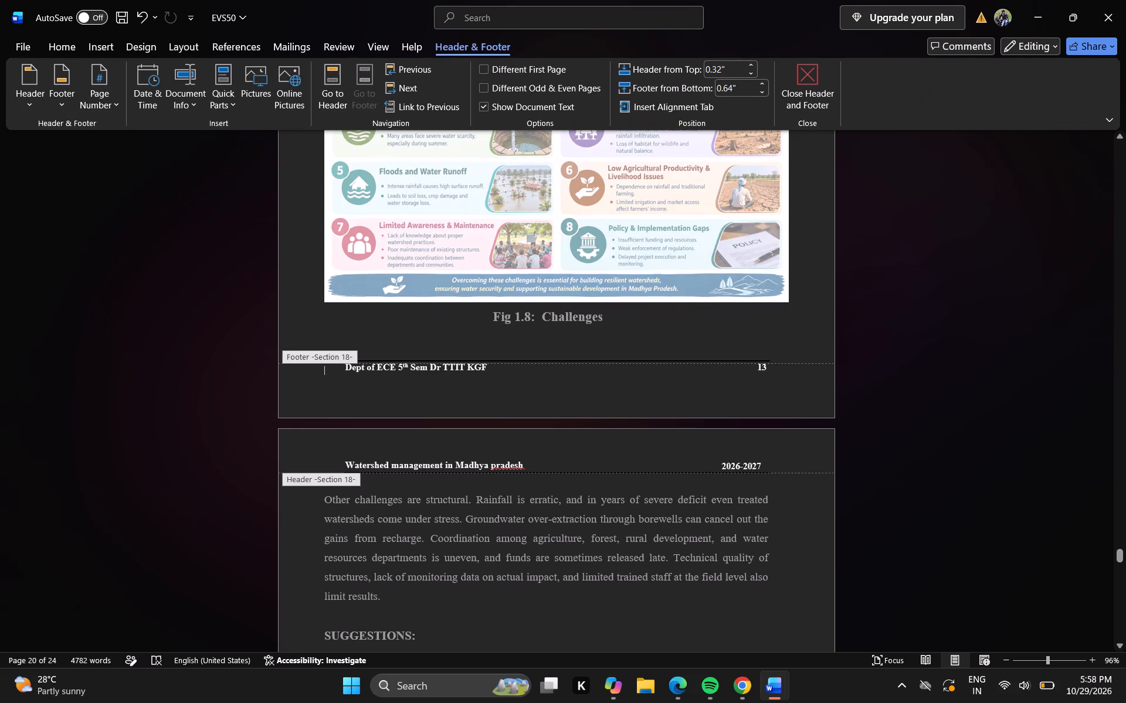
double_click(758, 369)
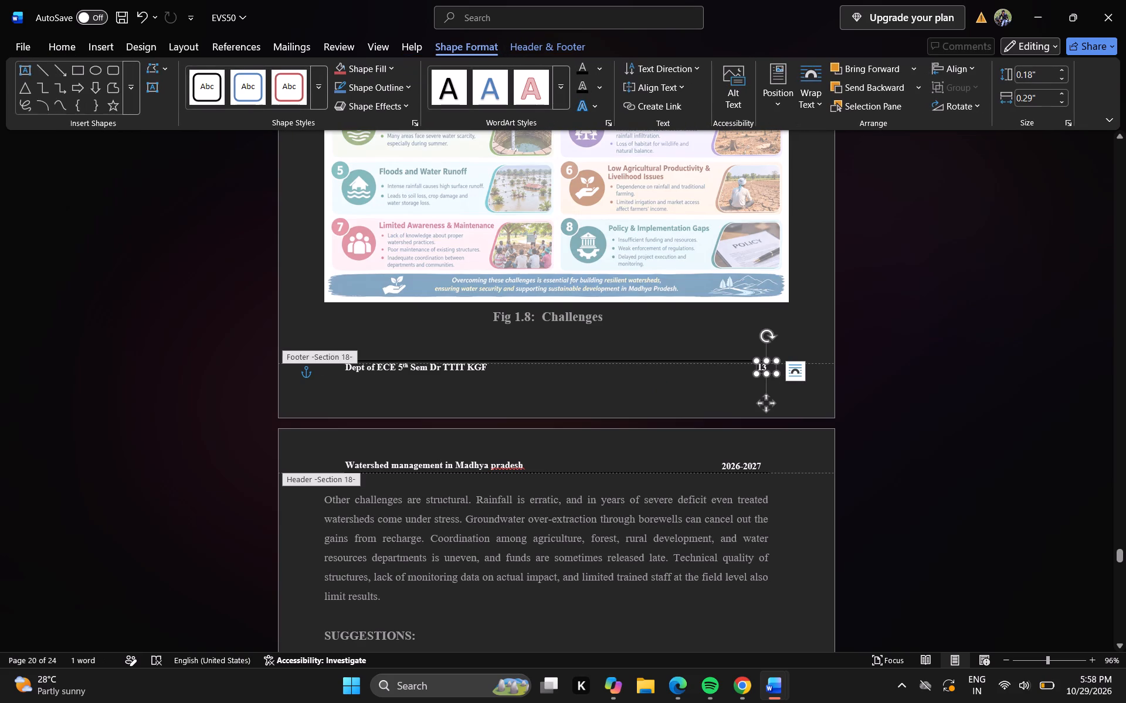
key(Right)
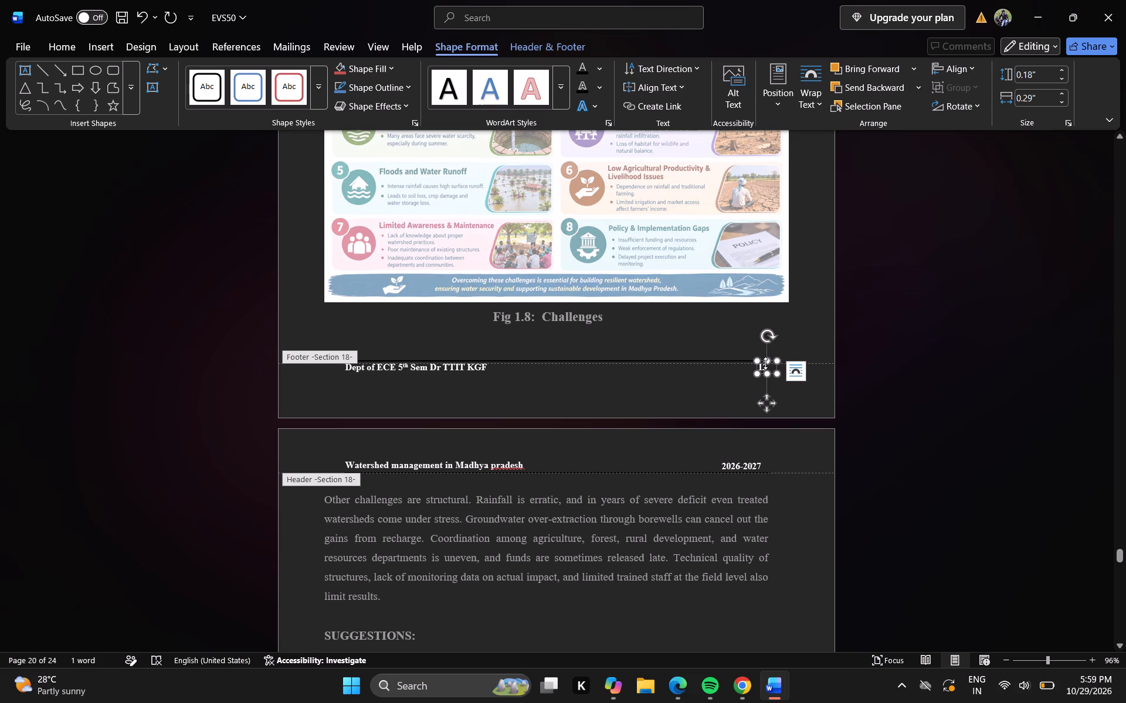
click(765, 363)
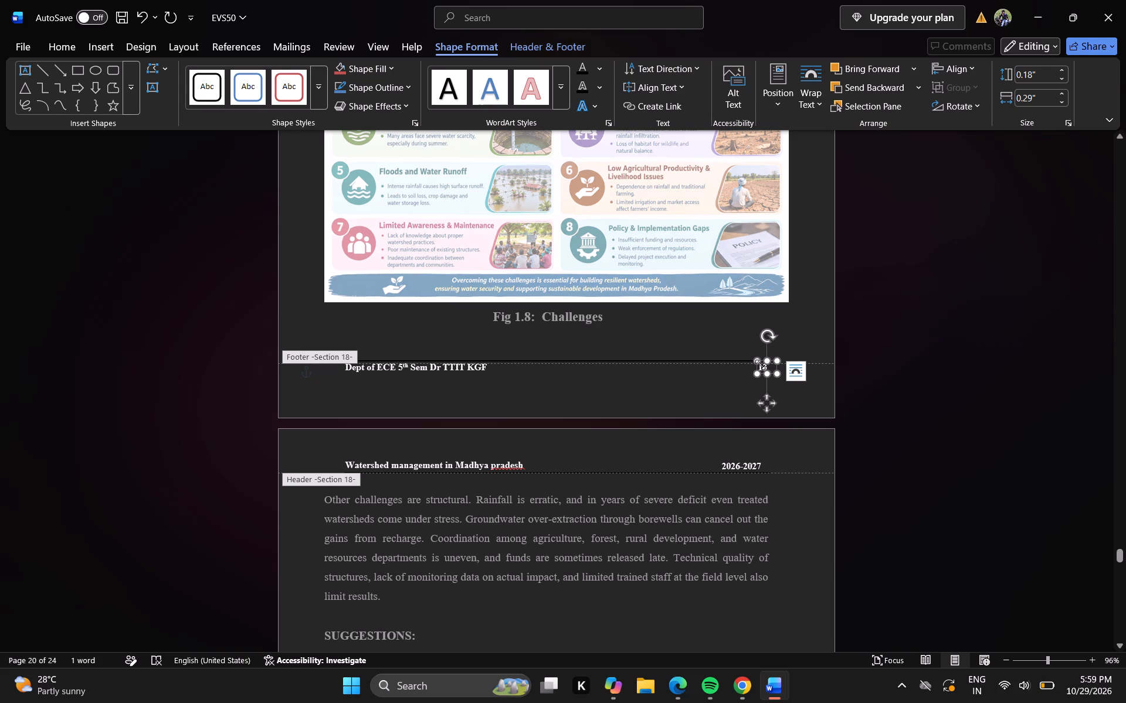
click(762, 367)
key(Right)
key(BackSpace)
key(4)
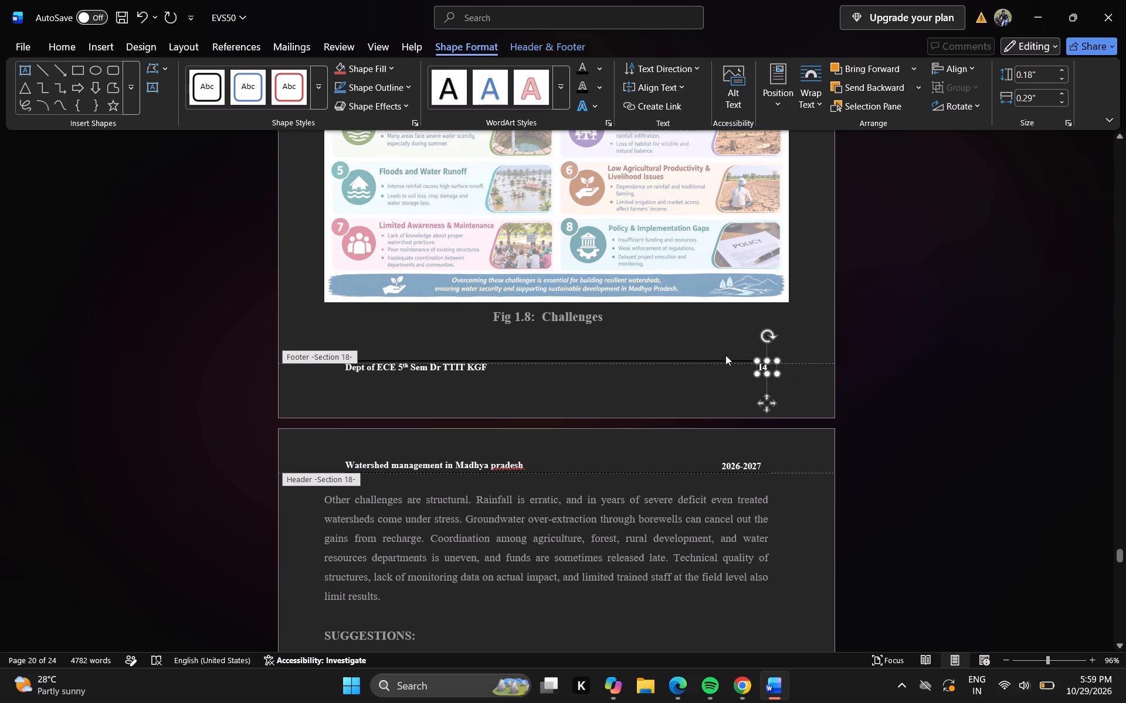
double_click(697, 334)
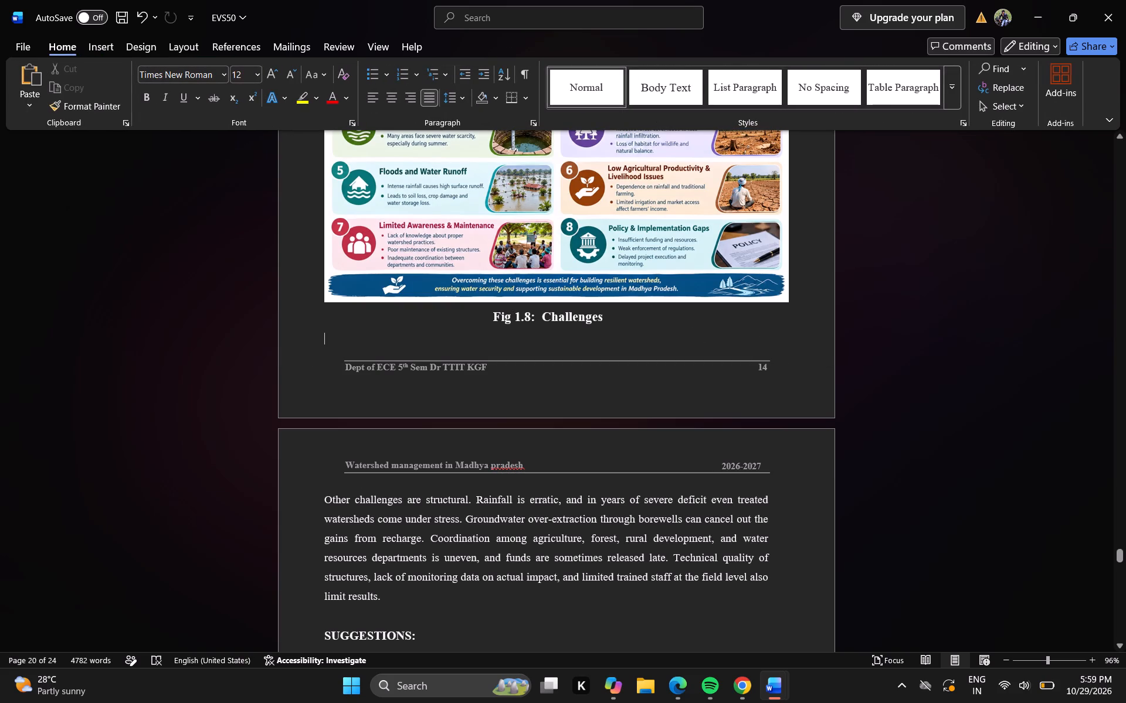
Check the footer page numbers back to the Government Initiatives page, and open its Section 18 header for inspection.
click(1118, 353)
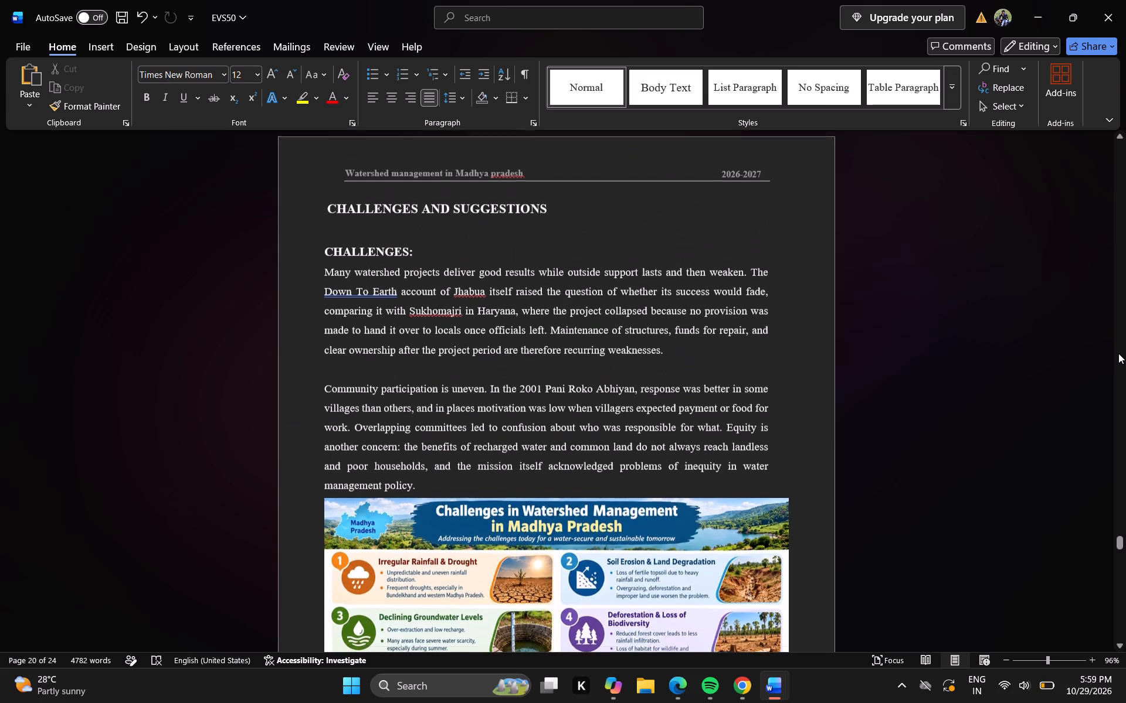
click(1118, 353)
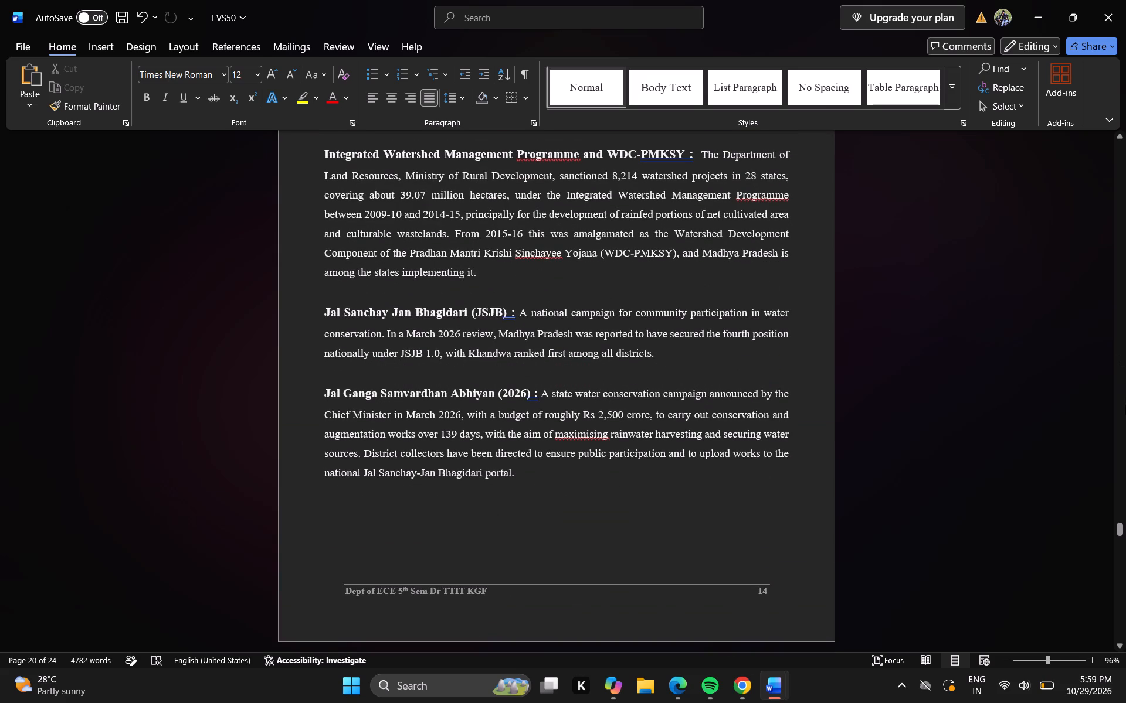
click(1125, 405)
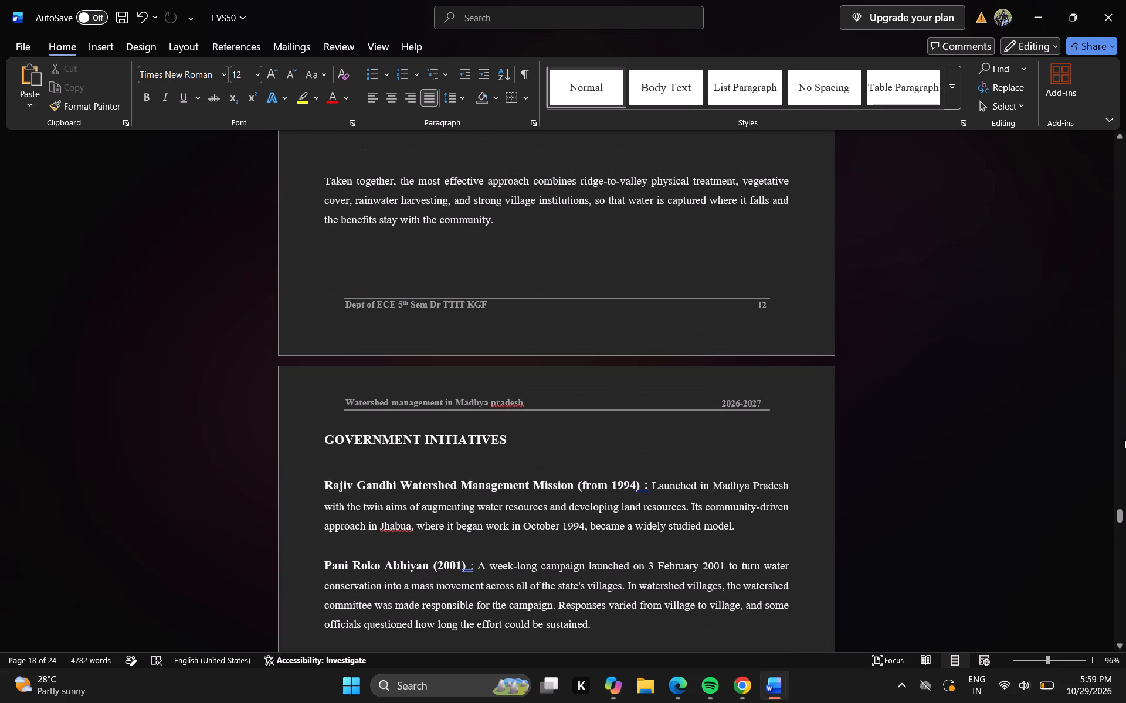
double_click(376, 401)
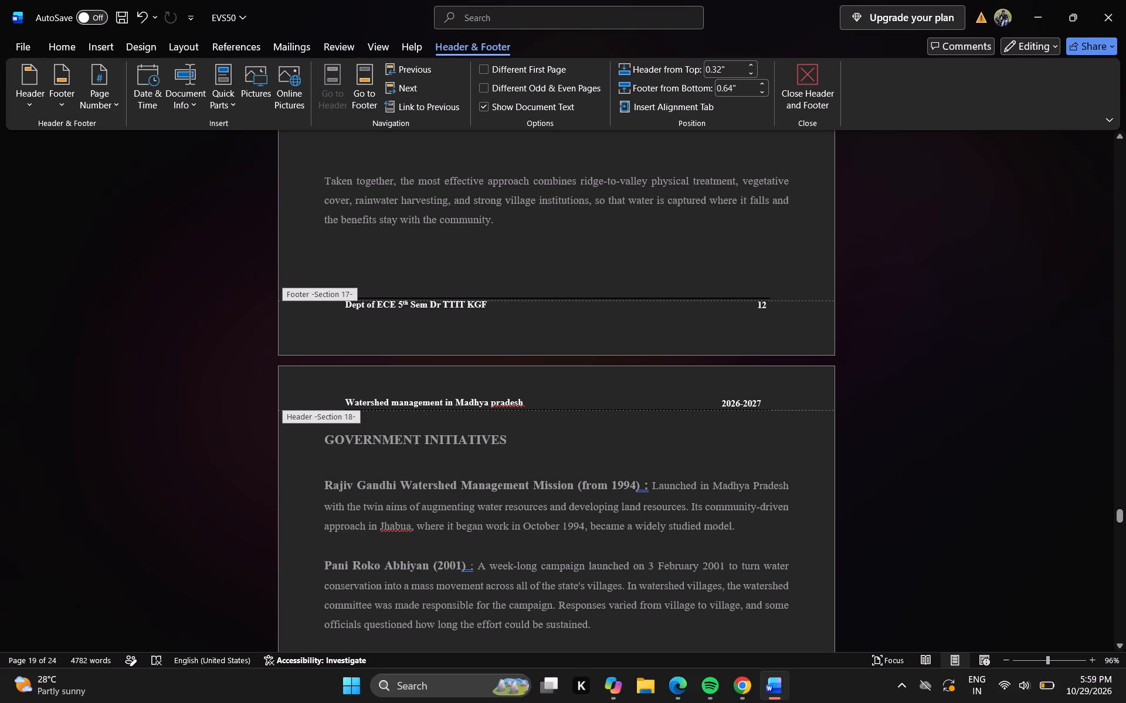
click(1121, 529)
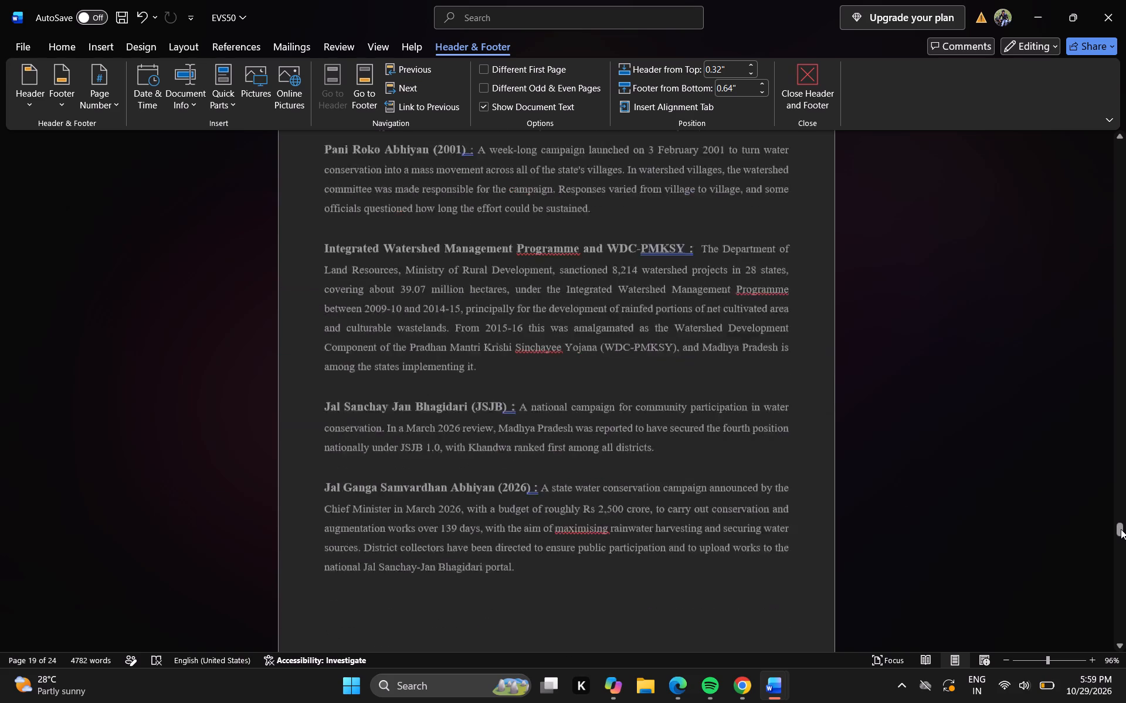
click(1121, 529)
click(1120, 558)
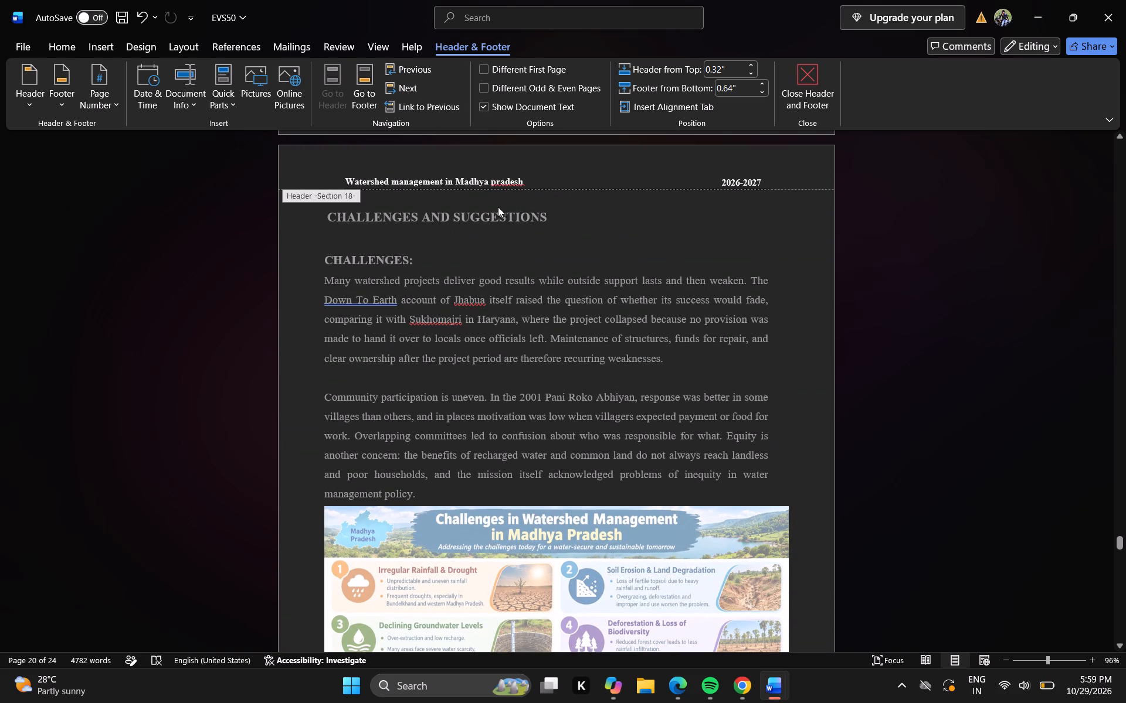
Examine the header options for the title box on the Challenges and Suggestions page, and review the preceding page's footer number.
double_click(453, 185)
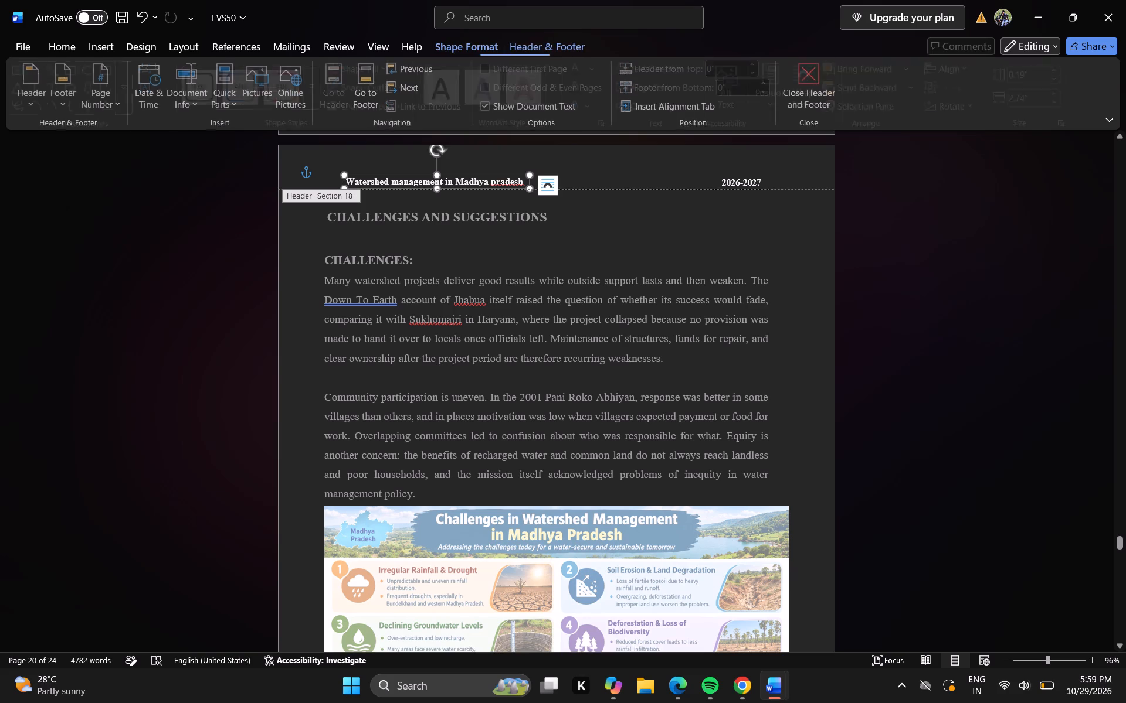
click(541, 46)
click(606, 208)
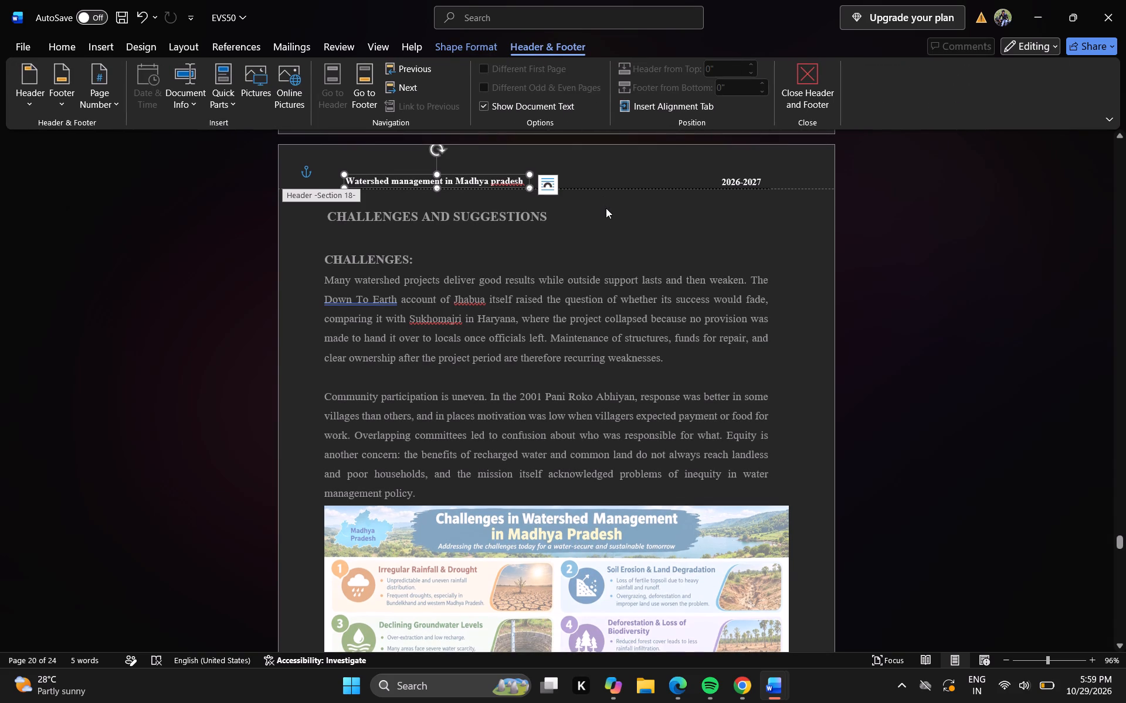
click(1121, 139)
triple_click(1121, 139)
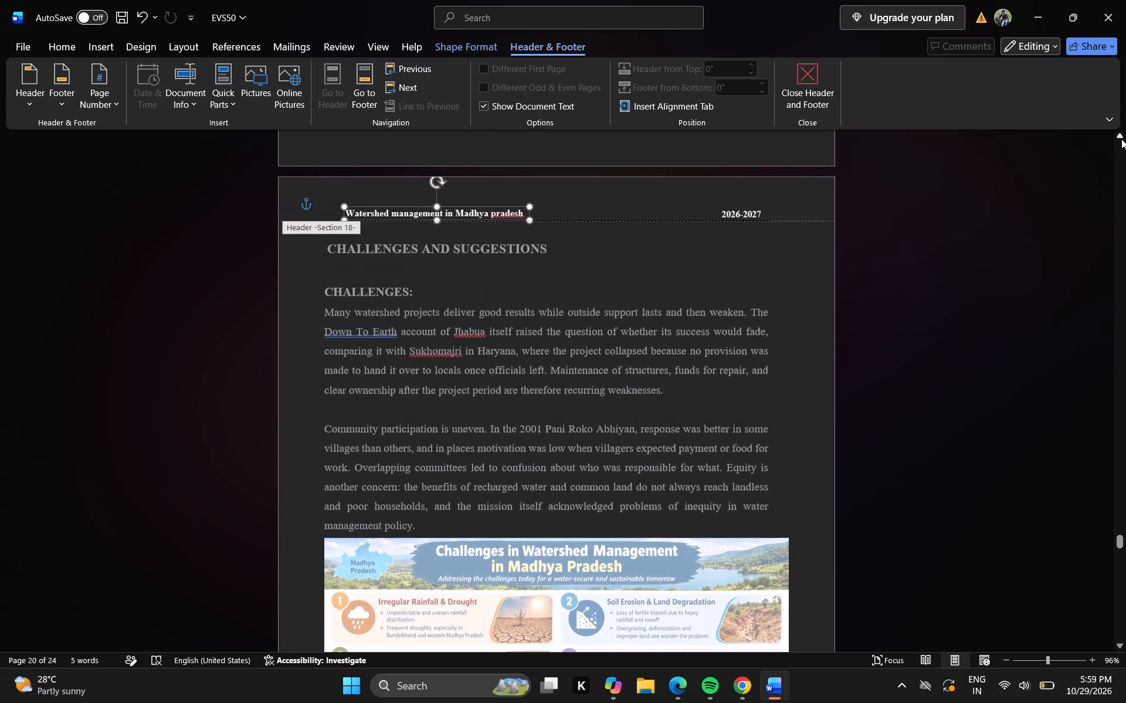
click(1121, 139)
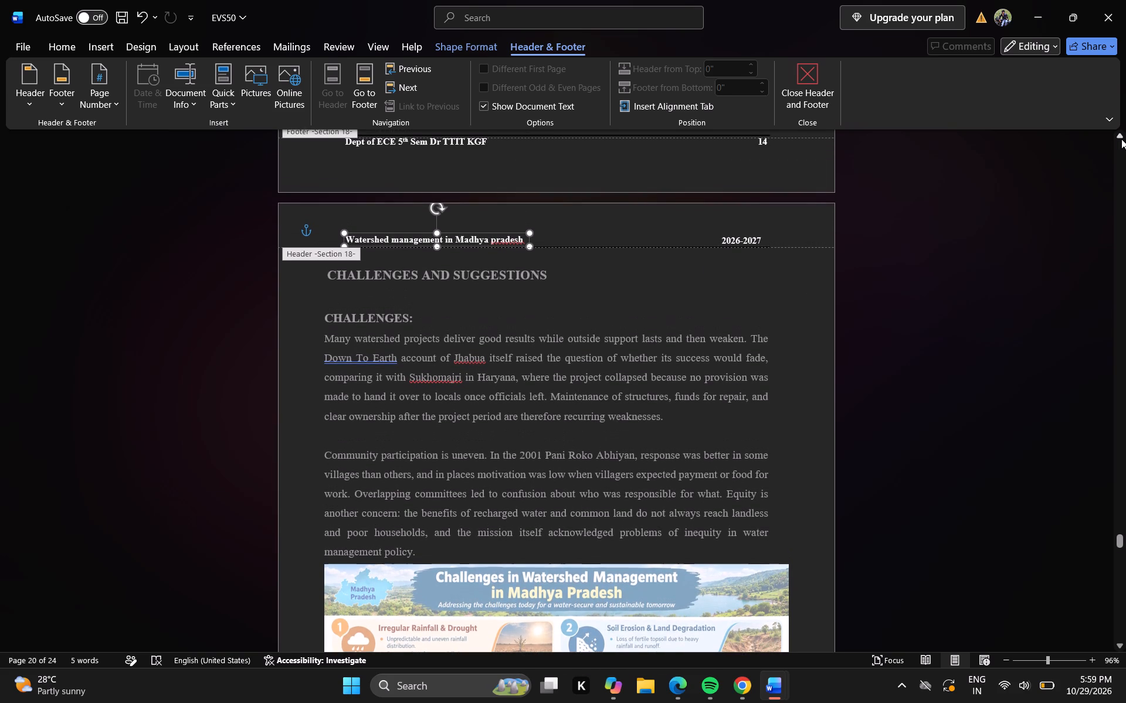
click(1121, 139)
click(1121, 139)
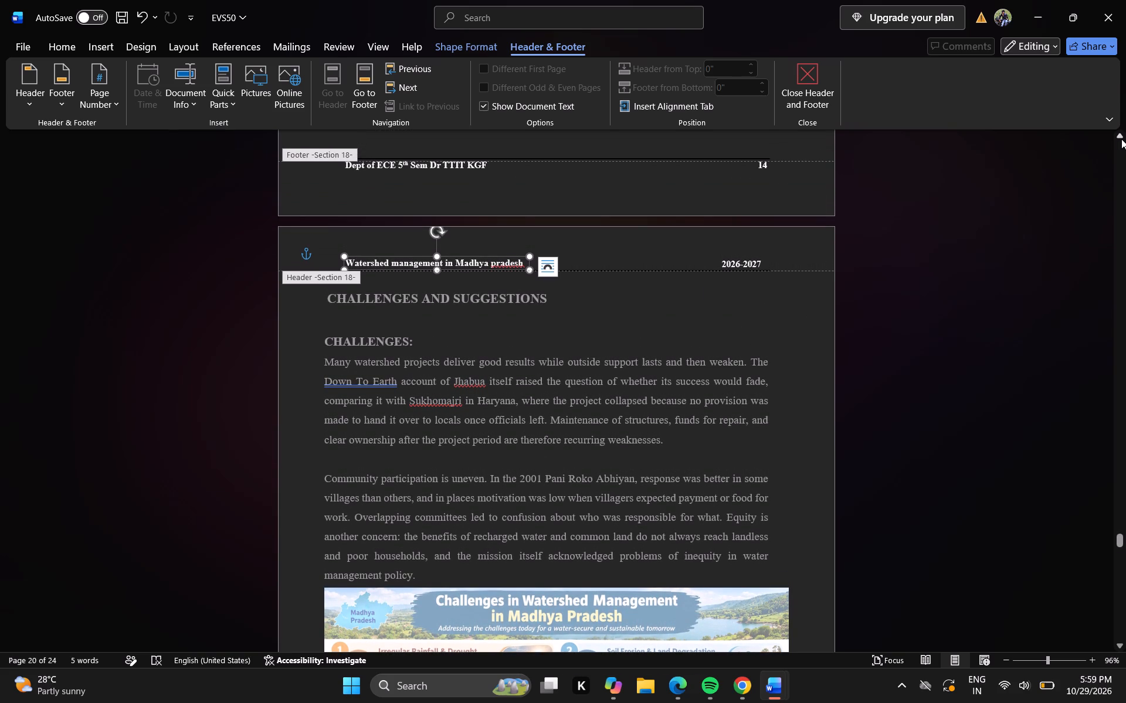
triple_click(1120, 140)
triple_click(1120, 140)
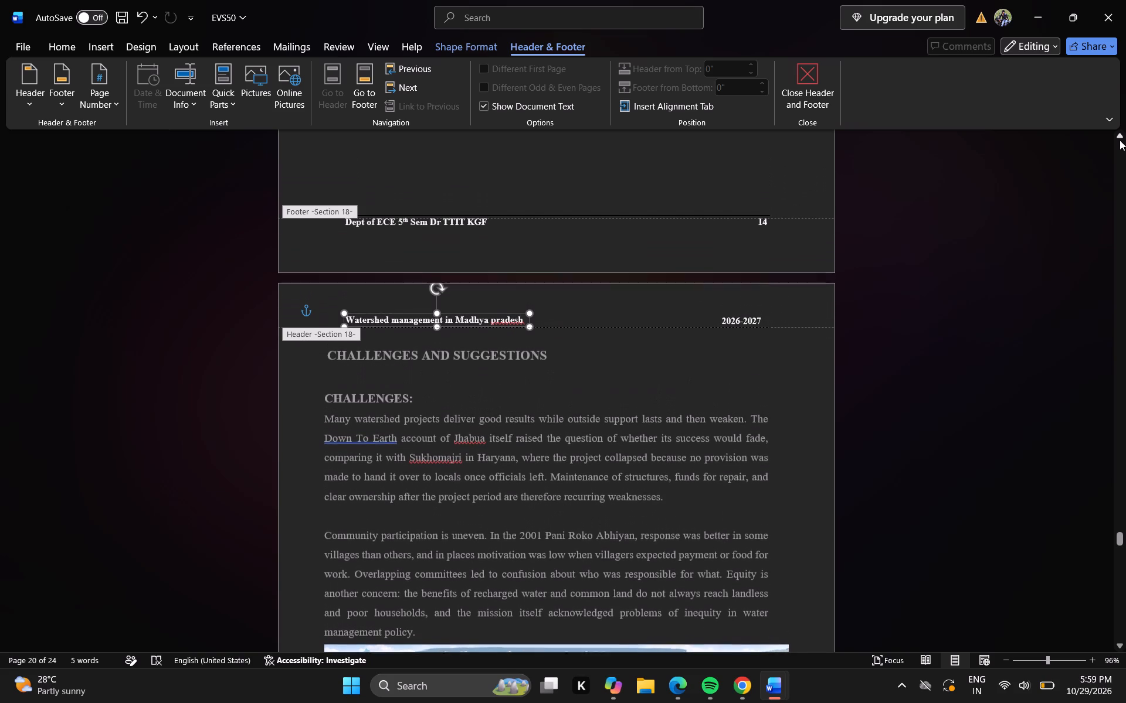
triple_click(1120, 140)
triple_click(1120, 140)
triple_click(1120, 140)
click(1120, 140)
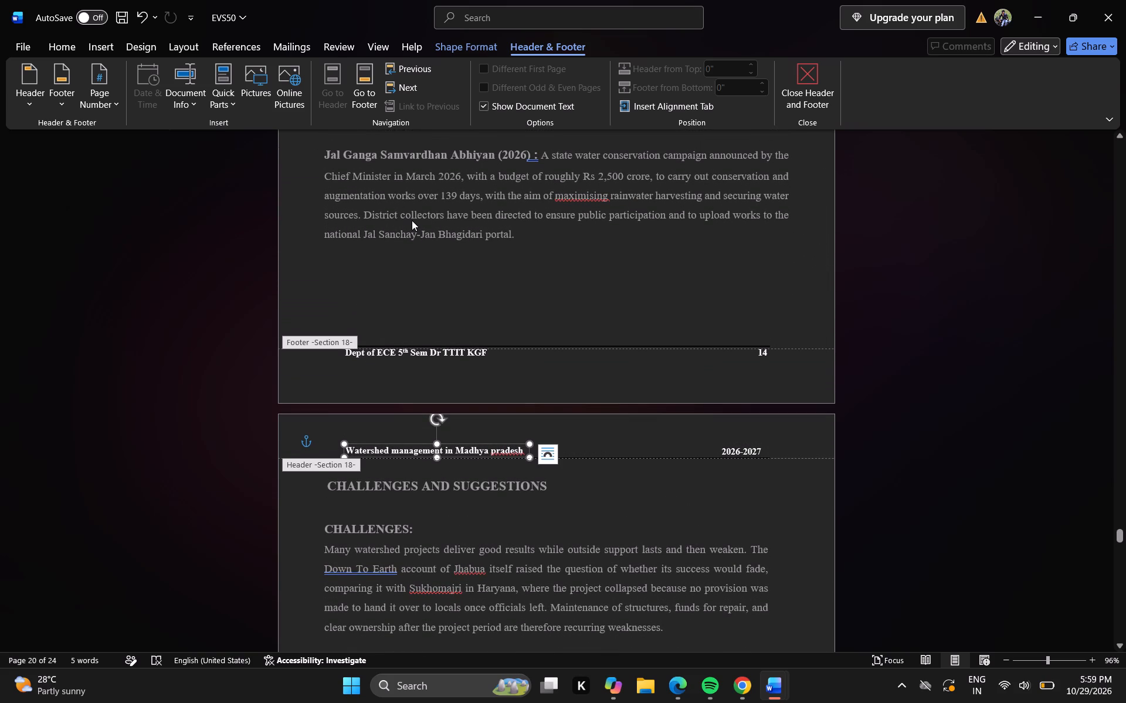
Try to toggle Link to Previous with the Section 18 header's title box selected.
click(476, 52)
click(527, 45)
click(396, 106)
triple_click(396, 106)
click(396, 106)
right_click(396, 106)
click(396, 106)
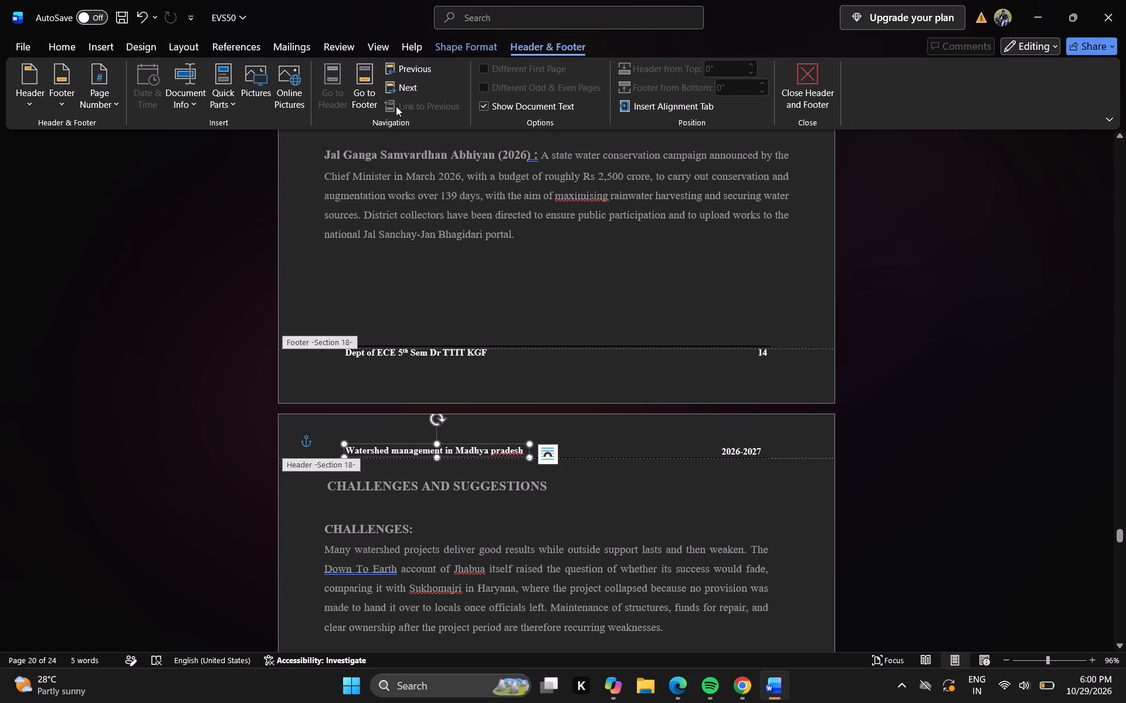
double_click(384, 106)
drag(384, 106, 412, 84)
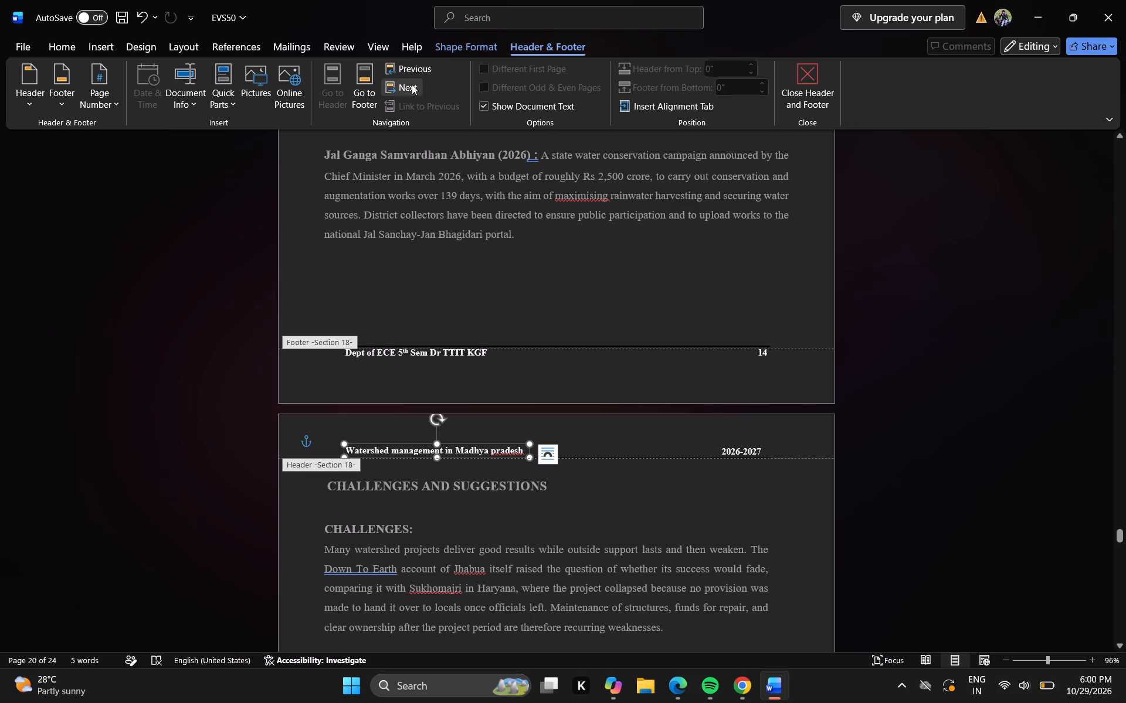
Go back to the Section 16 header on the Watershed Management Measures page and turn off Link to Previous.
click(412, 84)
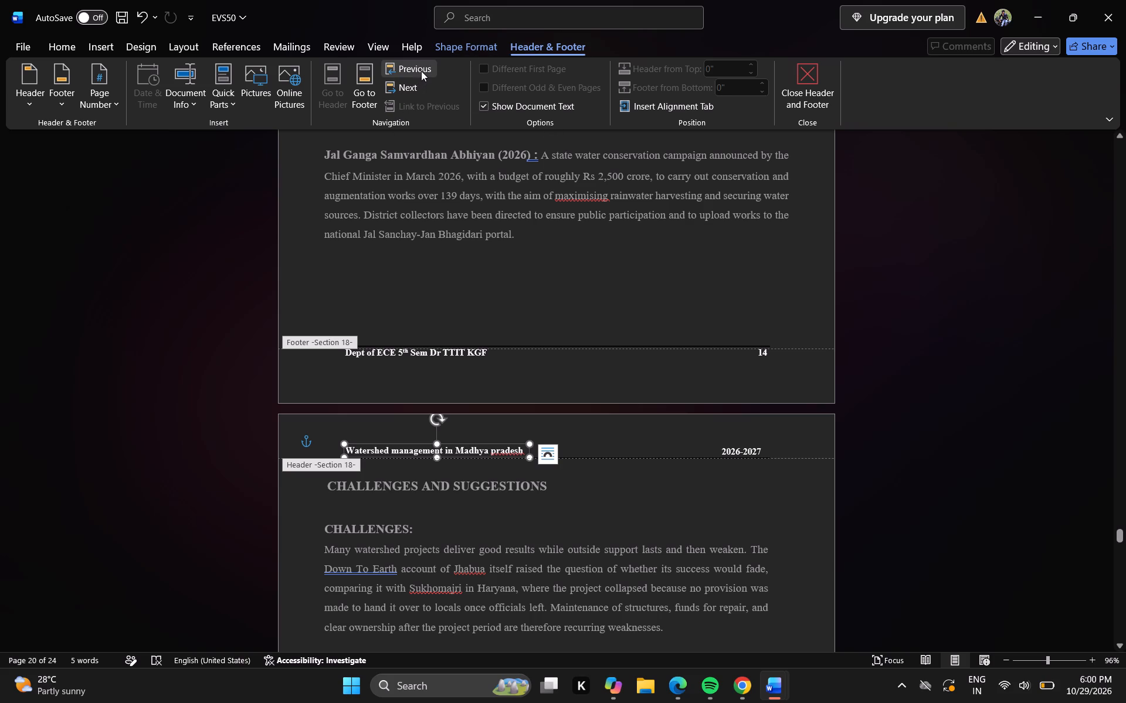
click(421, 71)
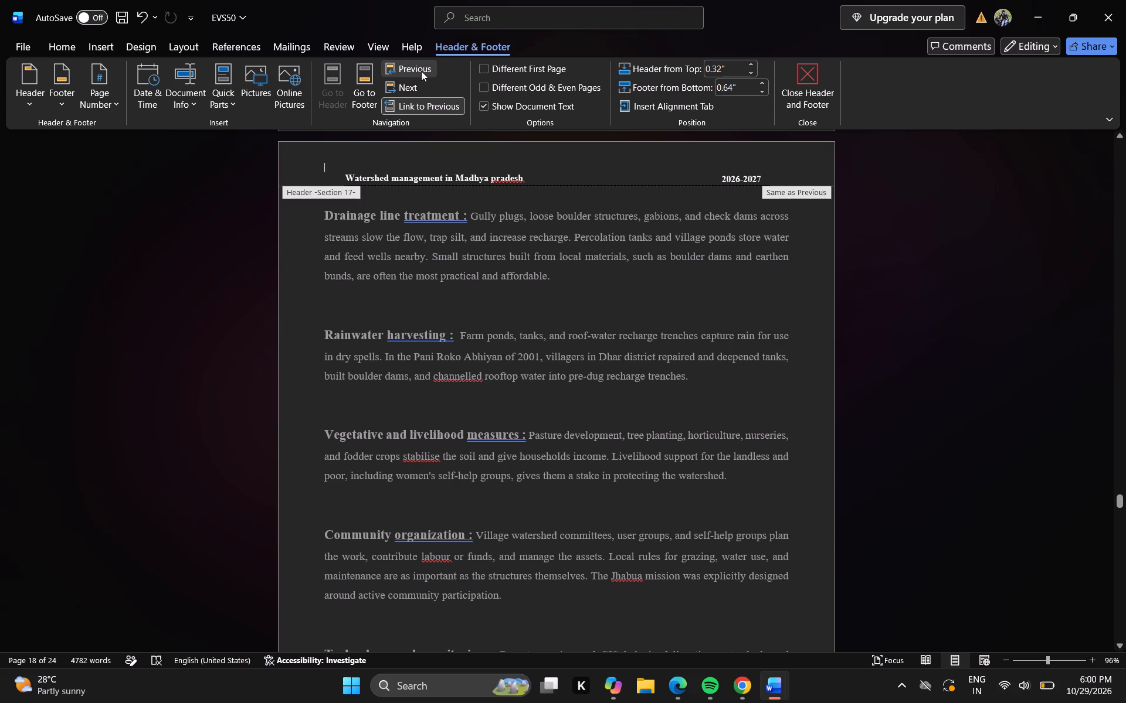
click(421, 71)
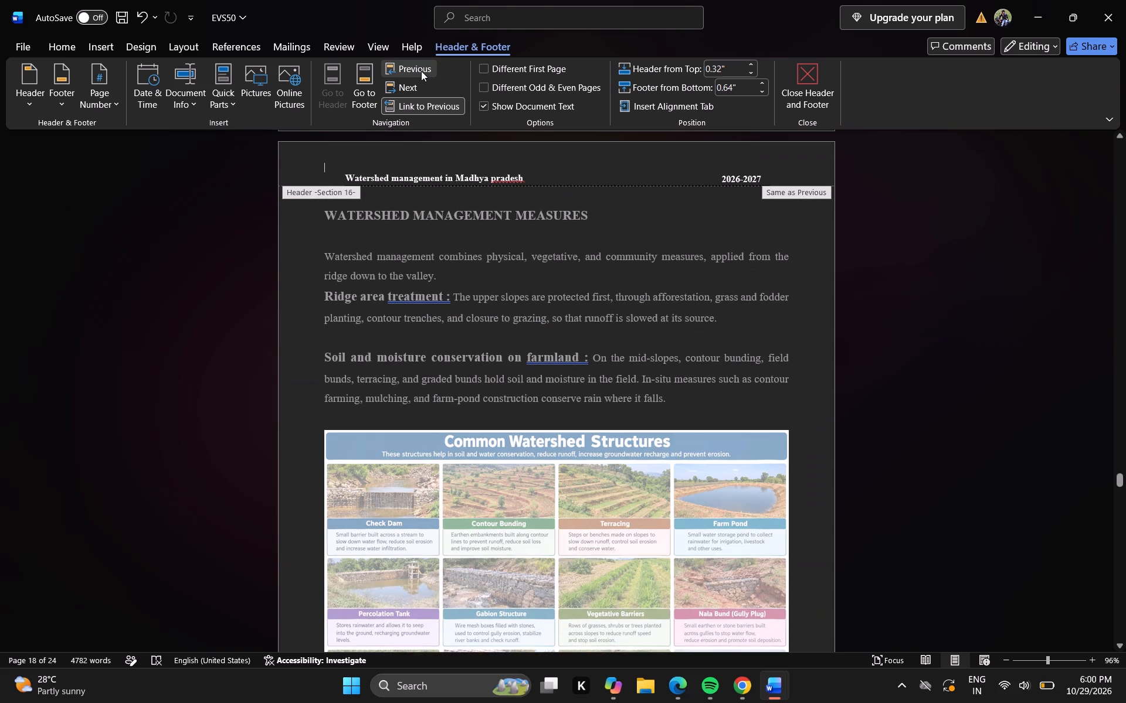
click(418, 103)
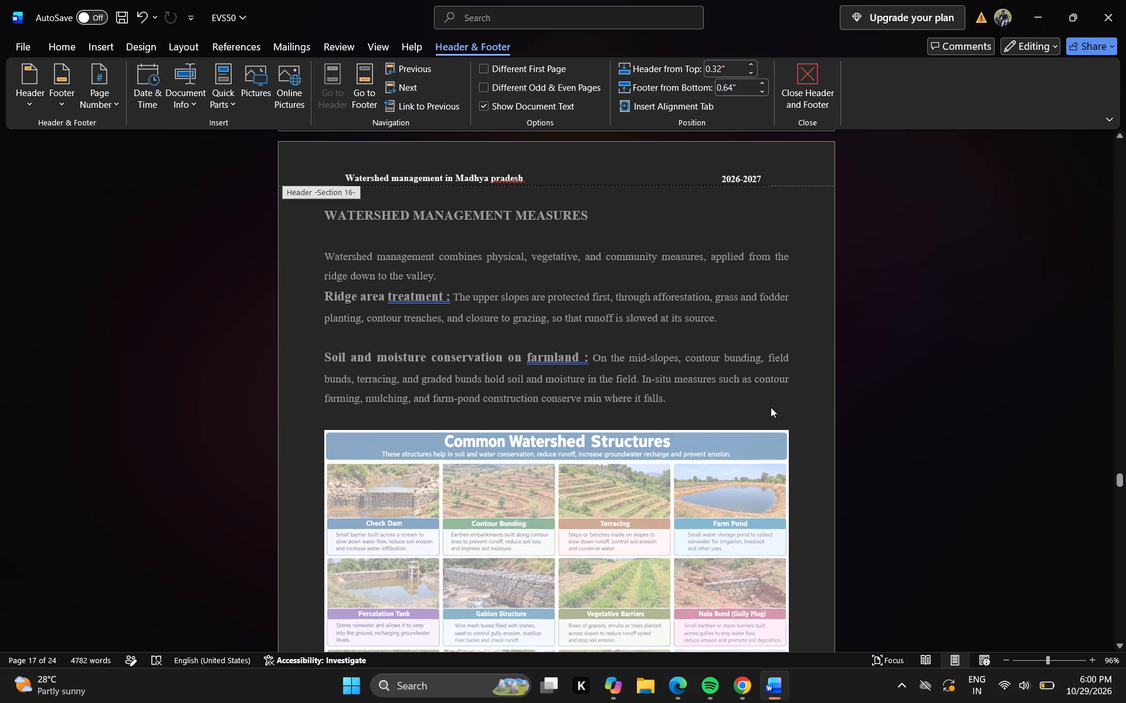
Check the headers and footer page numbers from Section 16 forward to the Challenges and Suggestions page.
key(Down)
key(Down)
key(Down)
key(Down)
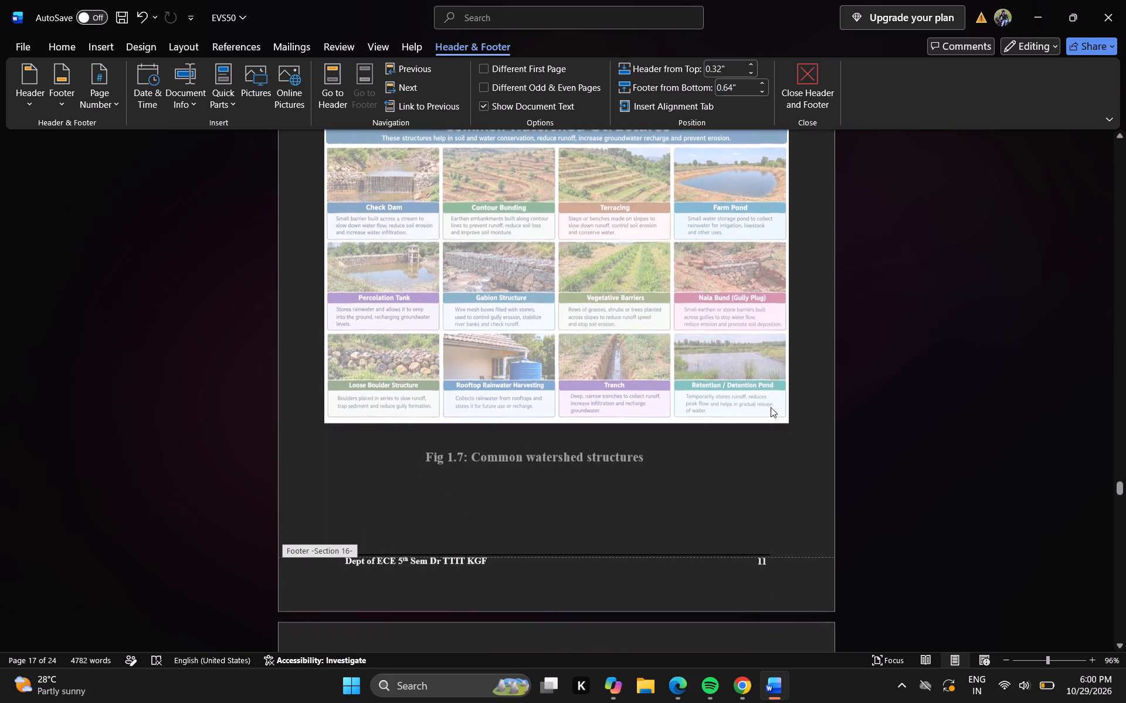
key(Down)
key(Up)
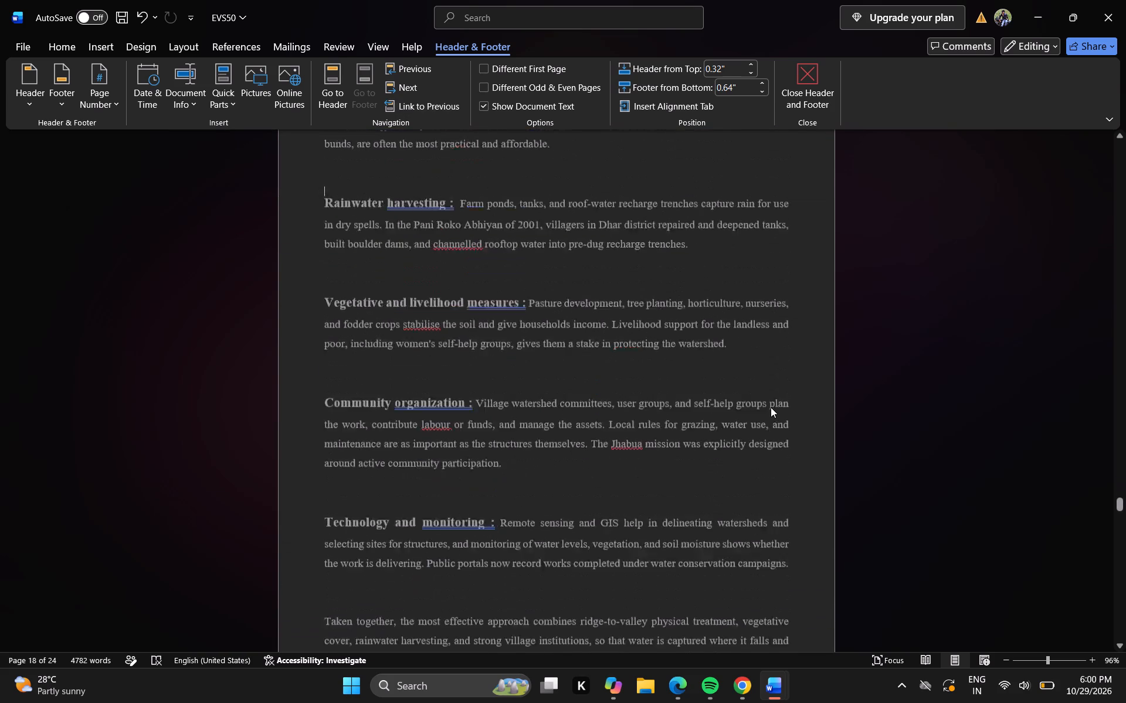
key(Down)
key(Down)
key(Down)
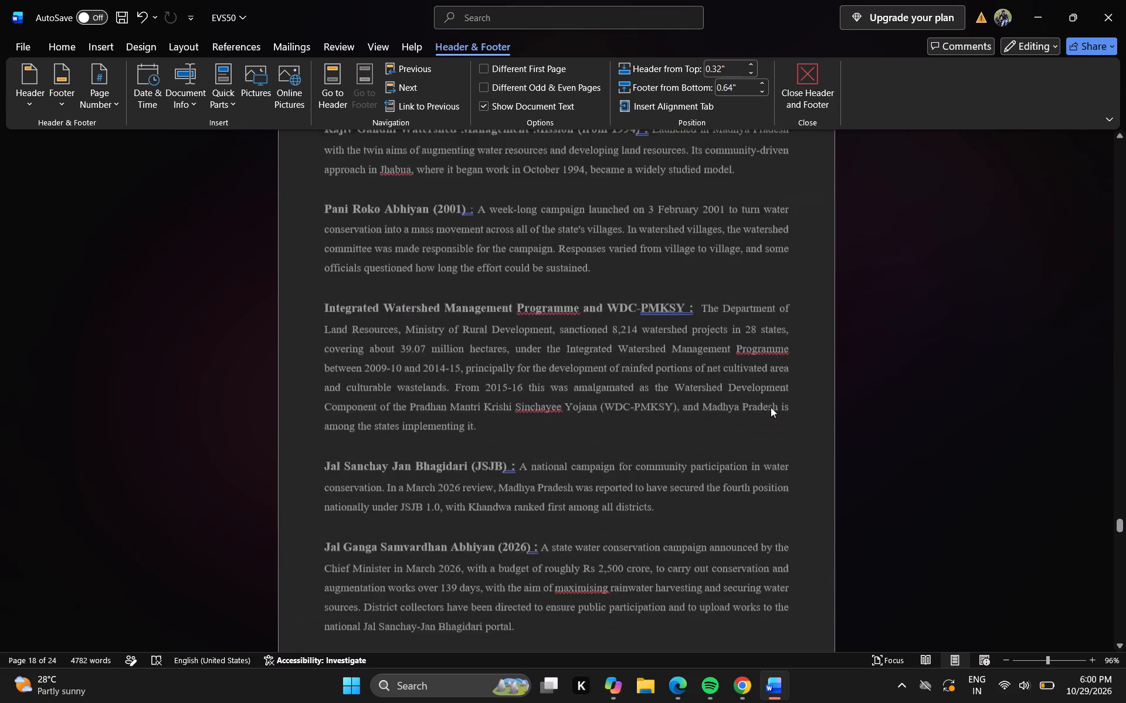
key(Up)
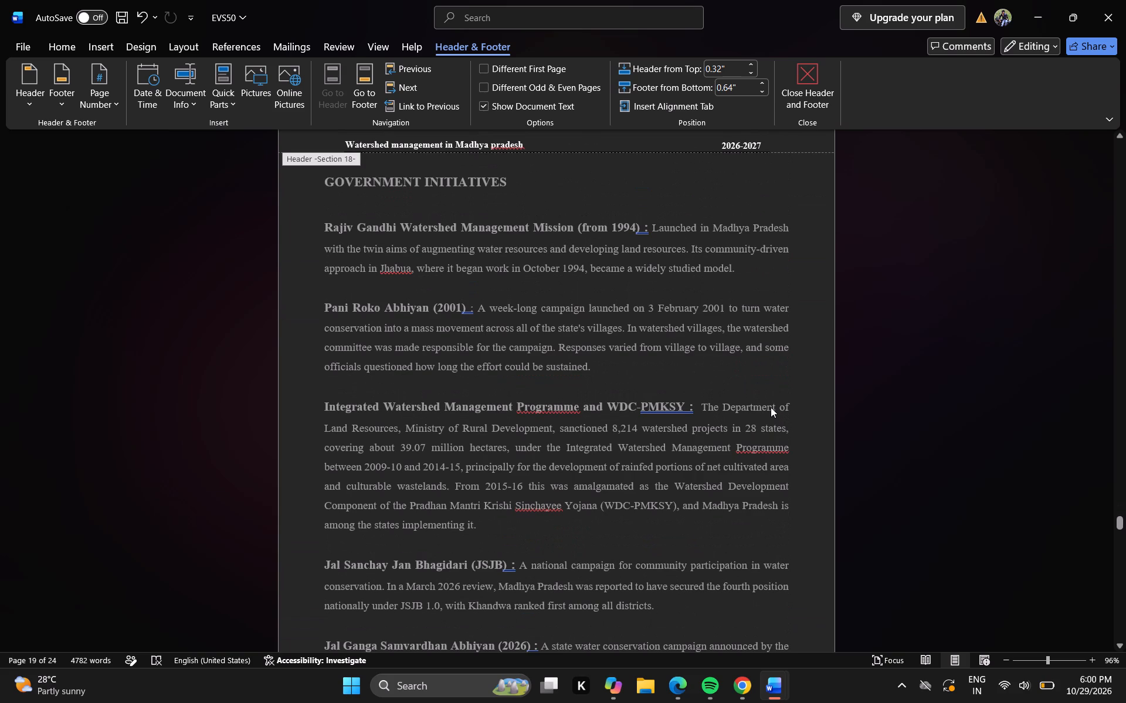
key(Down)
key(Down)
key(Down)
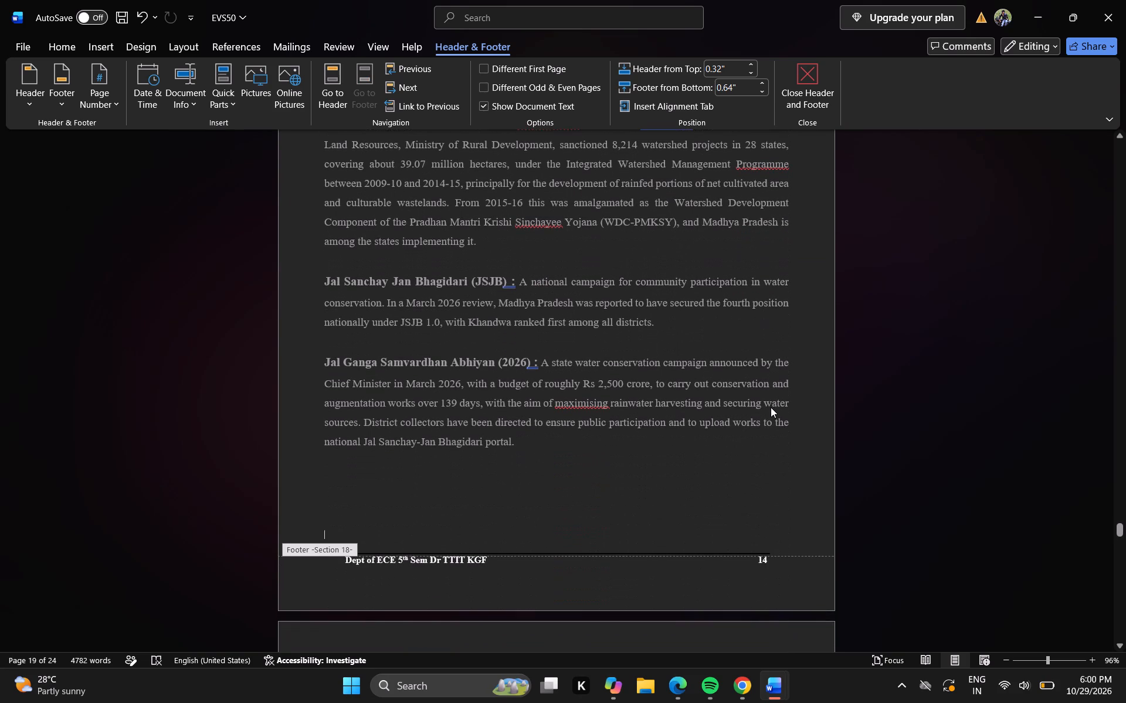
key(Down)
key(Down)
key(Up)
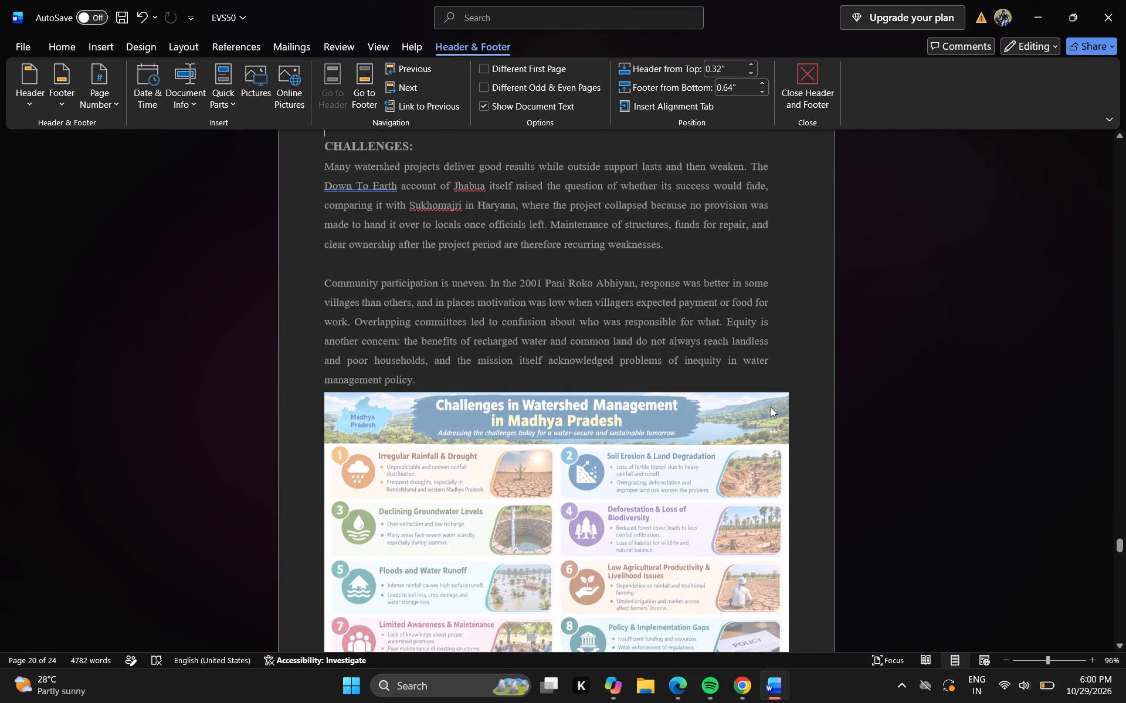
key(Up)
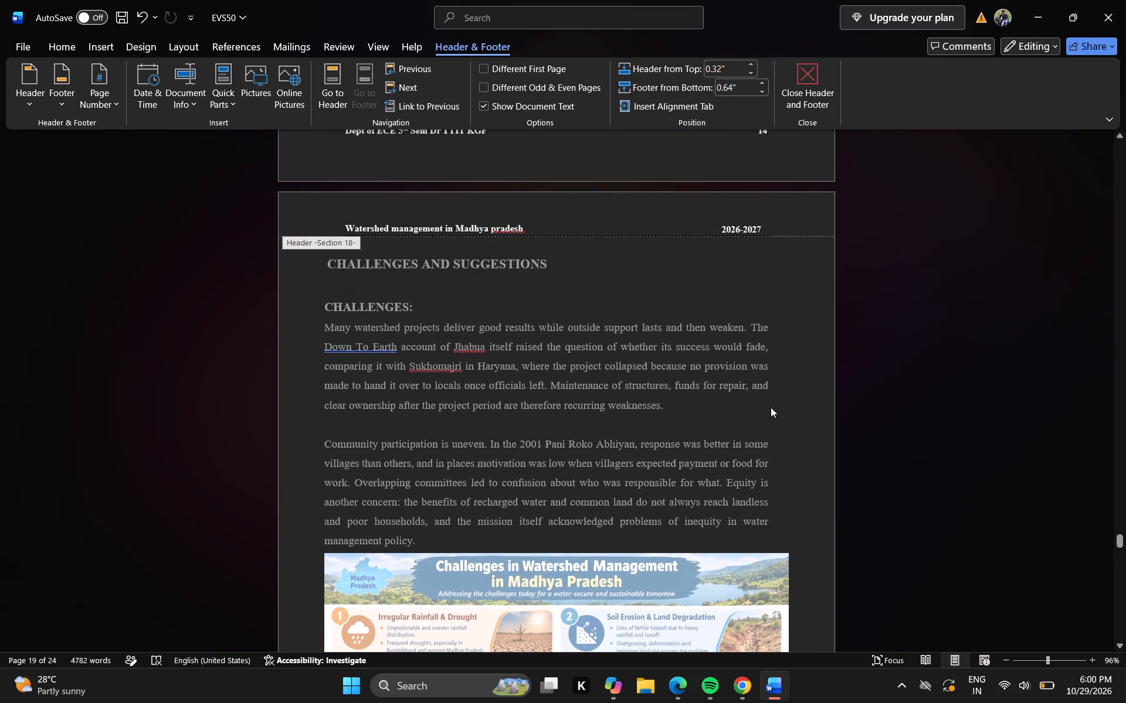
Examine the Section 18 header and its linking options on the Challenges and Suggestions page, and return to the body text.
double_click(428, 231)
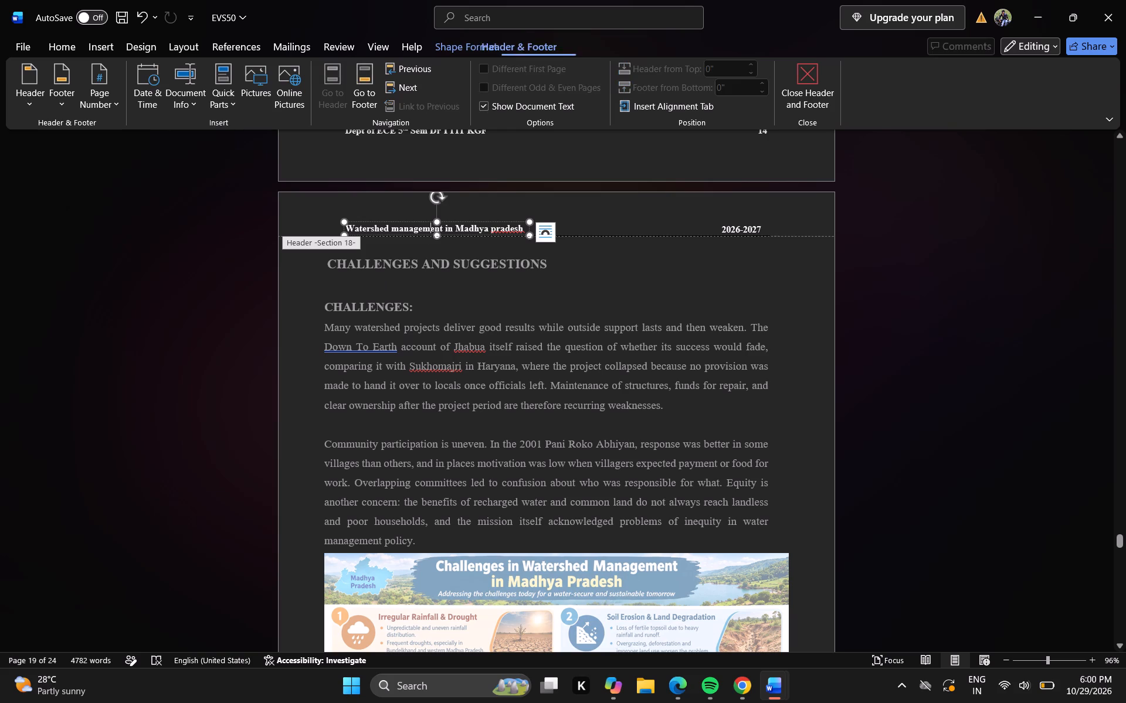
click(558, 51)
drag(315, 250, 306, 241)
triple_click(306, 241)
click(306, 241)
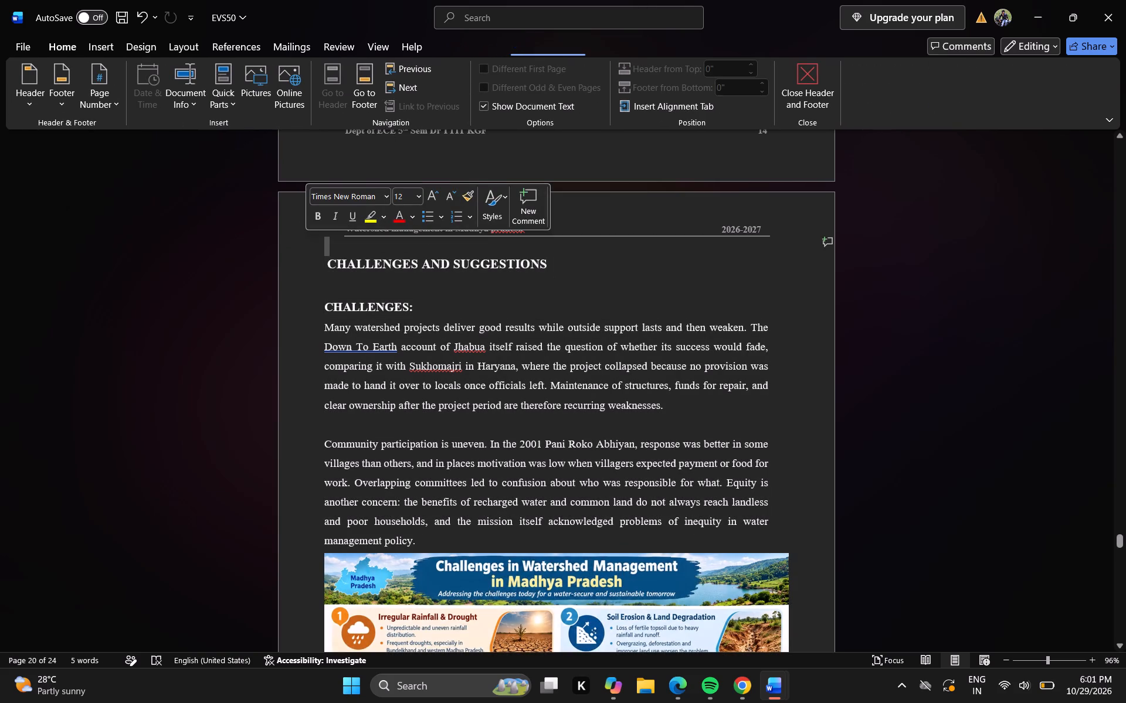
click(311, 248)
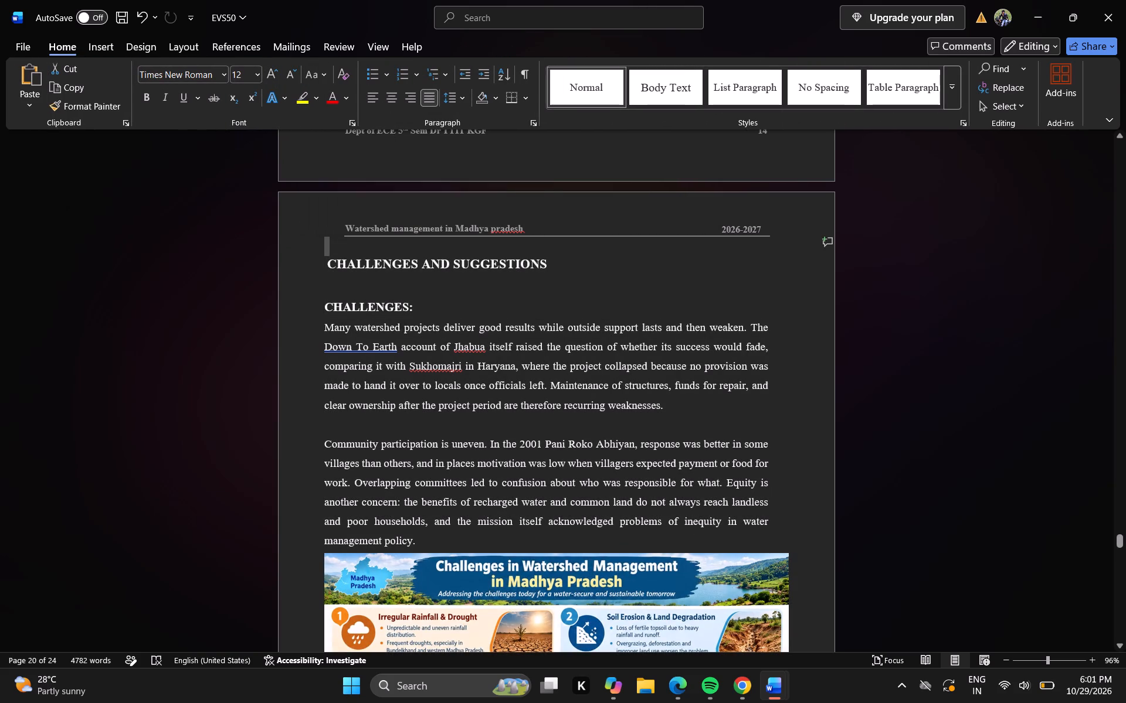
click(684, 223)
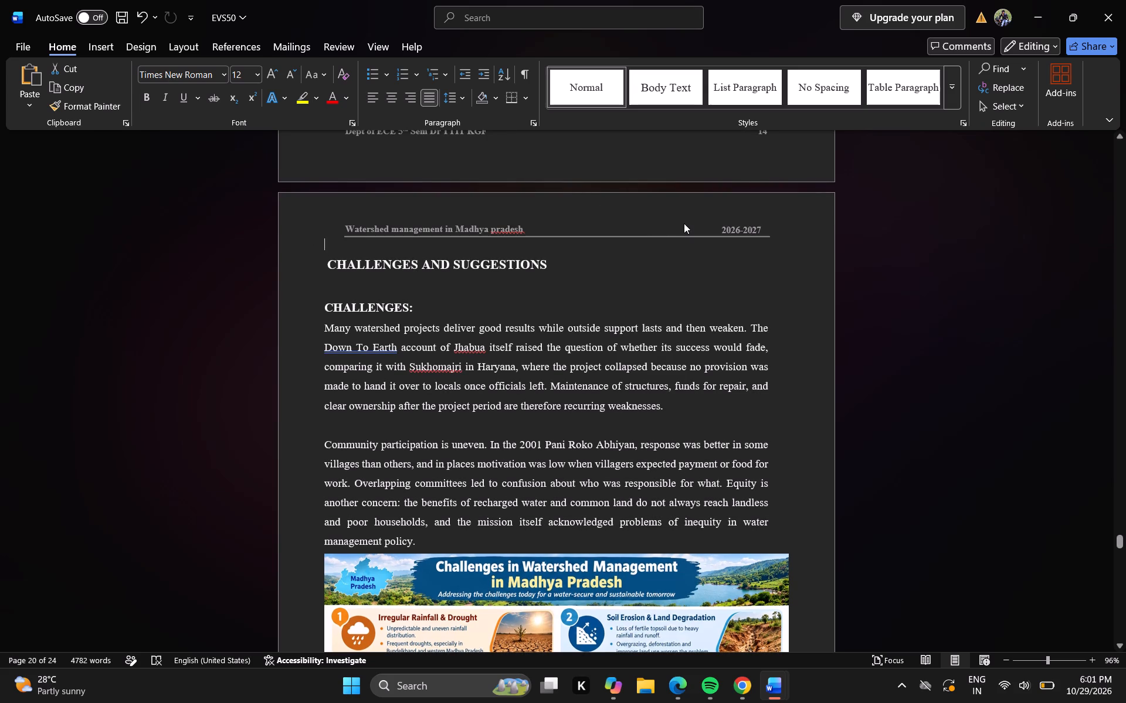
double_click(467, 231)
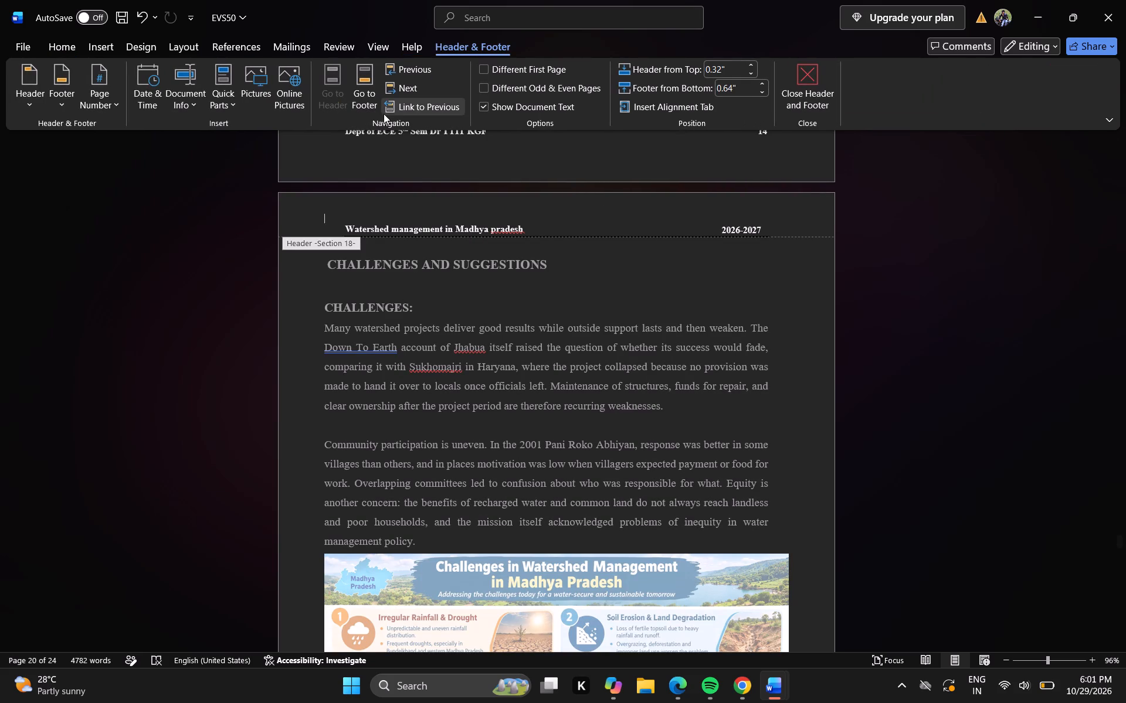
click(330, 245)
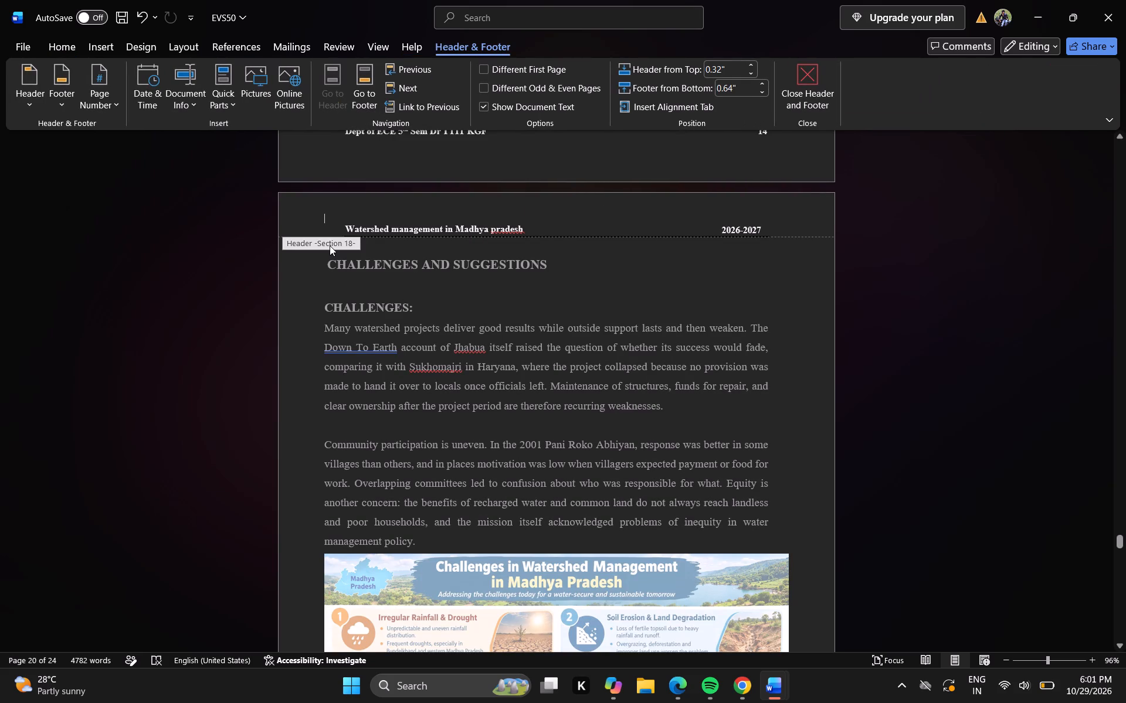
double_click(330, 245)
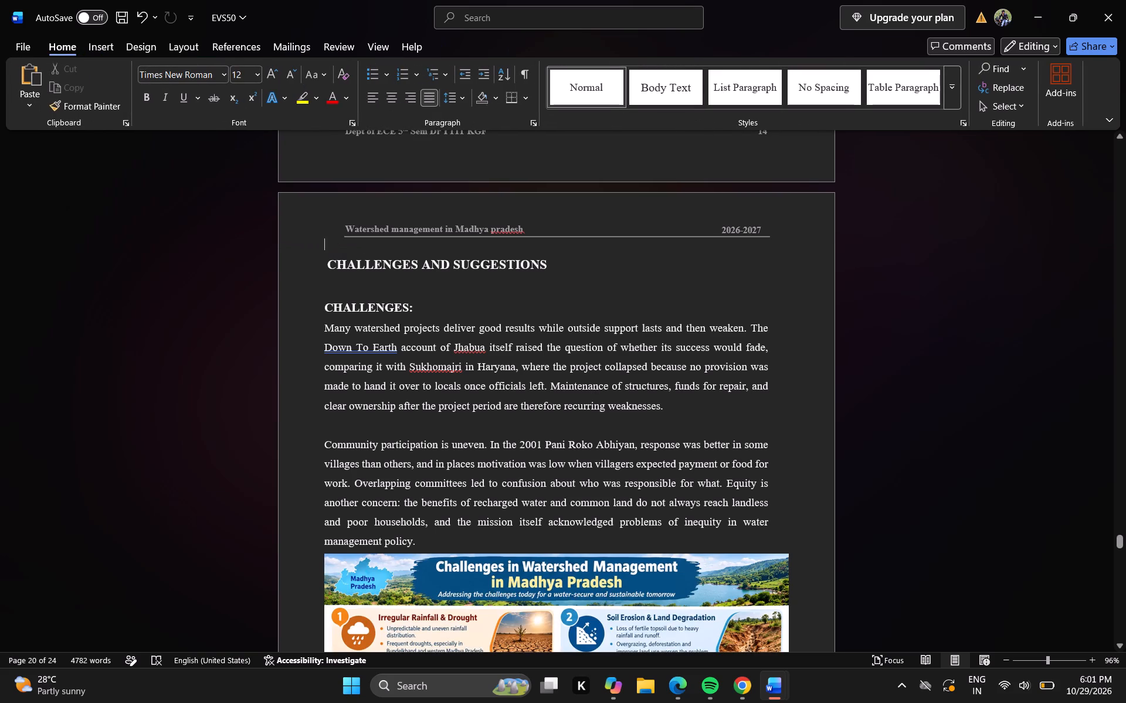
Change the Section 18 footer's page number to 13 on the Government Initiatives page and return to the body text.
click(1118, 148)
click(1118, 148)
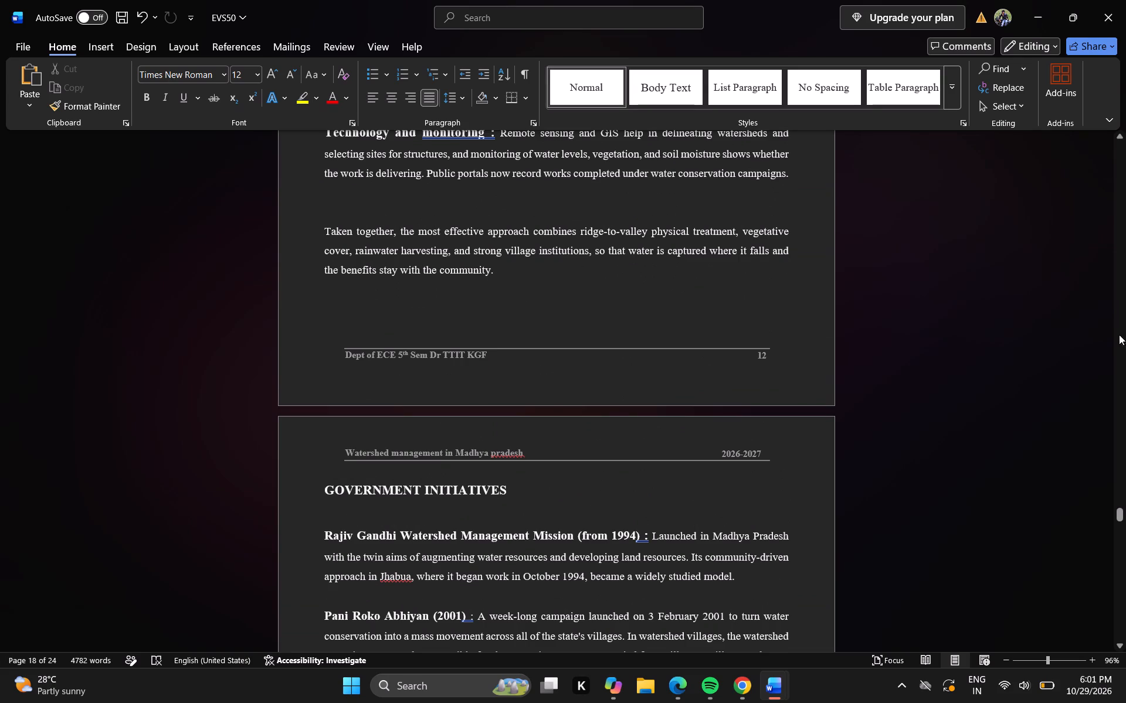
click(1119, 528)
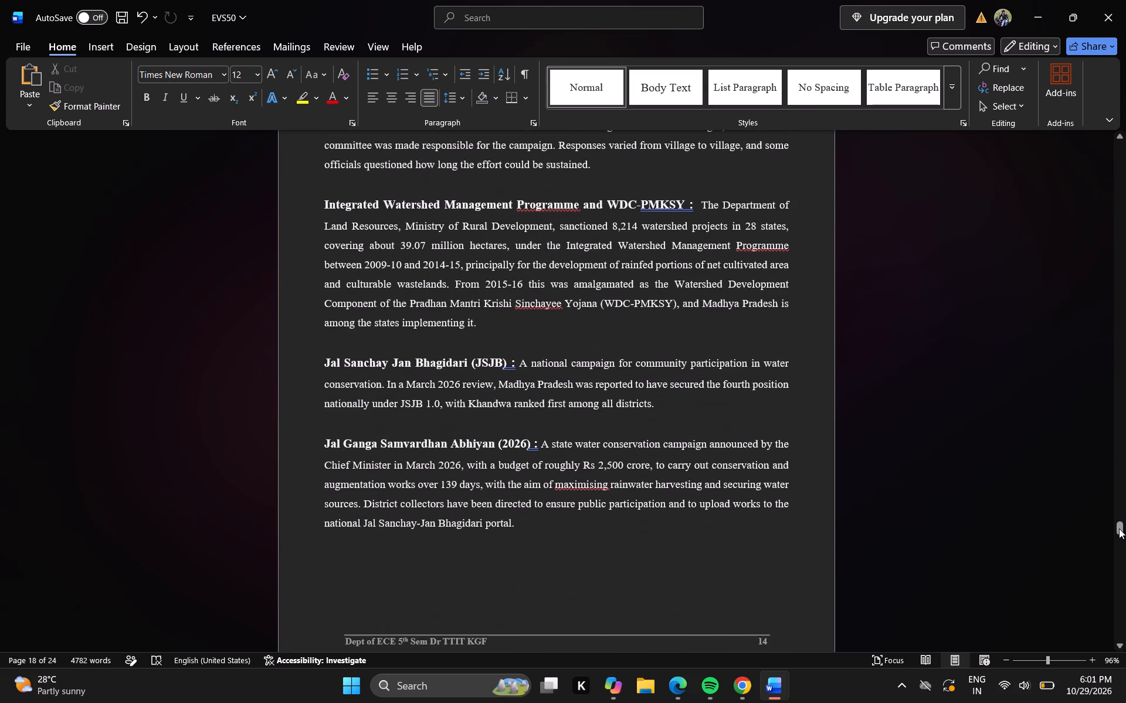
double_click(762, 640)
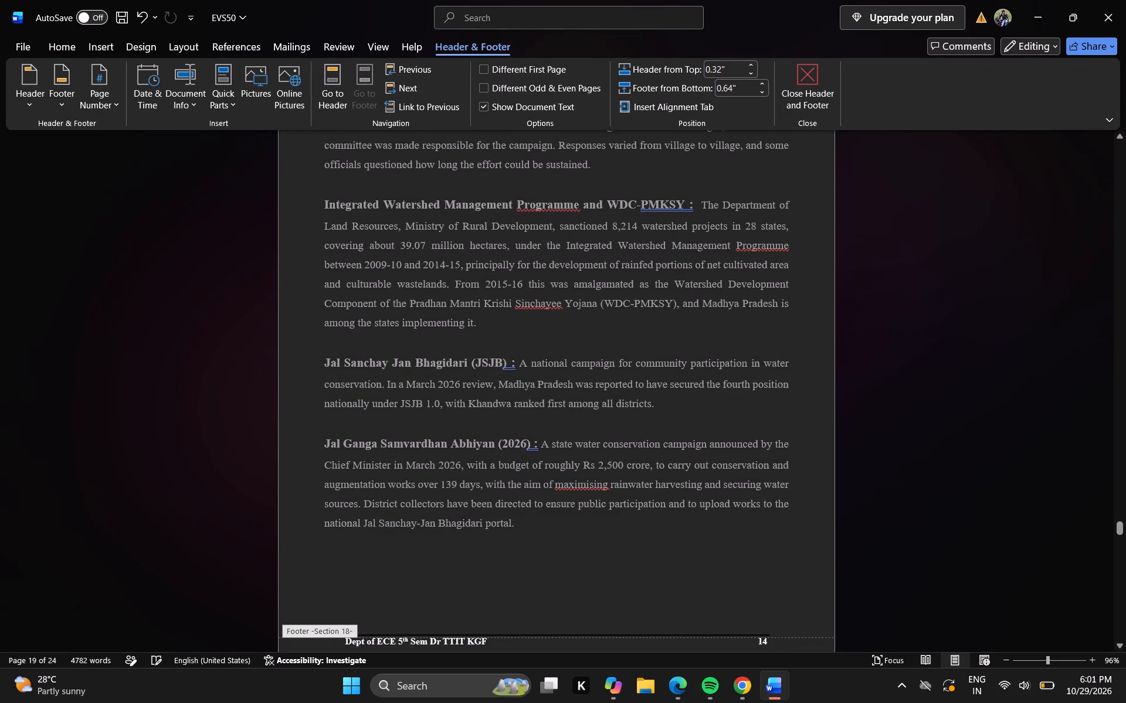
click(765, 643)
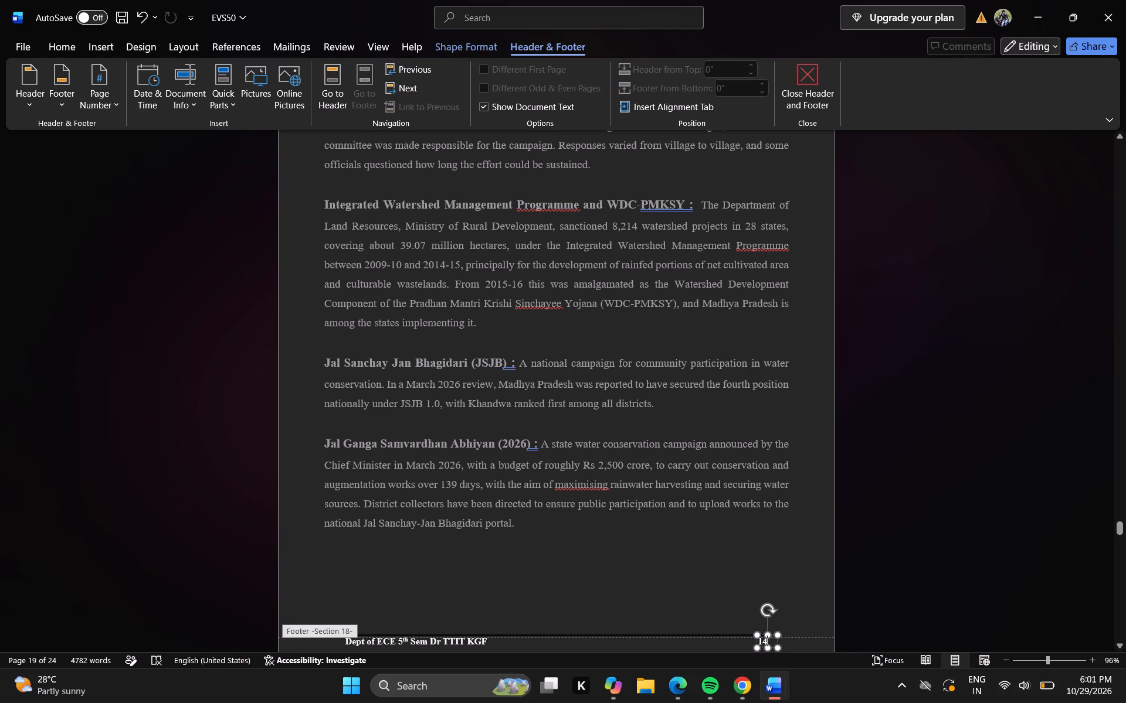
key(BackSpace)
key(3)
key(Return)
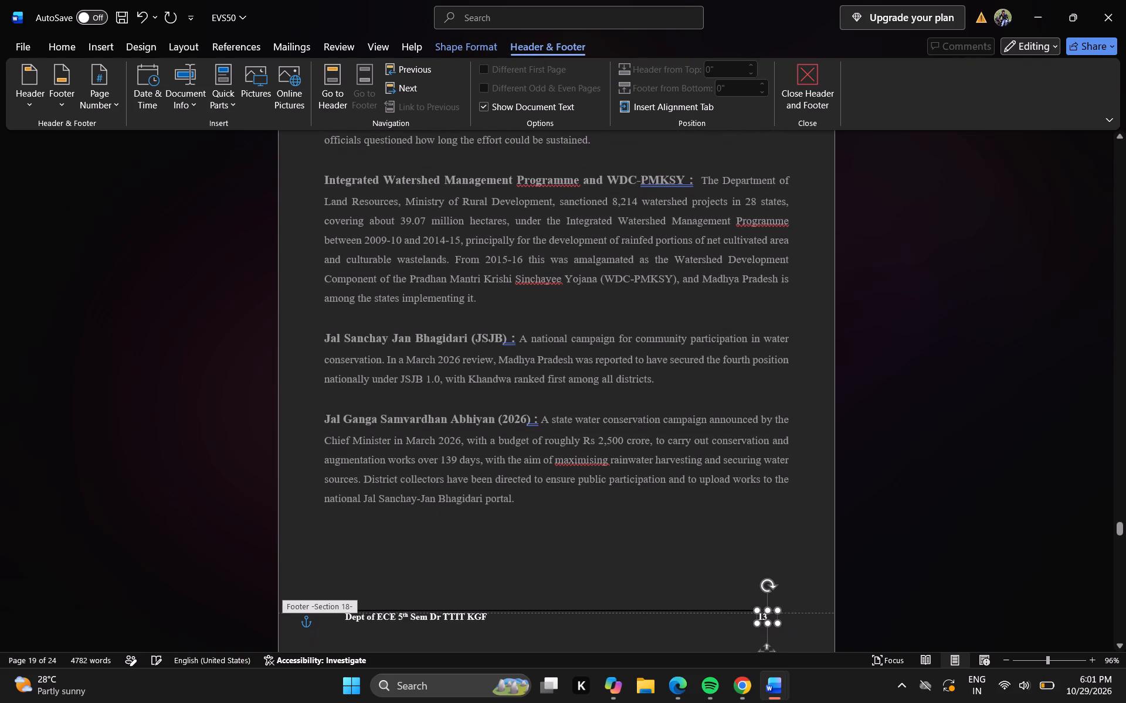
double_click(680, 567)
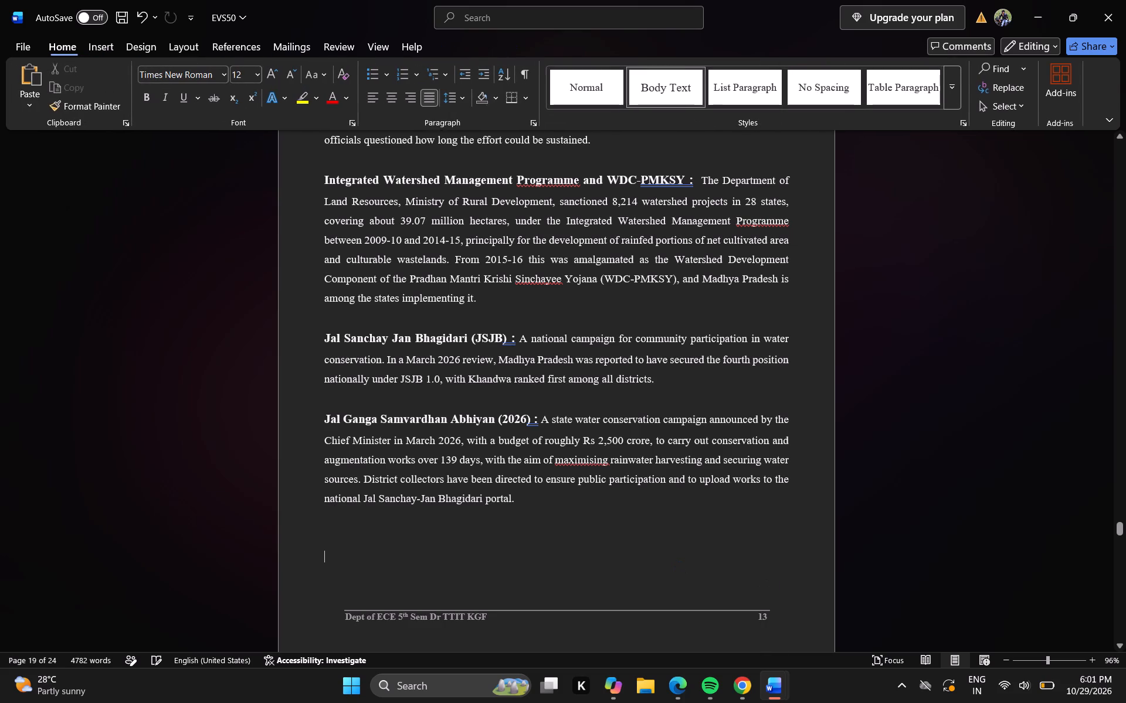
Compare the section labels and footer numbers from the end of Section 17 through the Fig 1.8 Challenges page.
click(1121, 550)
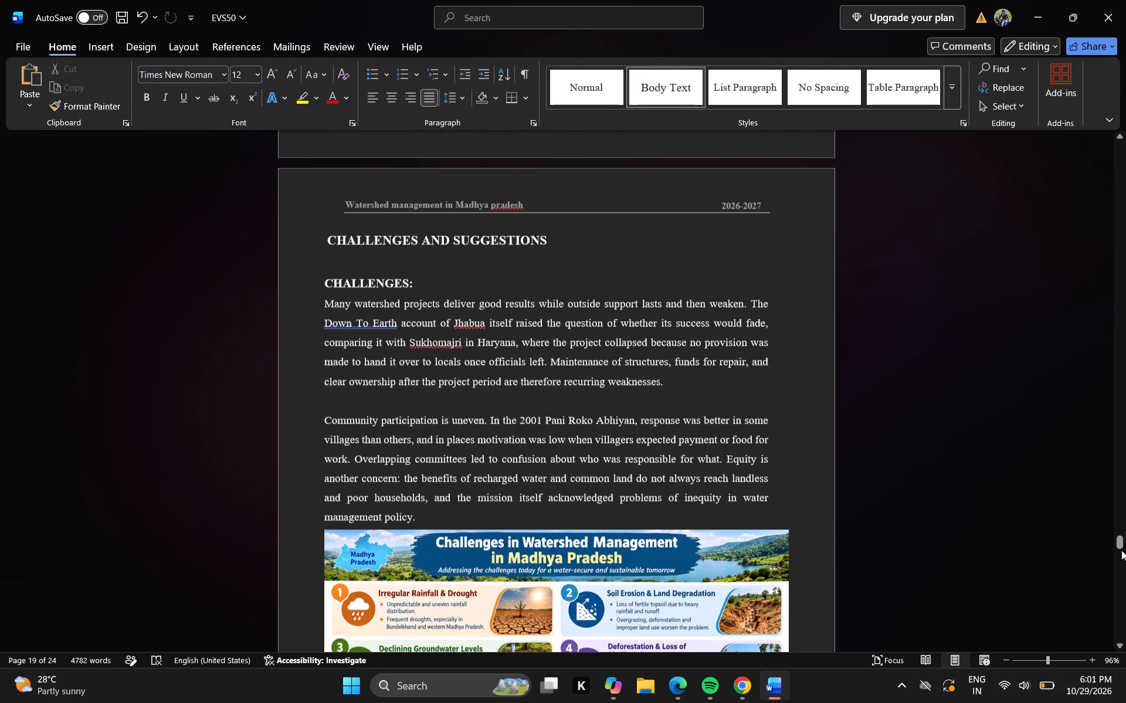
click(1121, 550)
click(1123, 515)
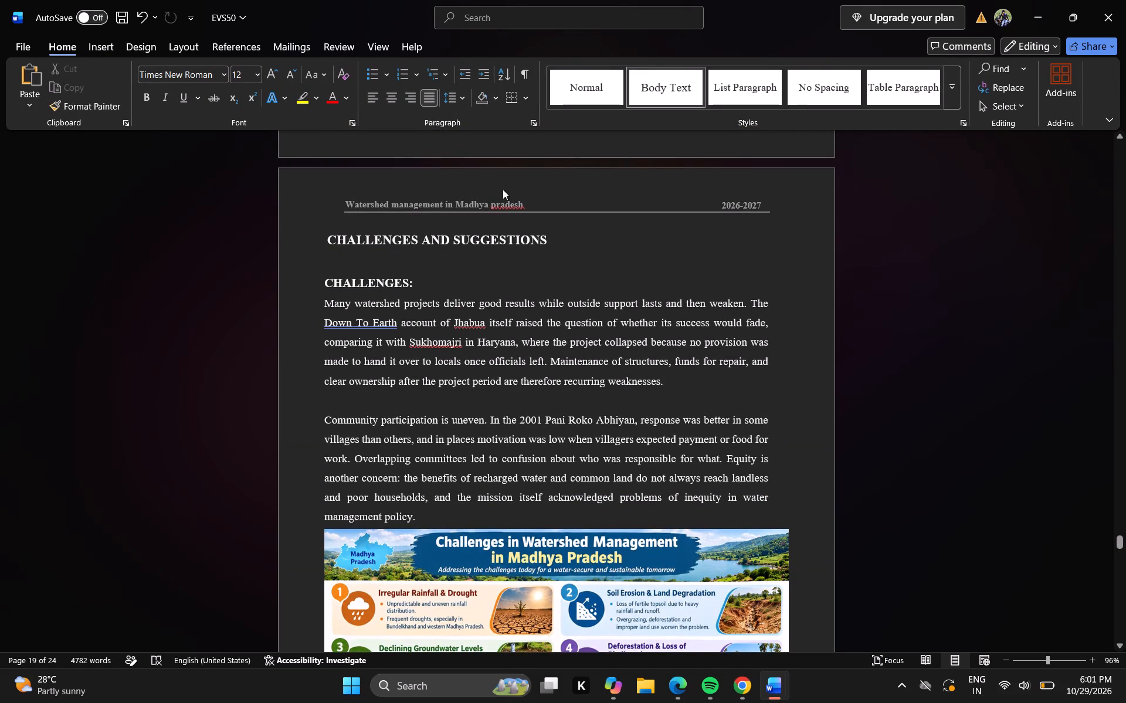
double_click(501, 201)
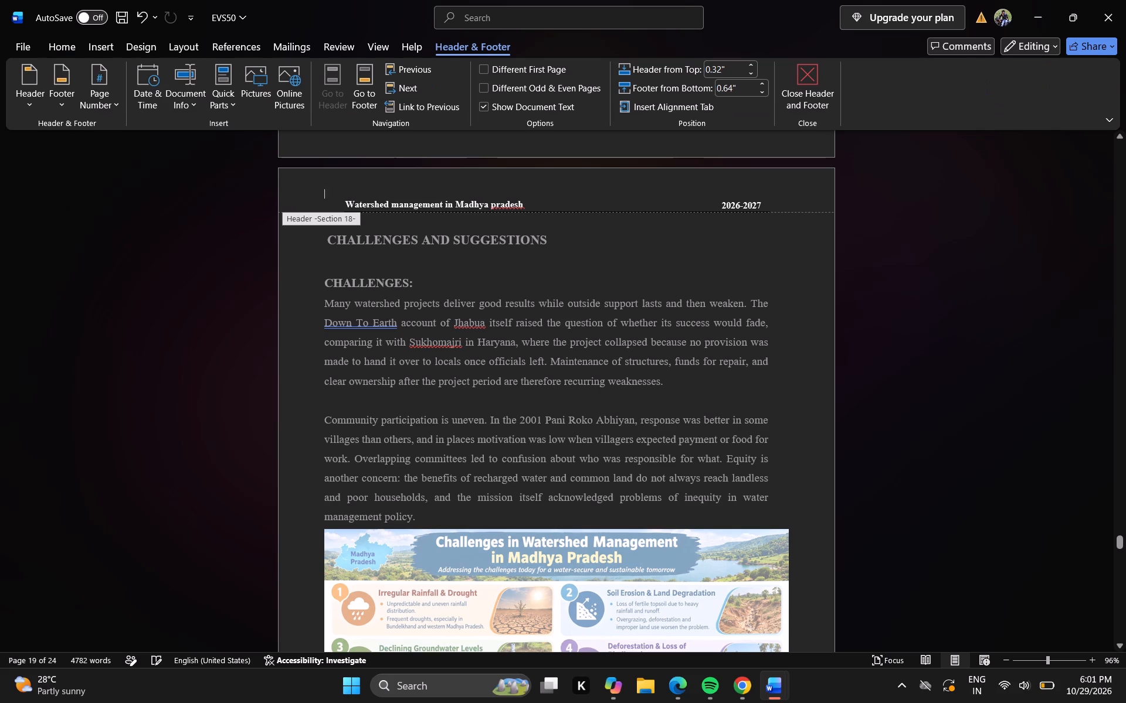
click(1115, 181)
click(1115, 181)
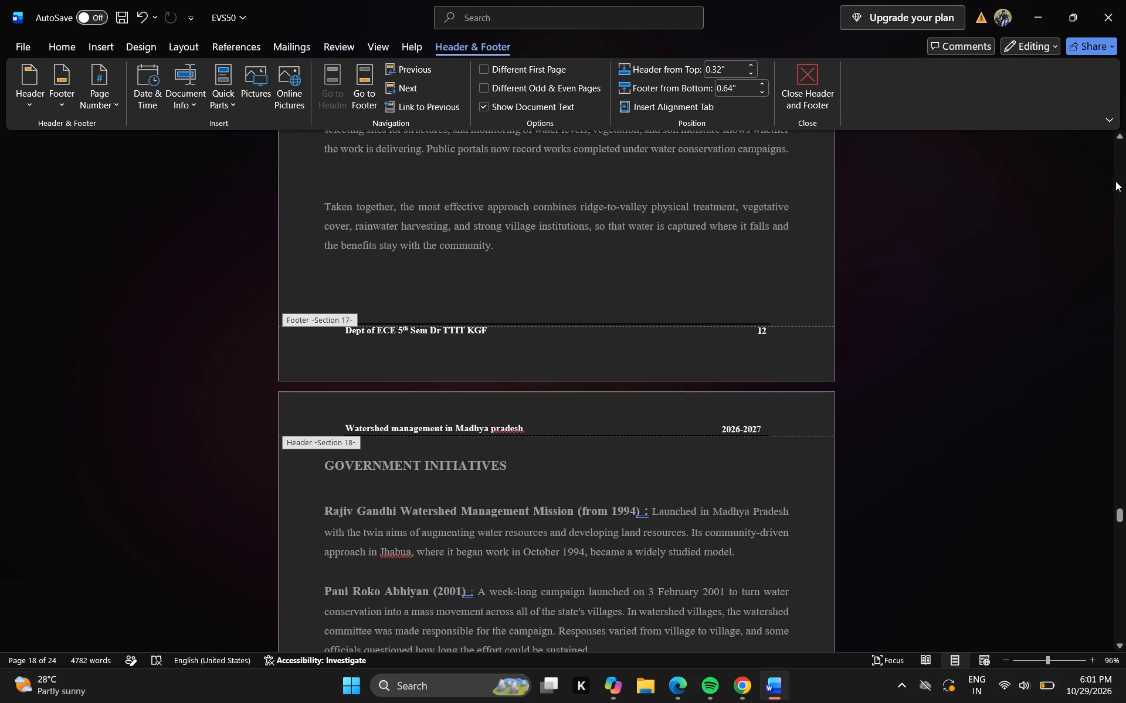
click(1121, 568)
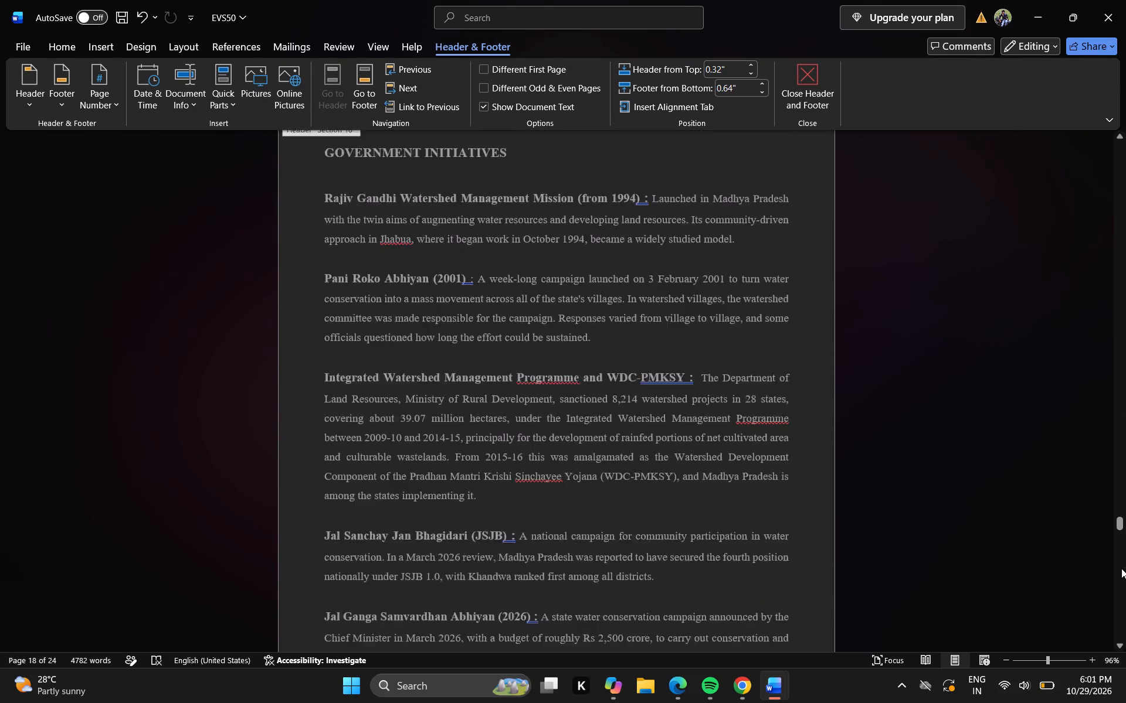
click(1121, 568)
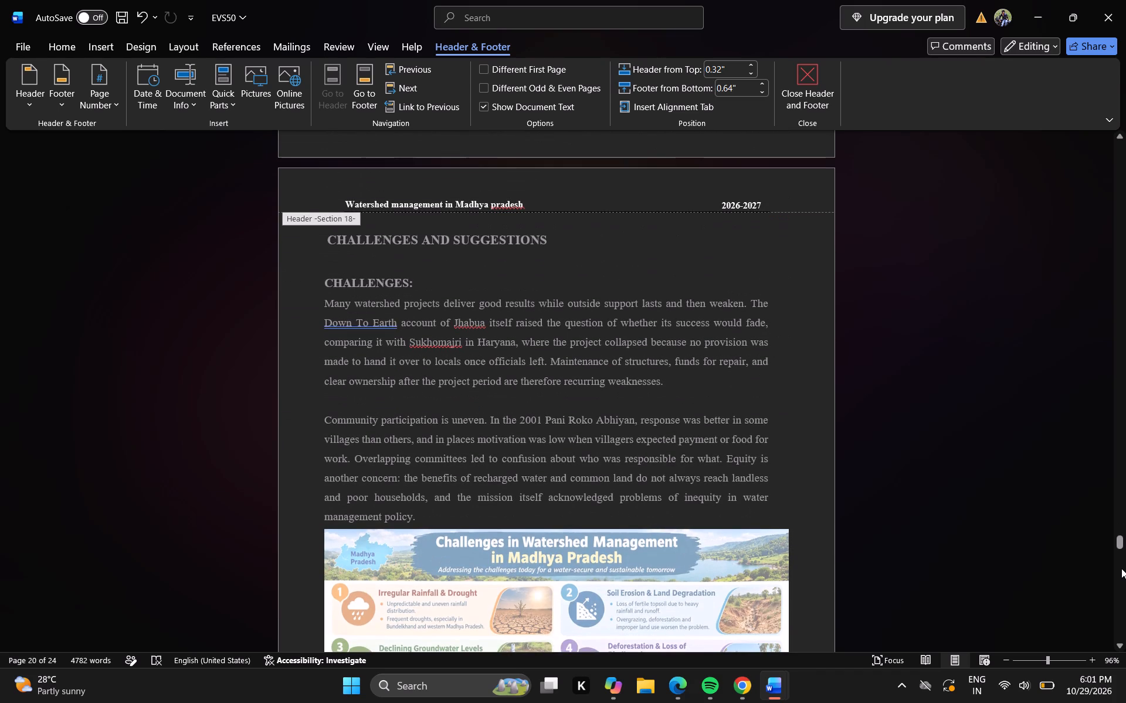
click(1121, 568)
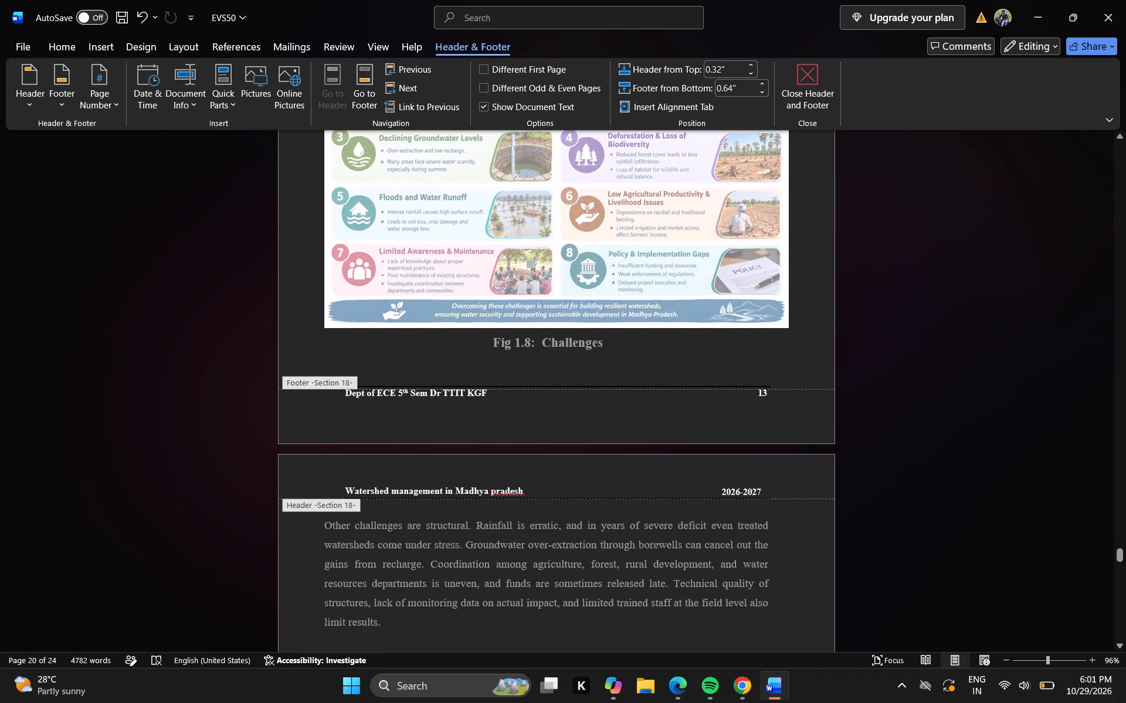
Examine the Section 18 footer and header options around the Fig 1.8 Challenges page, and review the footer number after Fig 1.9 Suggestions.
click(310, 503)
click(408, 388)
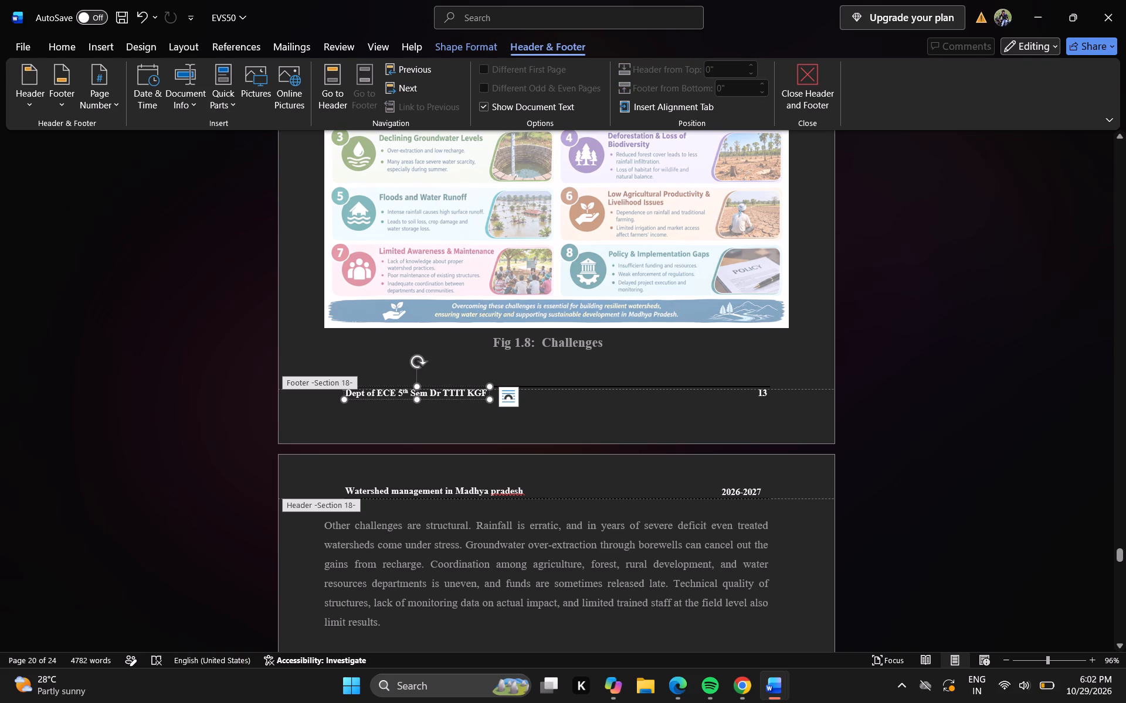
click(537, 49)
click(583, 370)
click(551, 442)
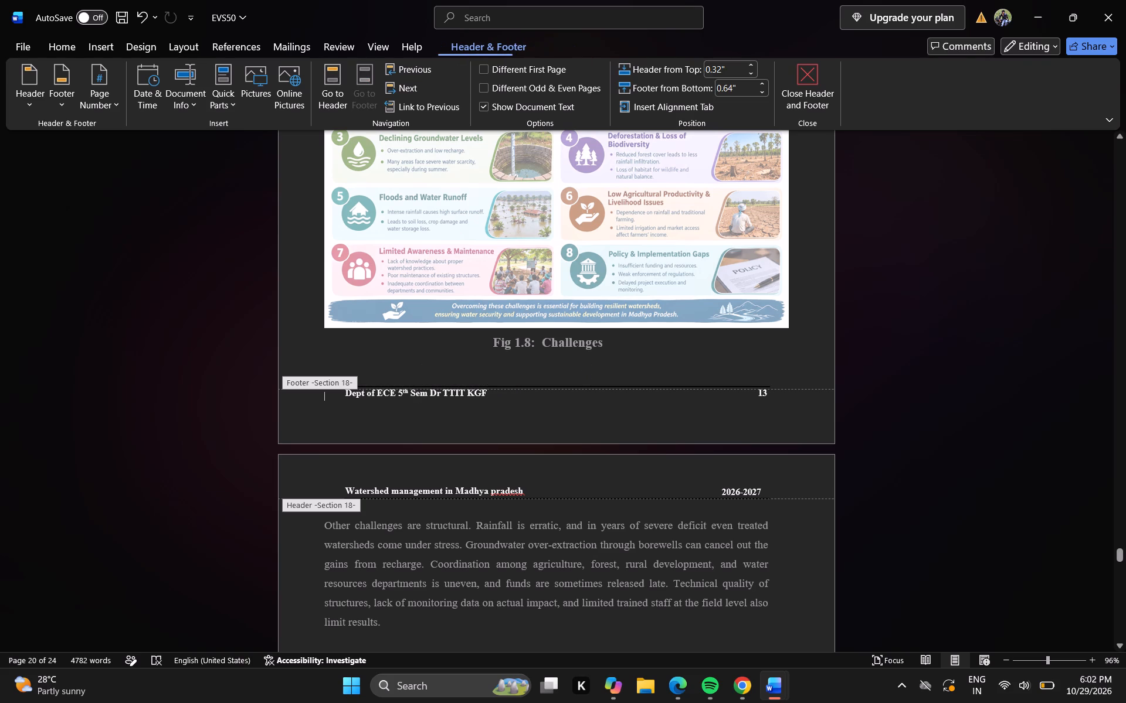
double_click(558, 492)
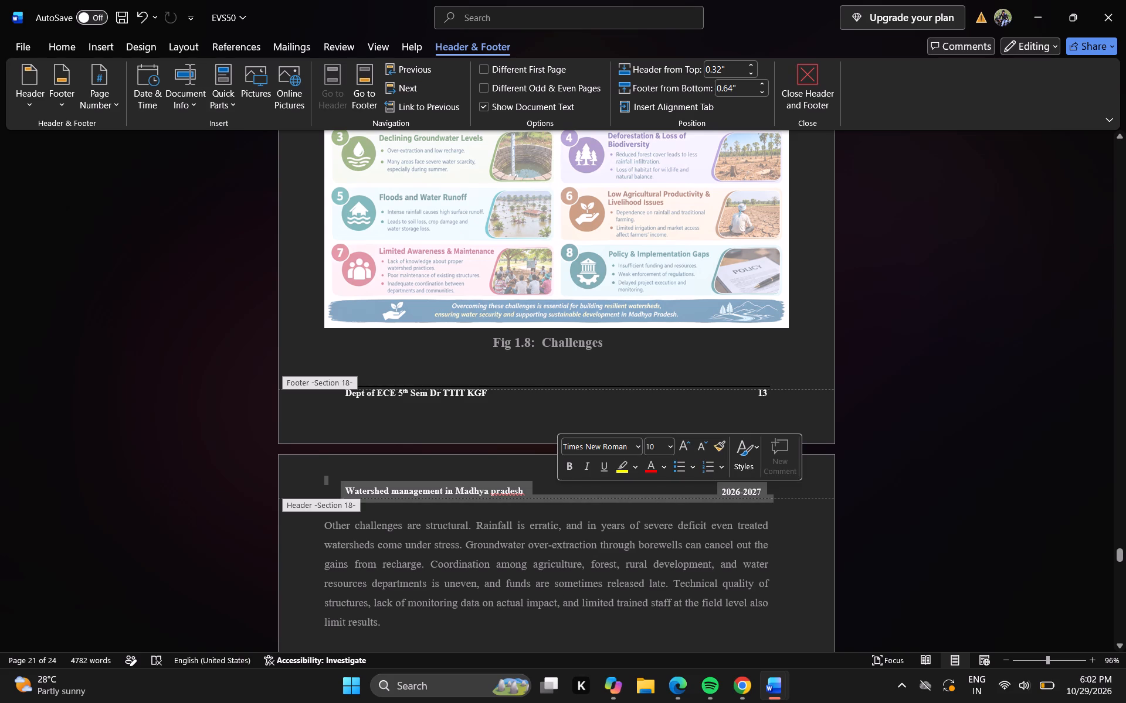
click(1124, 576)
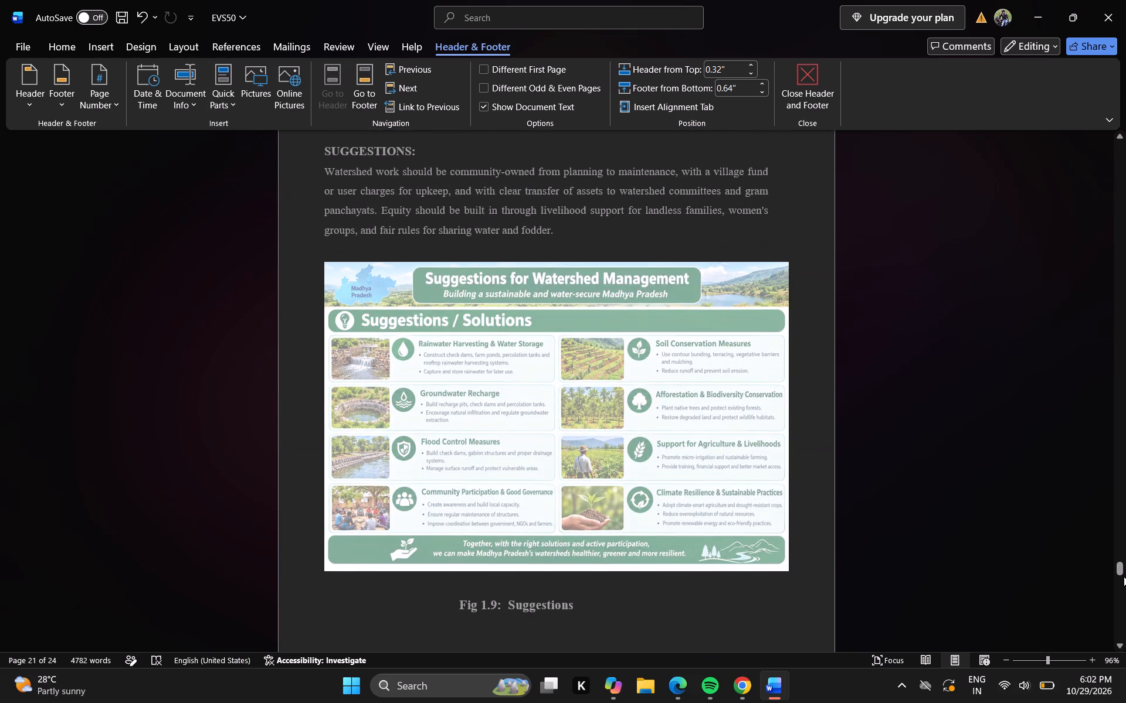
click(1114, 603)
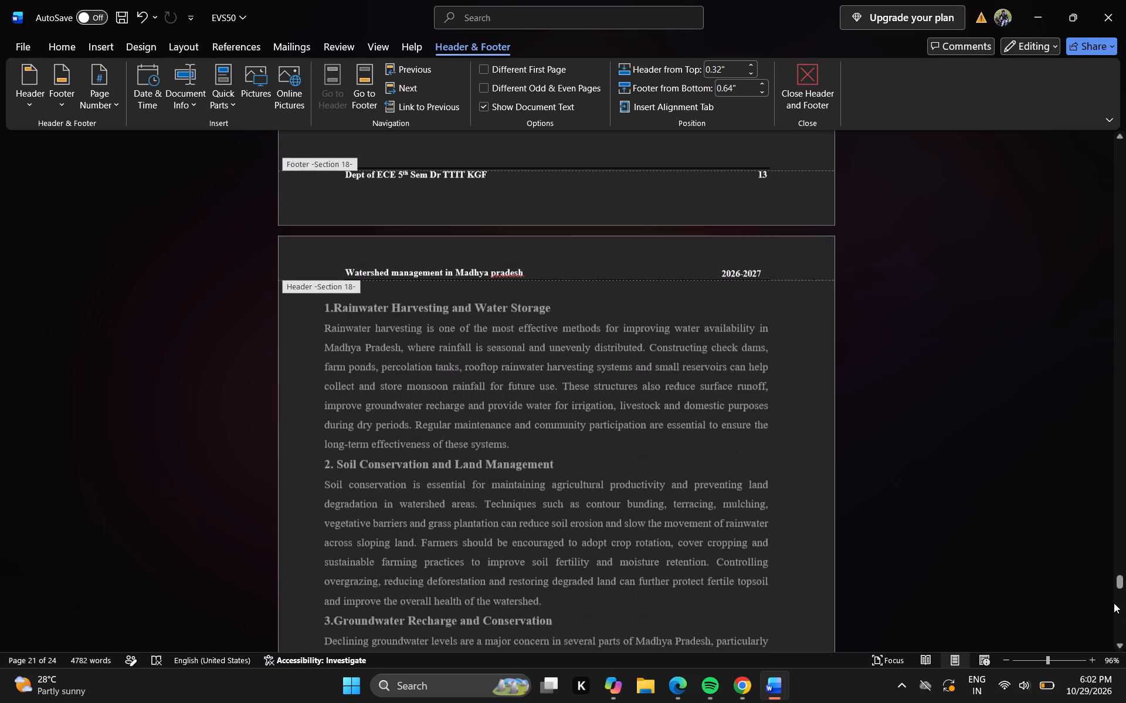
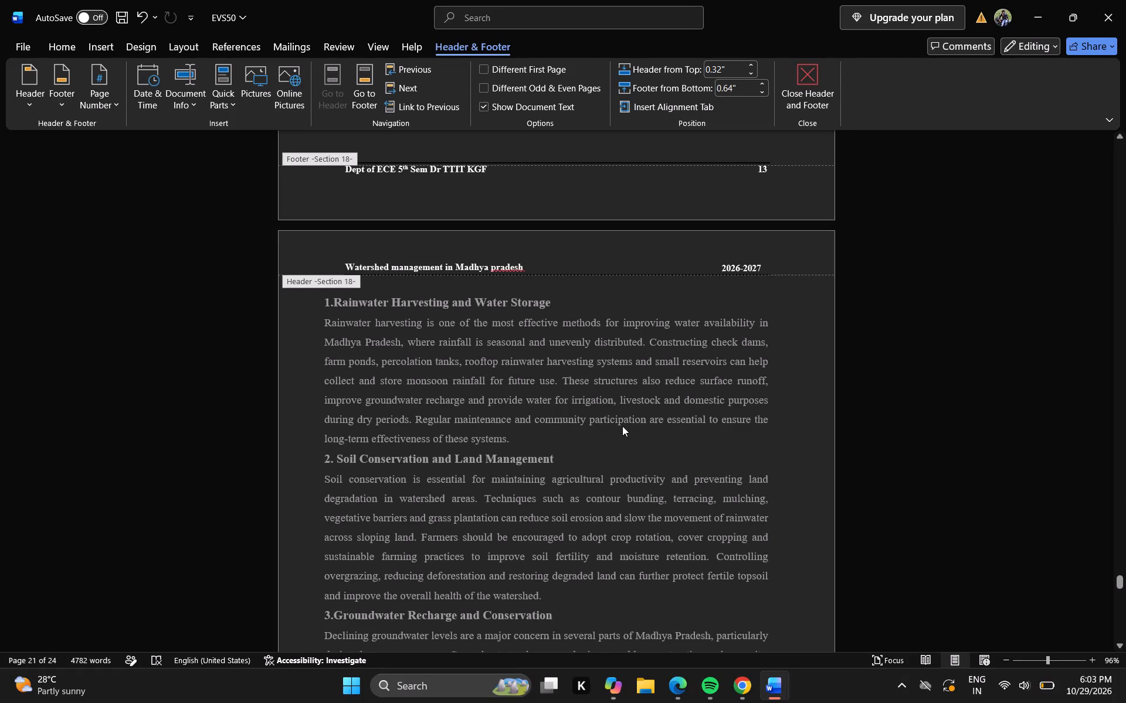
Examine the header and footer design choices, and review the Section 18 header and footer on the Government Initiatives page against Section 17's footer.
click(61, 73)
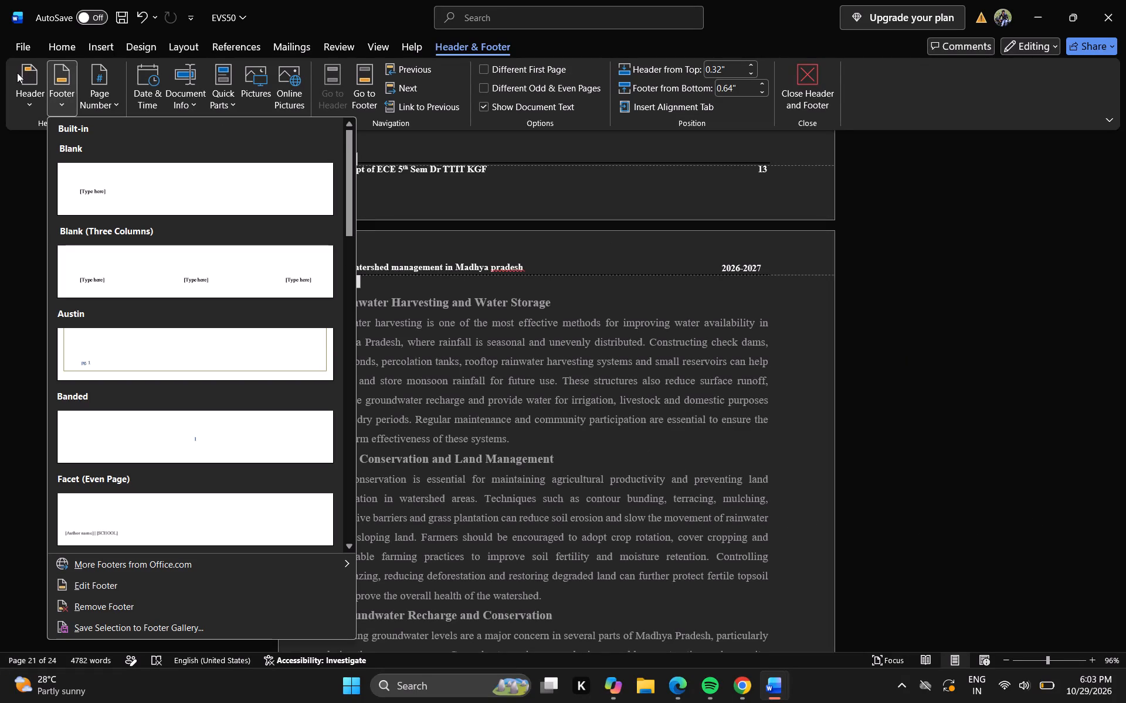
click(32, 81)
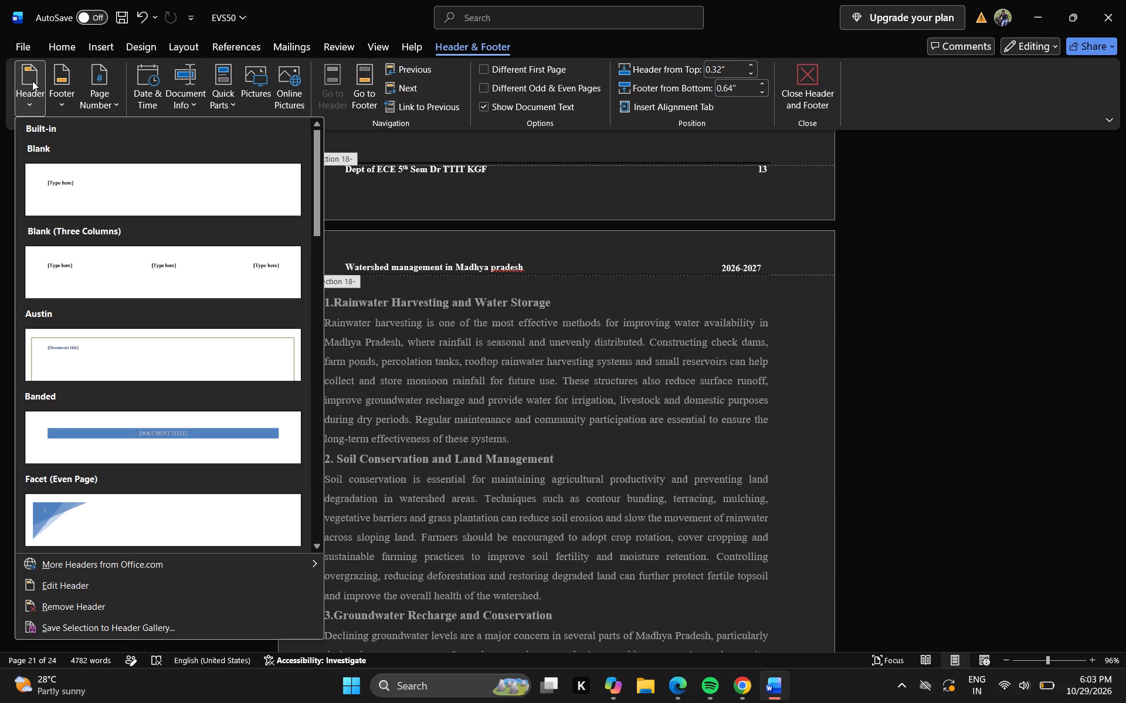
click(1098, 233)
click(1120, 202)
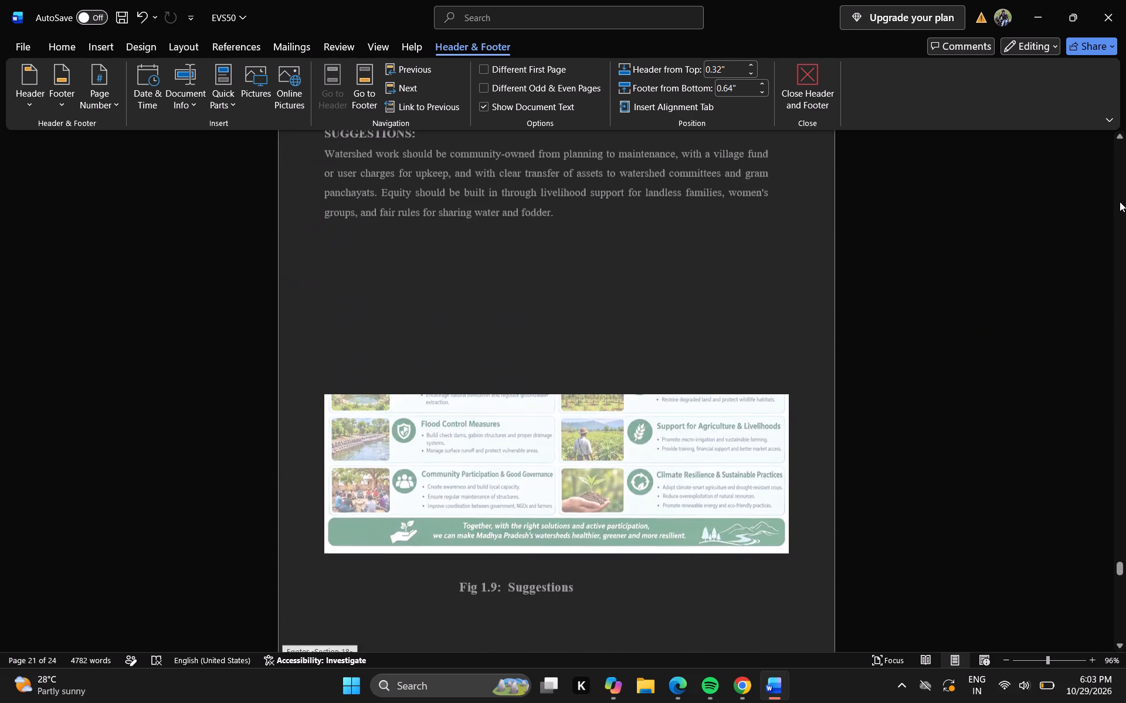
click(1120, 202)
click(1120, 202)
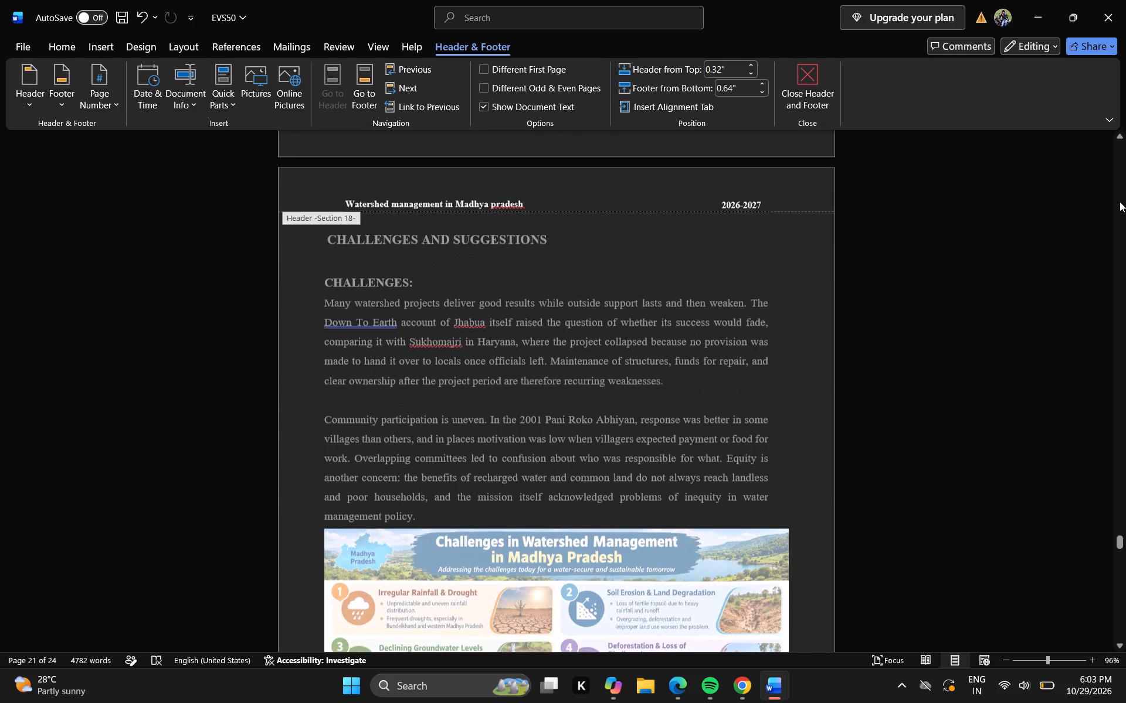
click(1120, 202)
click(1120, 202)
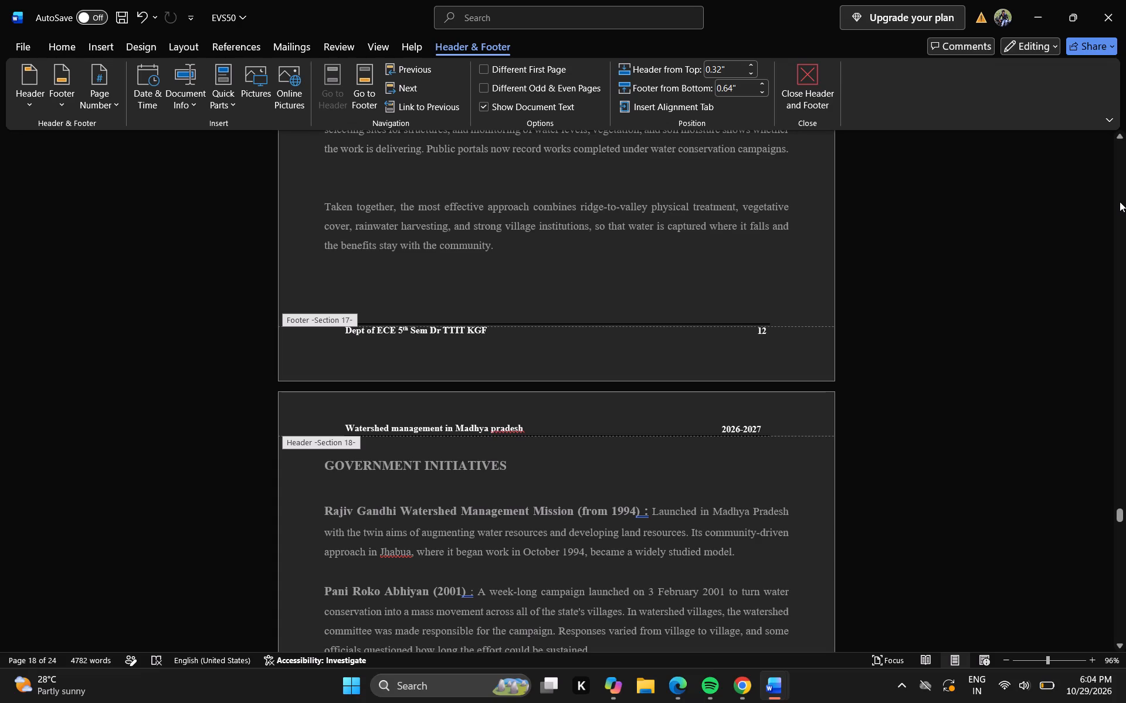
click(338, 443)
click(369, 93)
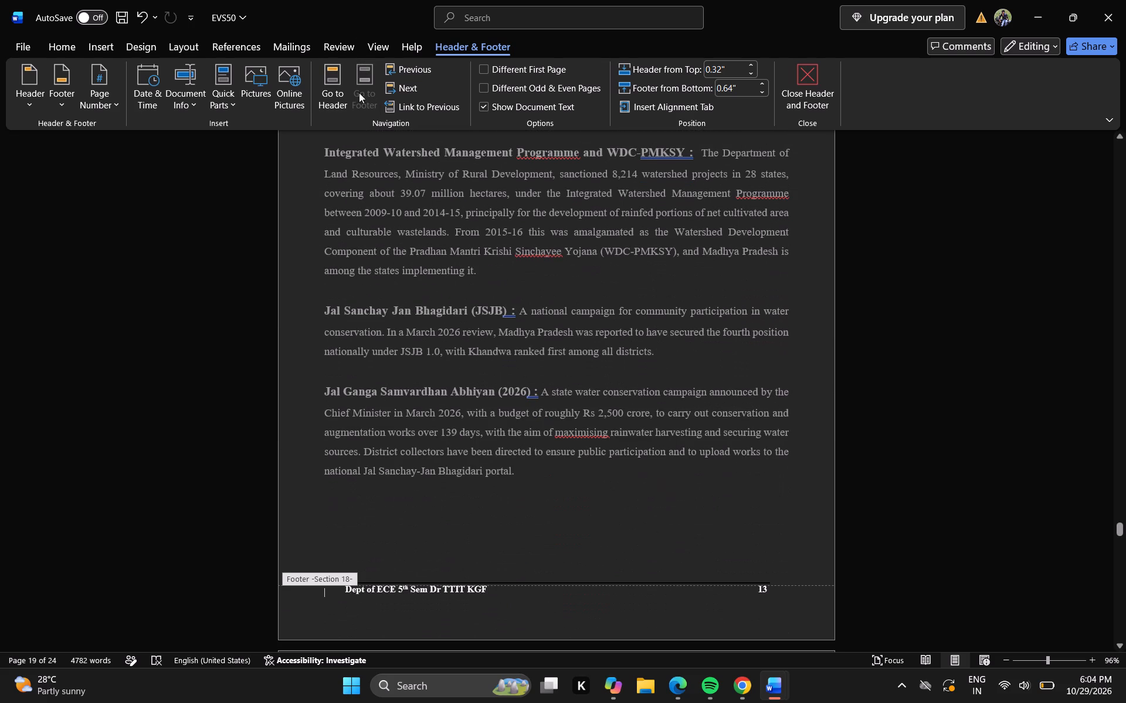
click(337, 81)
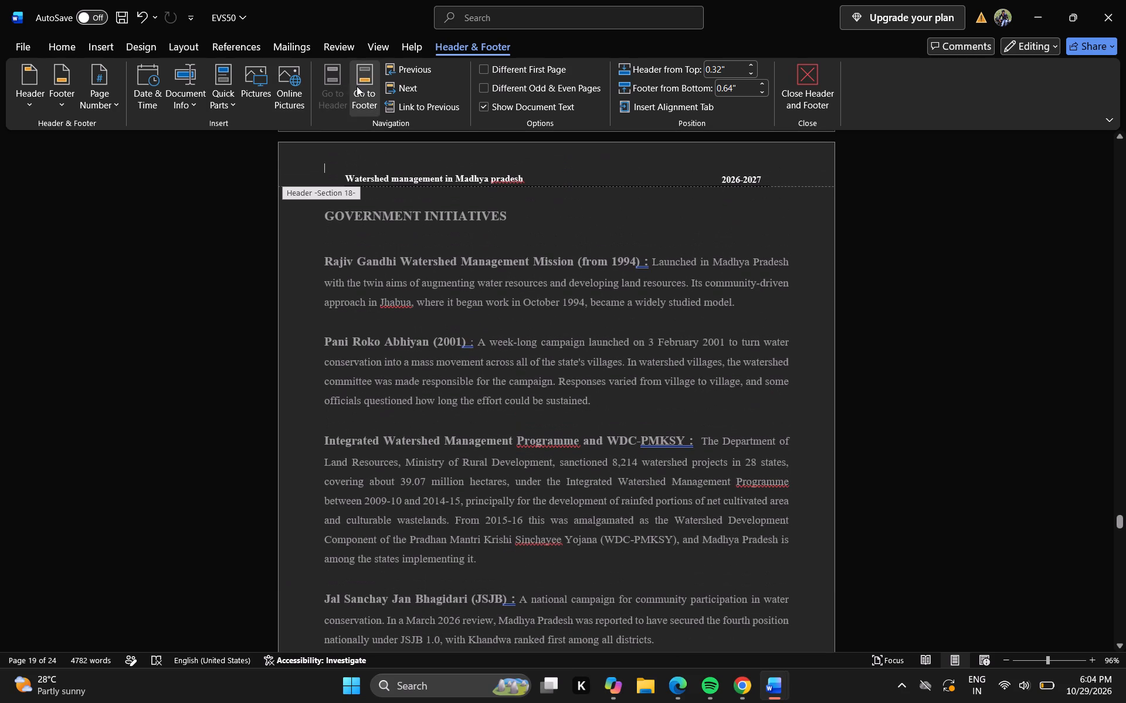
click(357, 86)
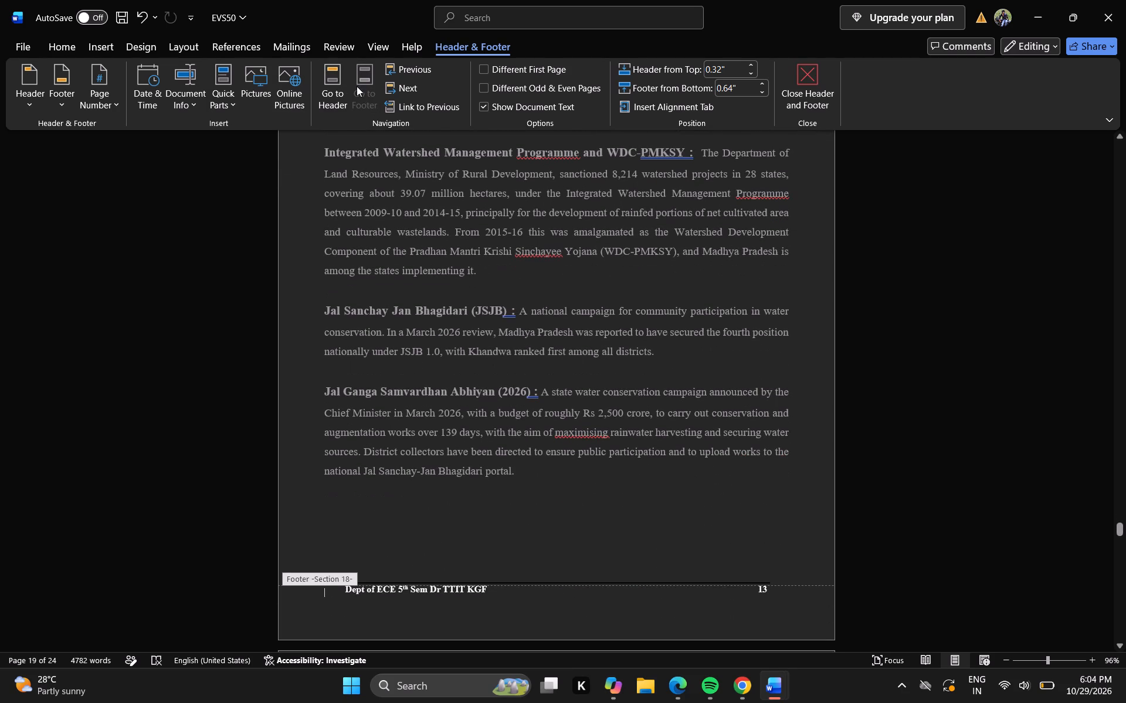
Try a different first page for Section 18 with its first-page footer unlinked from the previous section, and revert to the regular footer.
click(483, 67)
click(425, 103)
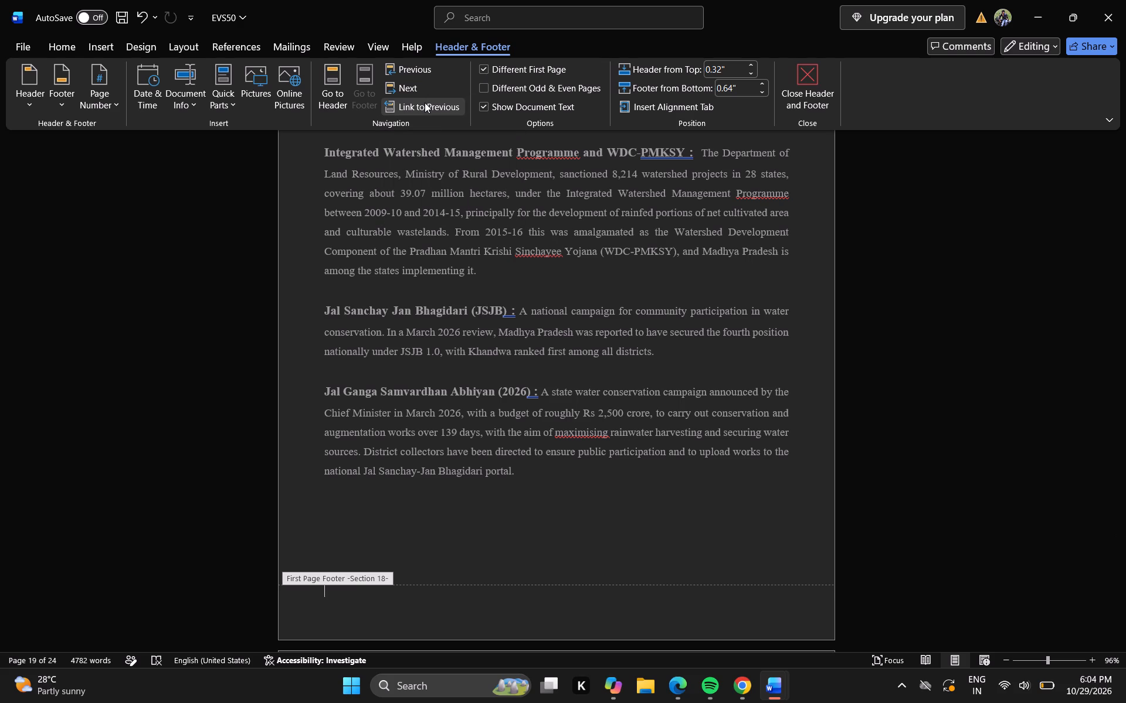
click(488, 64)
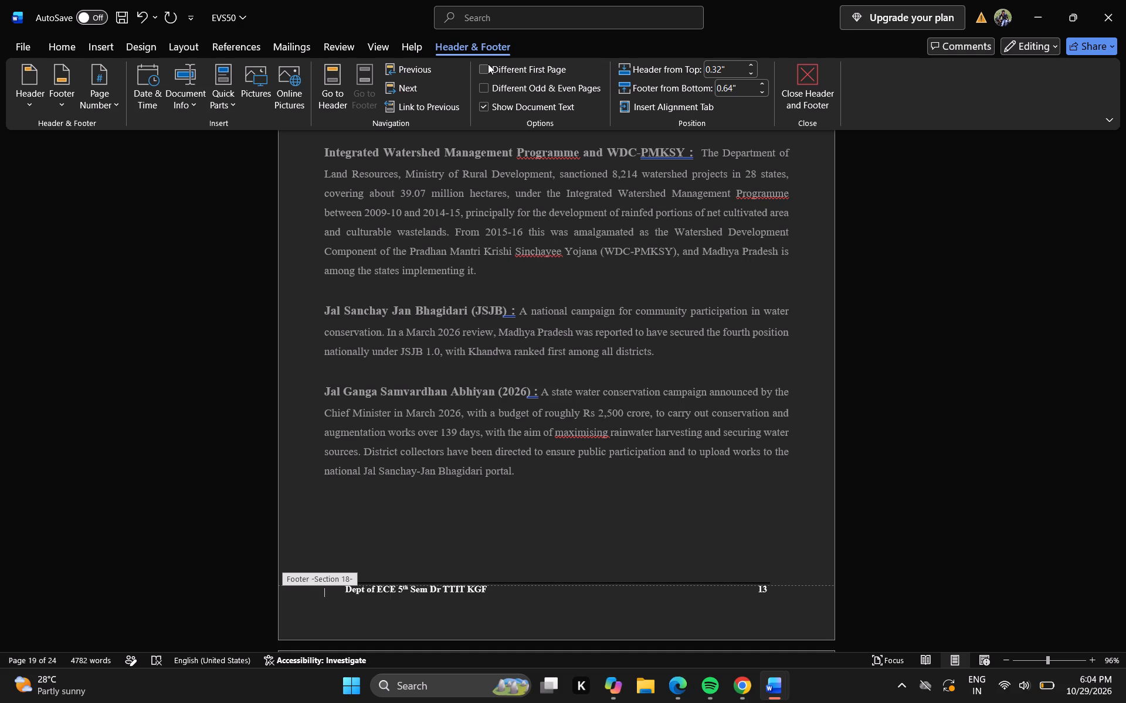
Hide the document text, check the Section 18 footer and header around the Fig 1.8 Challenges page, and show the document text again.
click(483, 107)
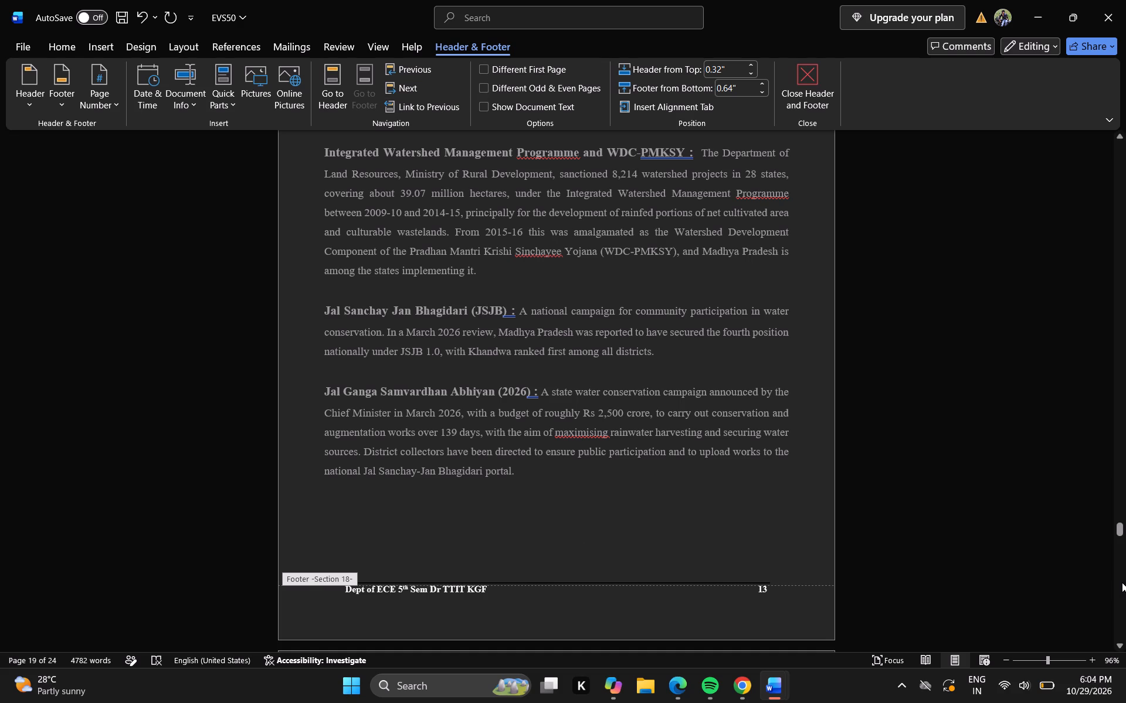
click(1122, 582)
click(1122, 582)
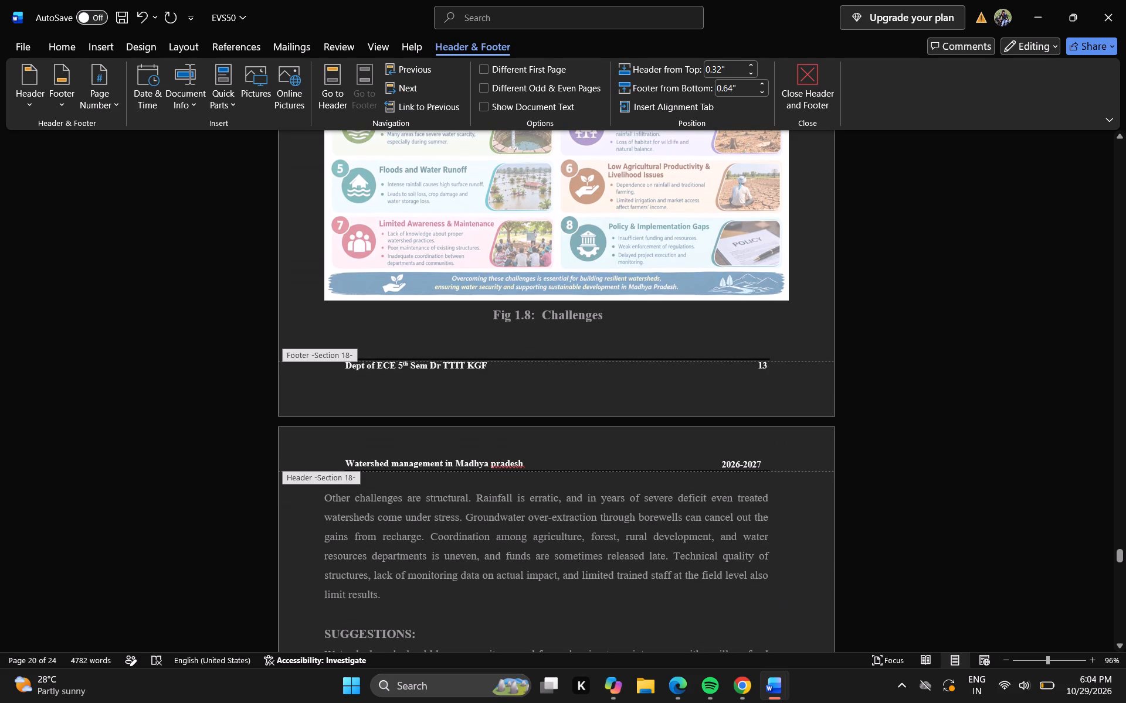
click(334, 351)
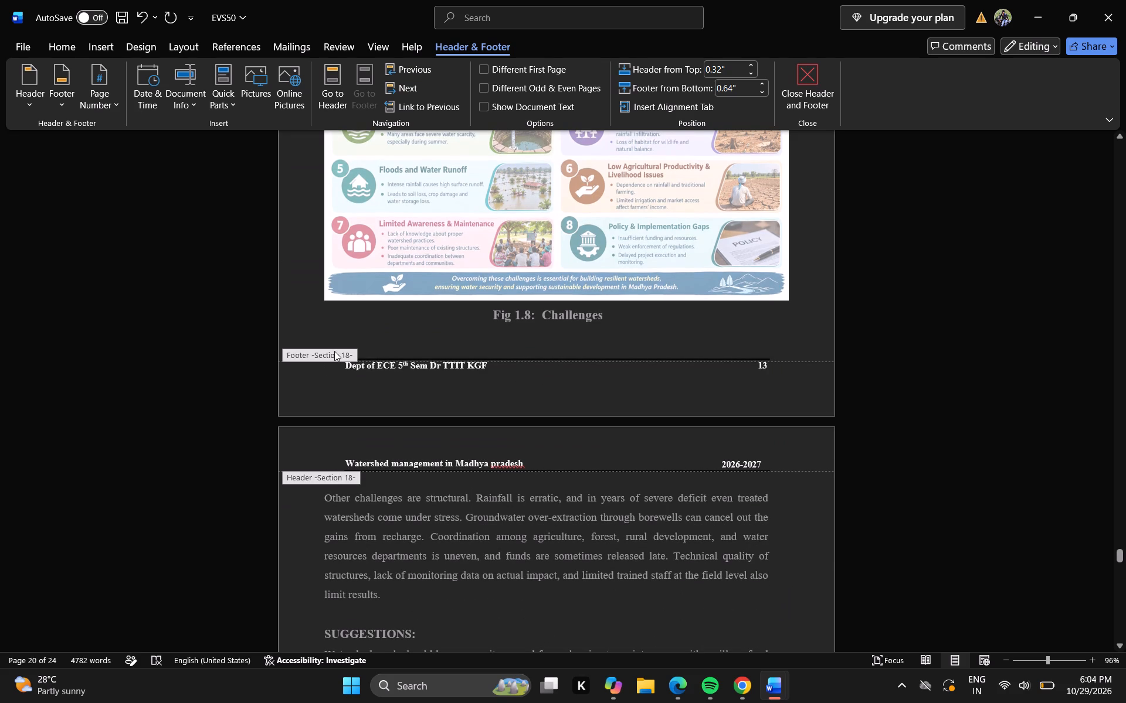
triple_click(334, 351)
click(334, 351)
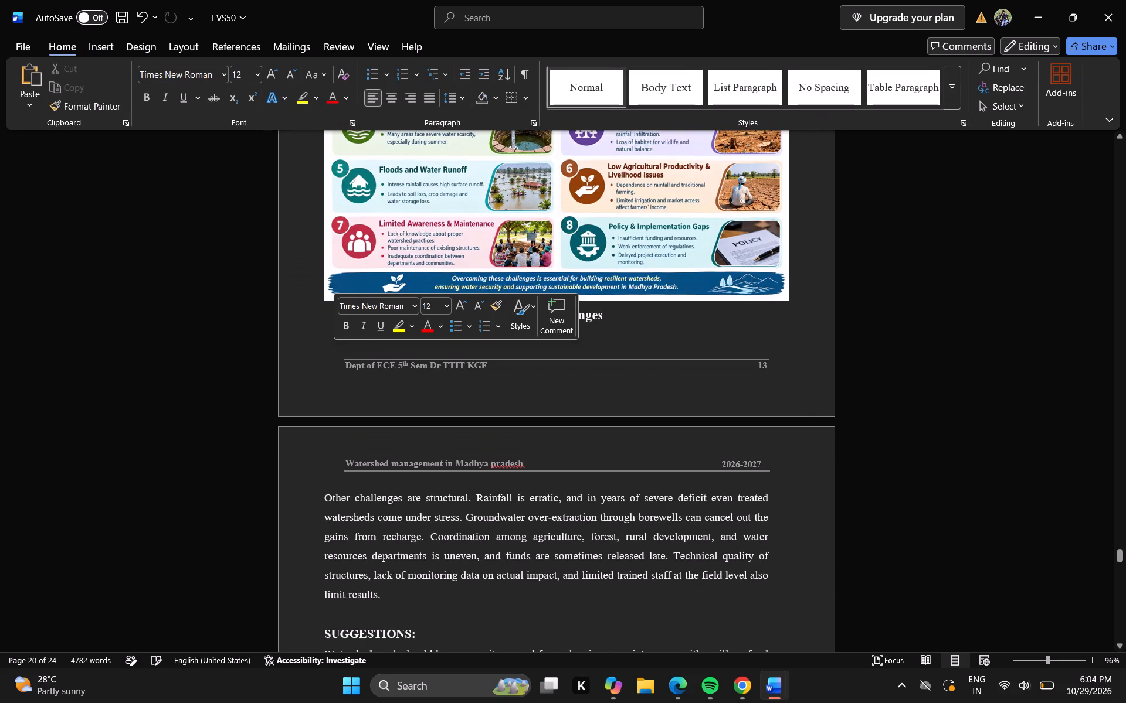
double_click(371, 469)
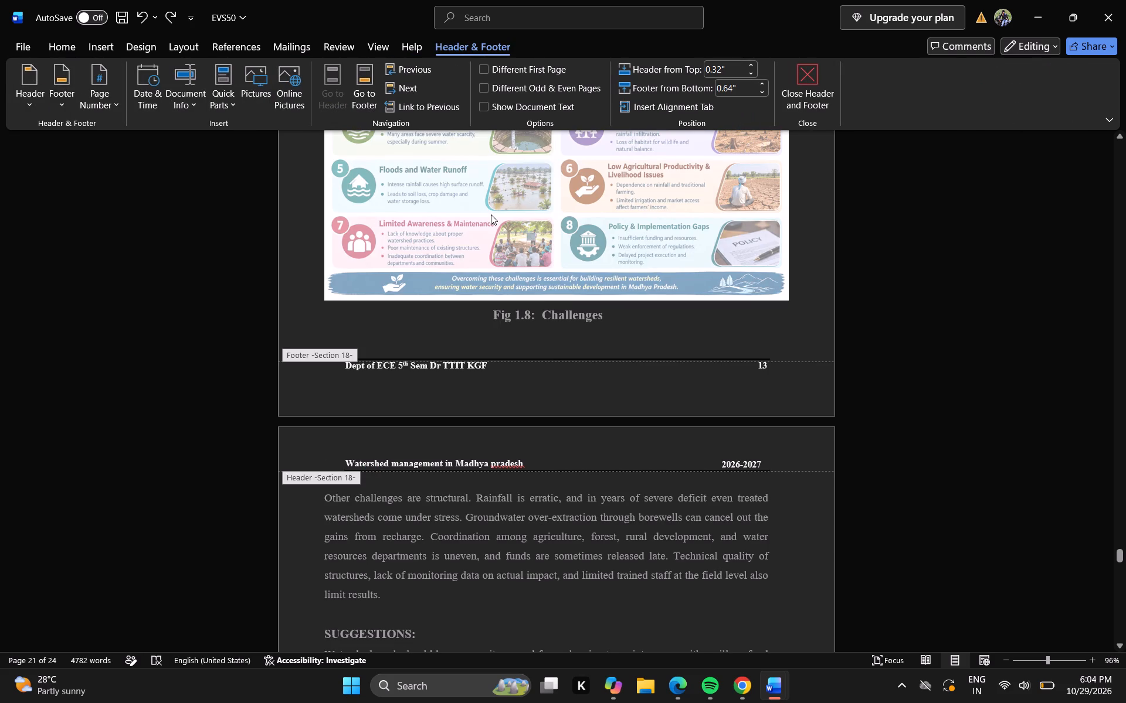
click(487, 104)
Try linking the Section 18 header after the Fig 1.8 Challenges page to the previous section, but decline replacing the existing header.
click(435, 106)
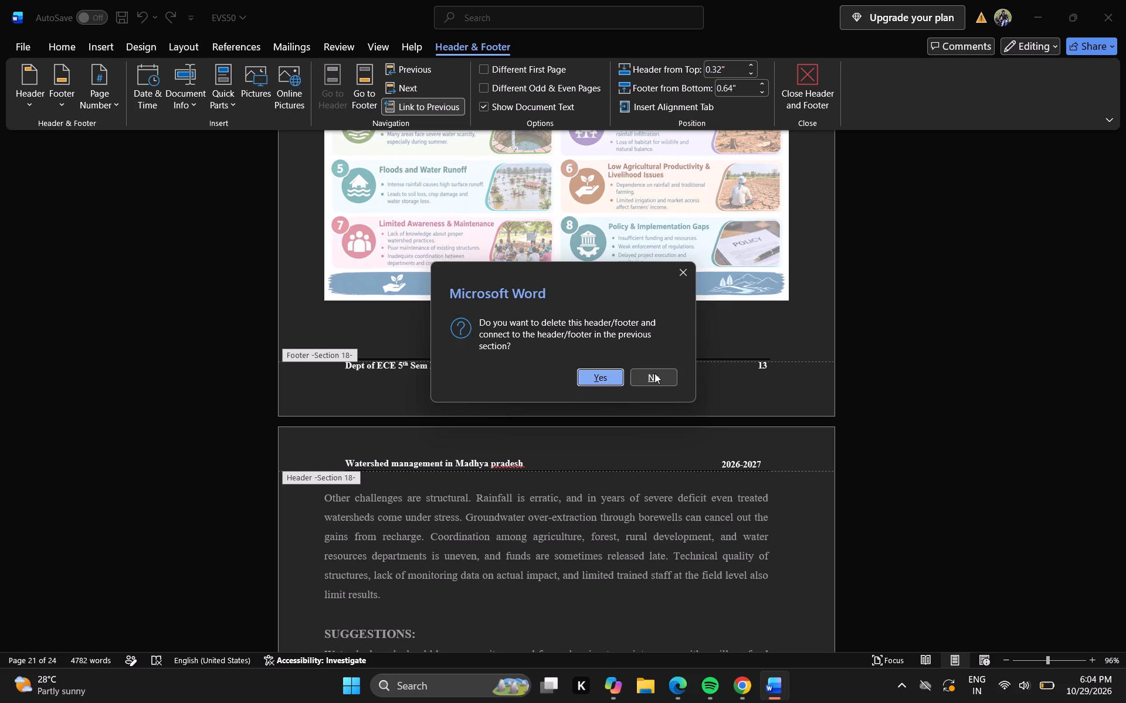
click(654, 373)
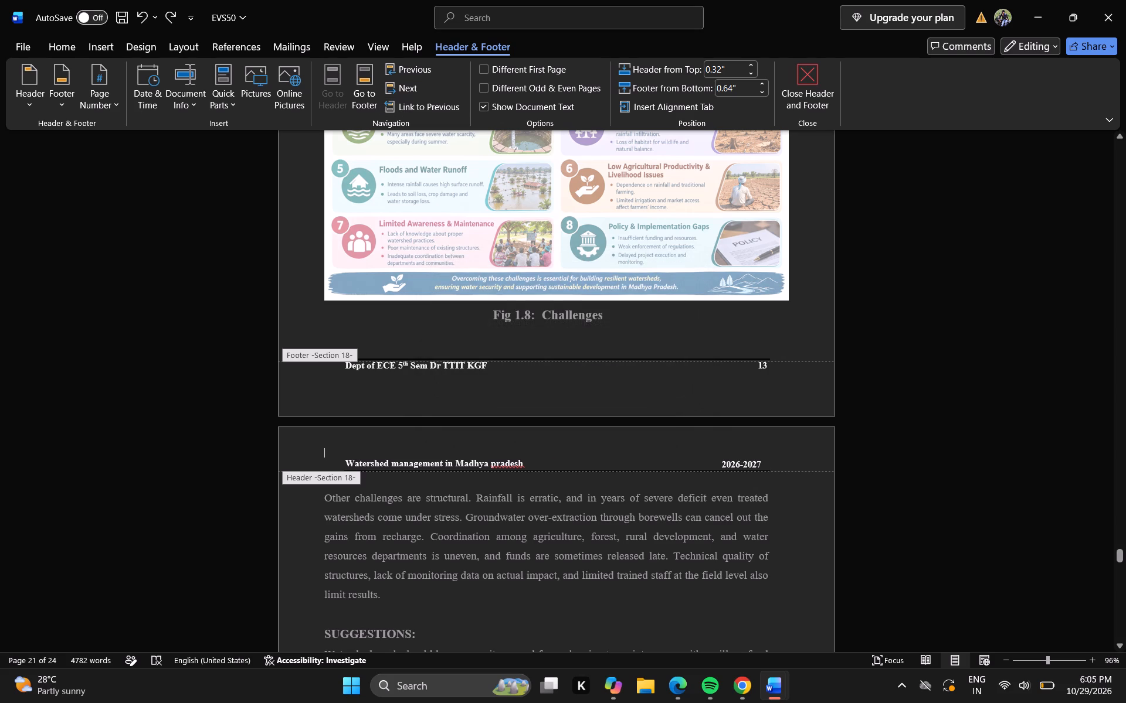
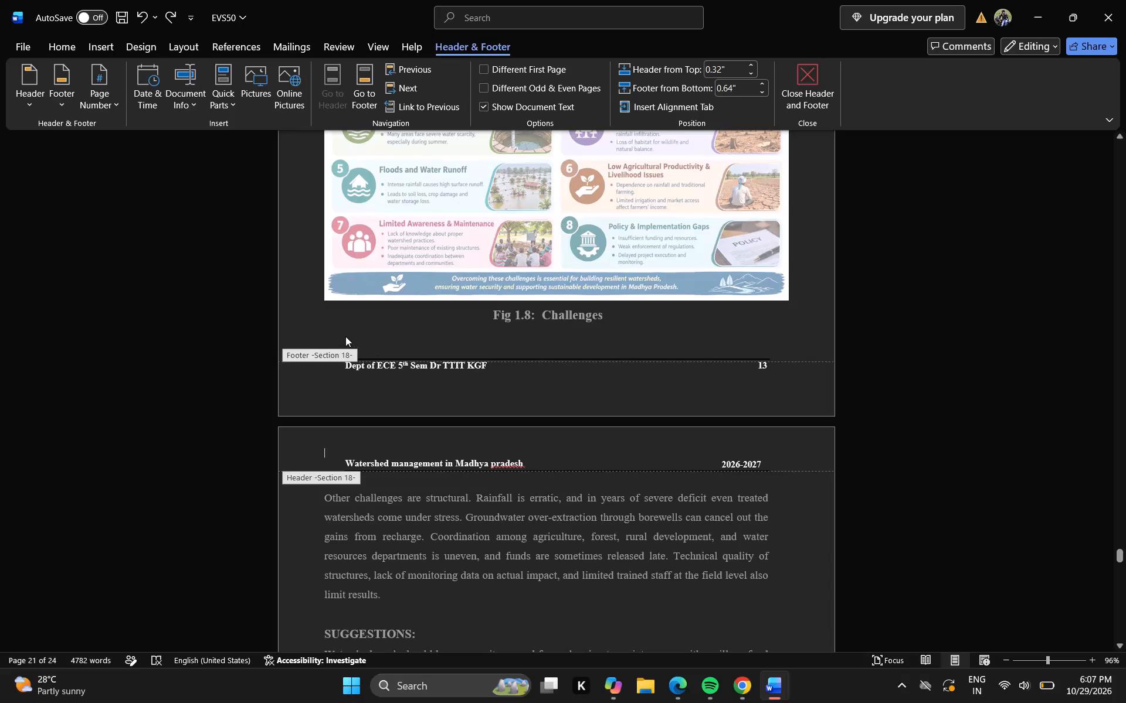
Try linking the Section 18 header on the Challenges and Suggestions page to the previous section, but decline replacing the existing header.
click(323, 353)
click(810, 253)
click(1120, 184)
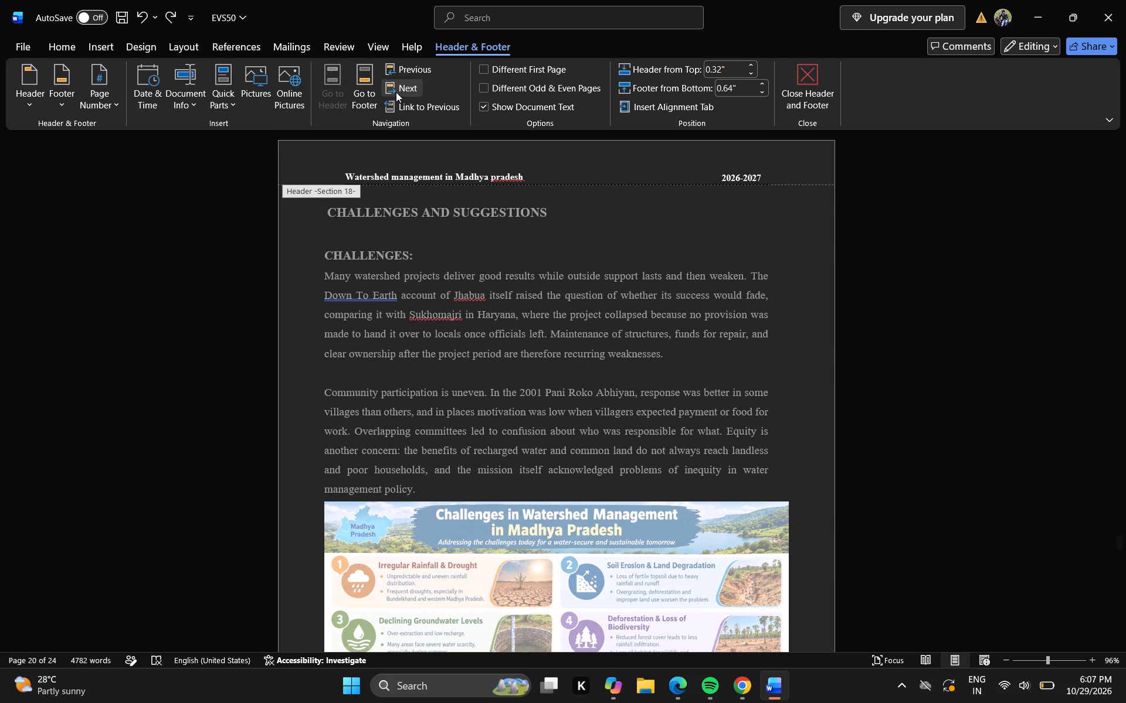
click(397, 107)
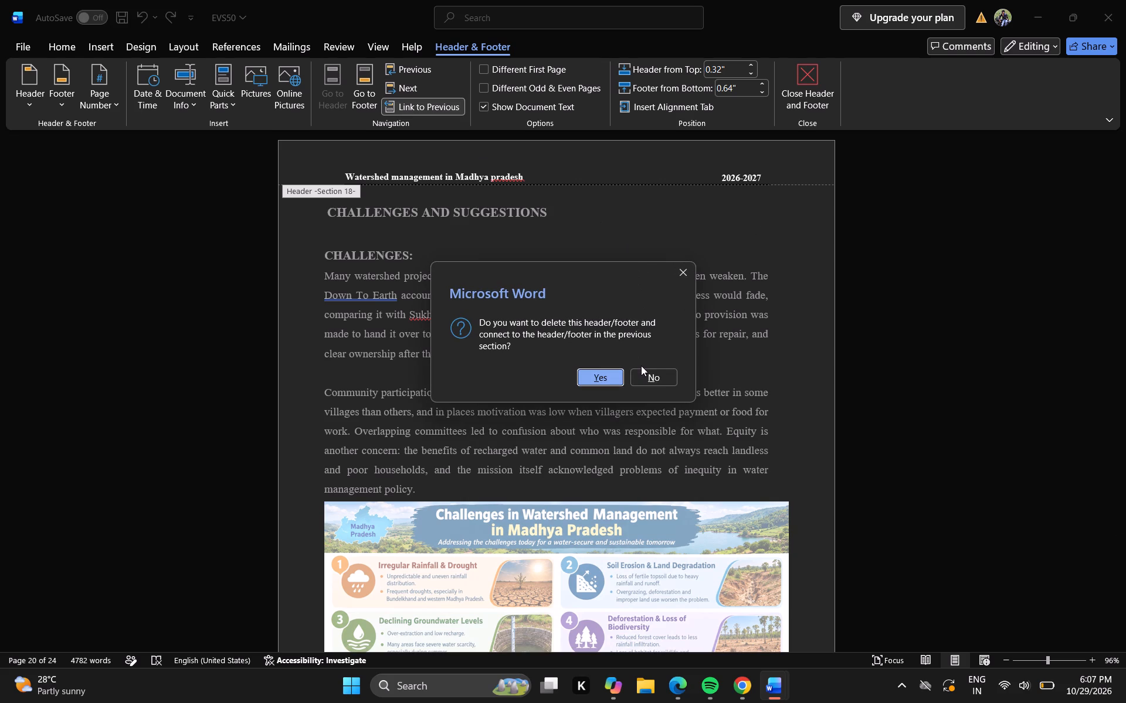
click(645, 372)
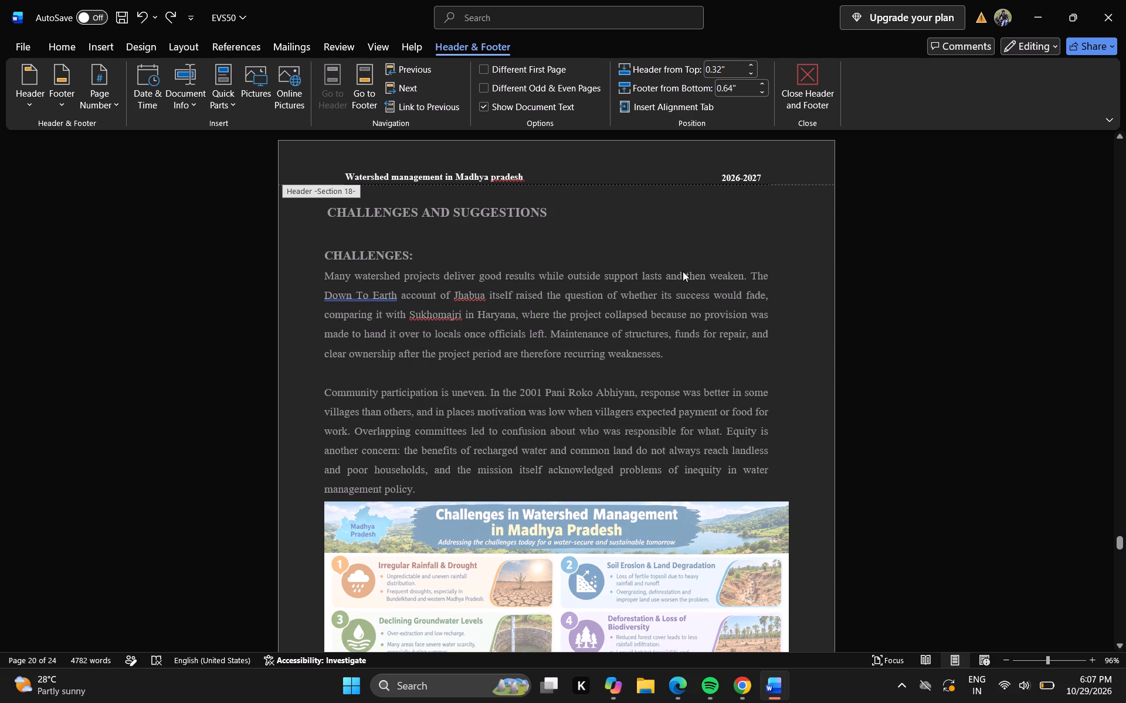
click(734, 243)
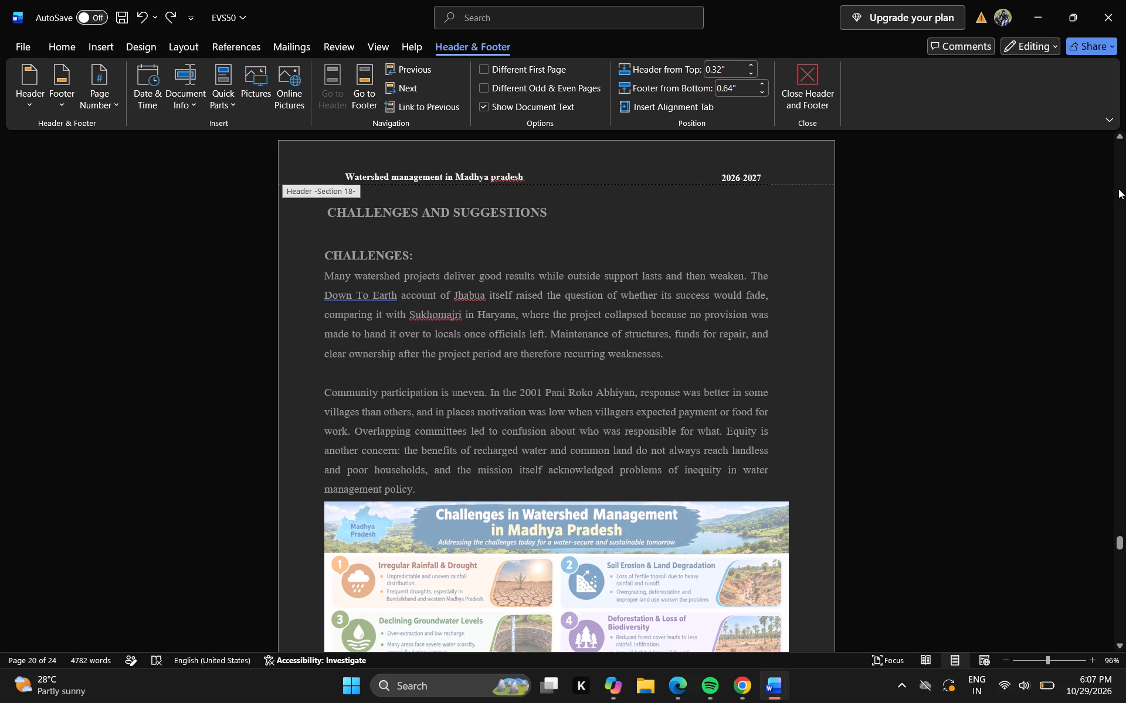
Review the footer page numbers from Section 17's last page through Section 18's Government Initiatives and Challenges pages.
click(1118, 189)
click(1118, 189)
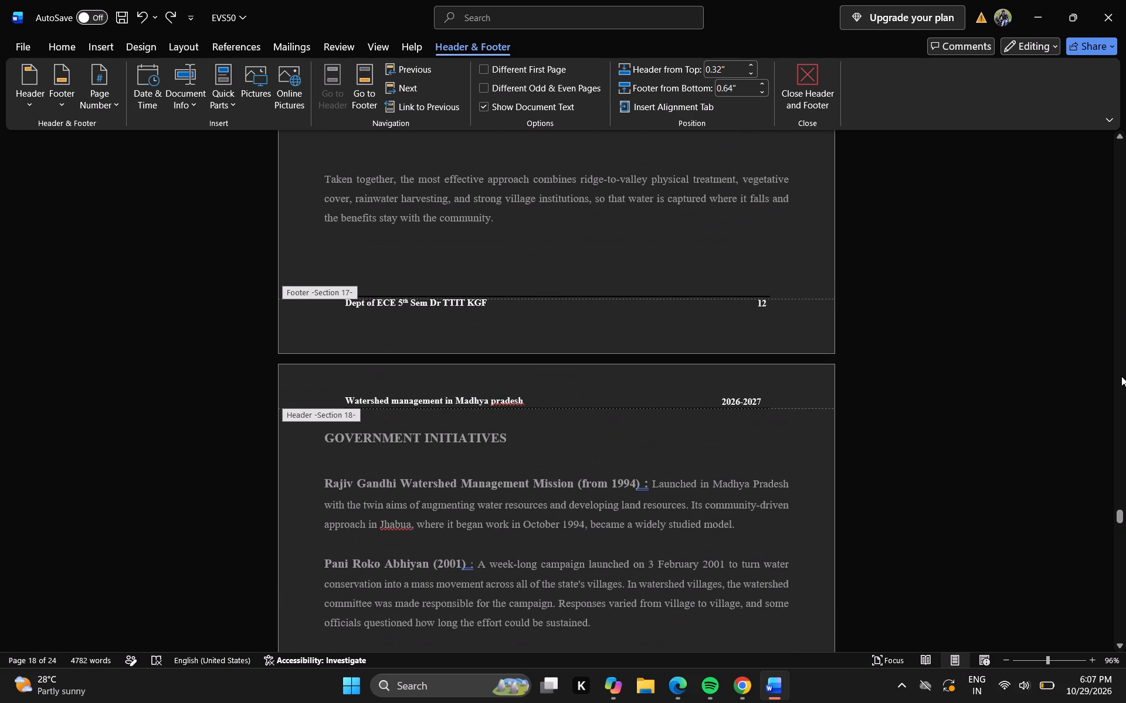
click(1120, 532)
click(1120, 532)
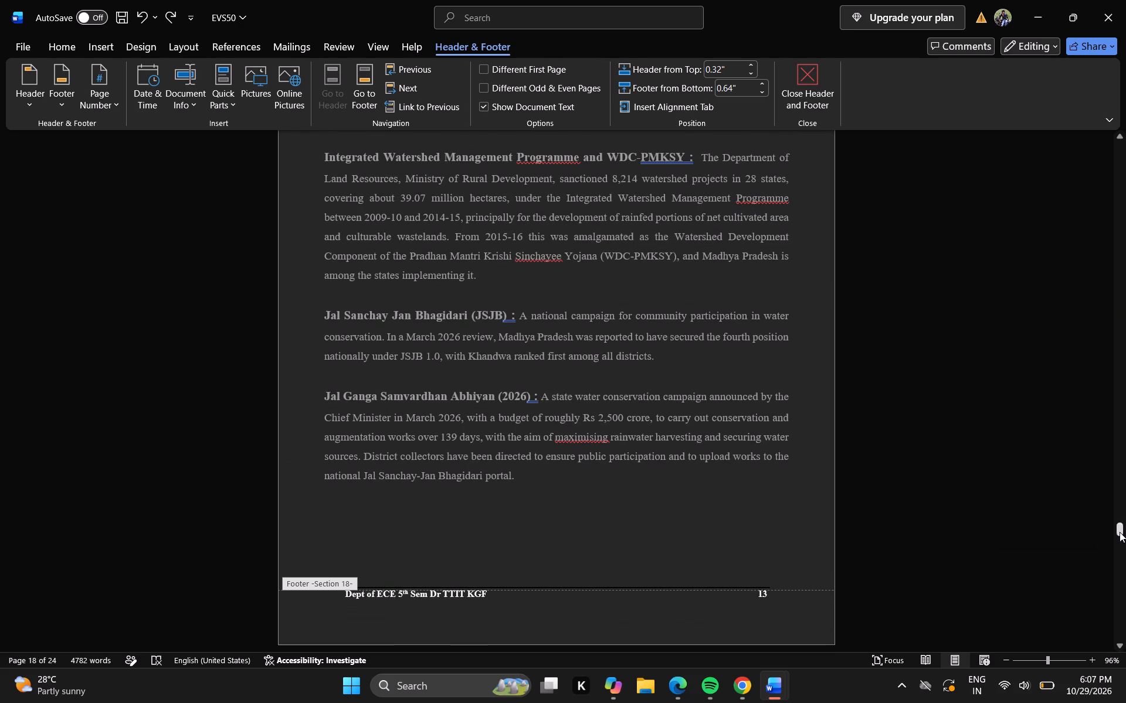
click(1118, 555)
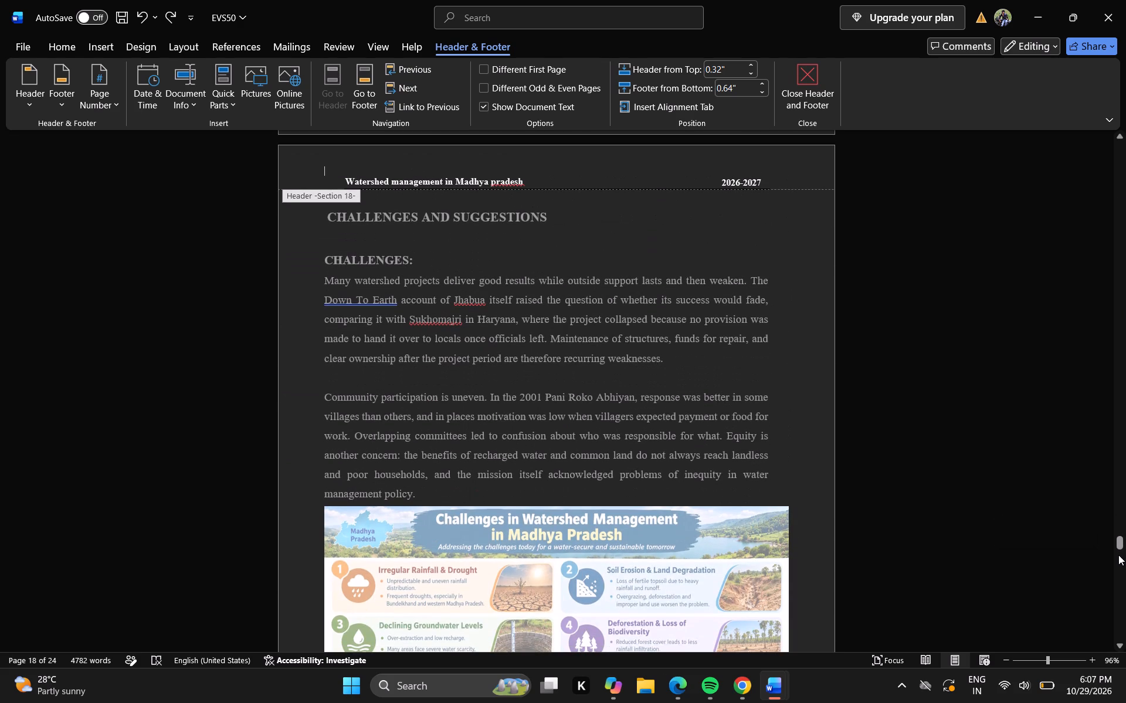
click(1118, 555)
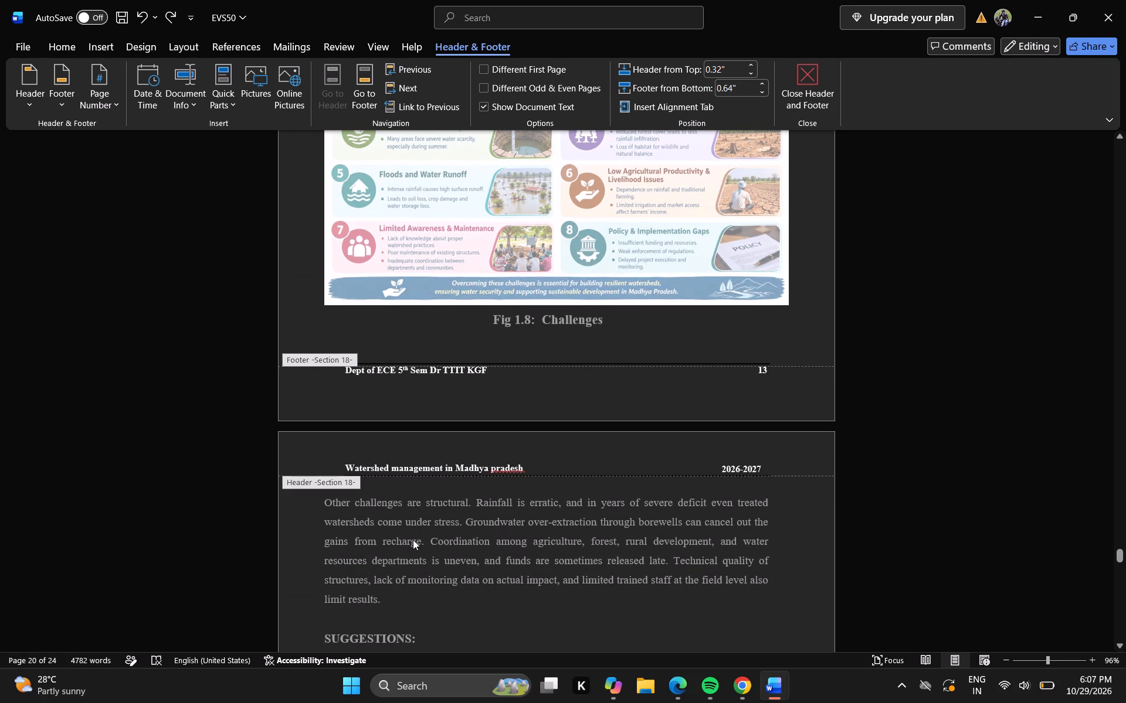
Inspect the title and year text boxes in Section 18's header and the department text box in the footer below Fig 1.8.
click(324, 477)
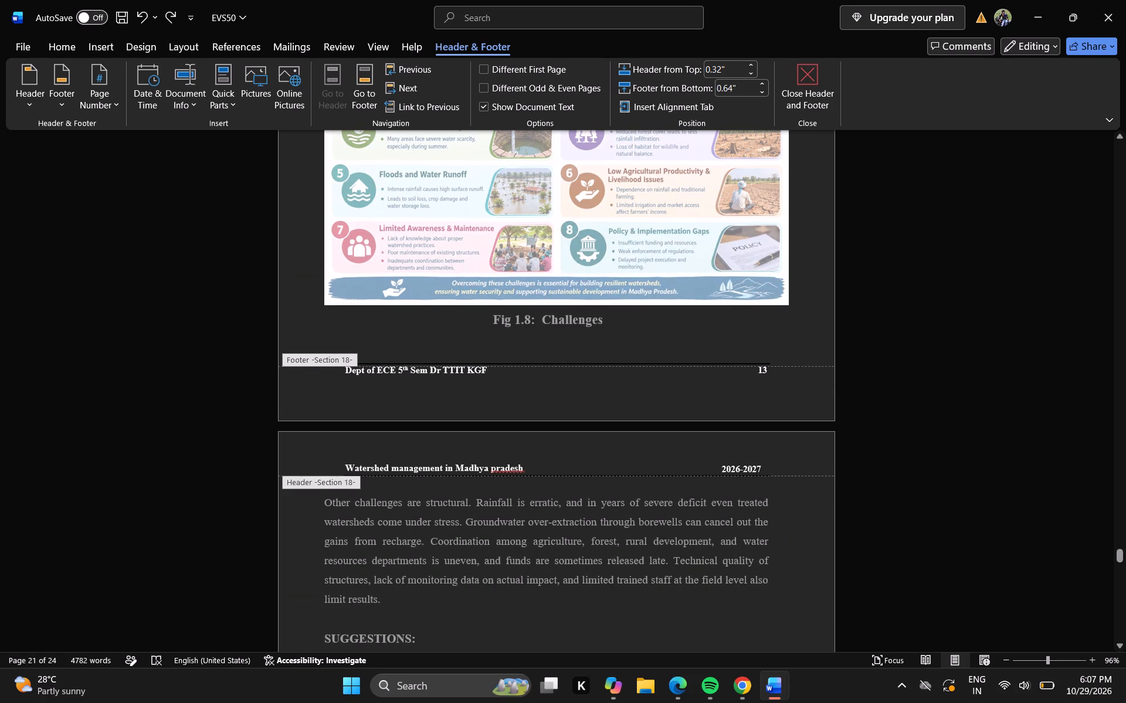
click(394, 467)
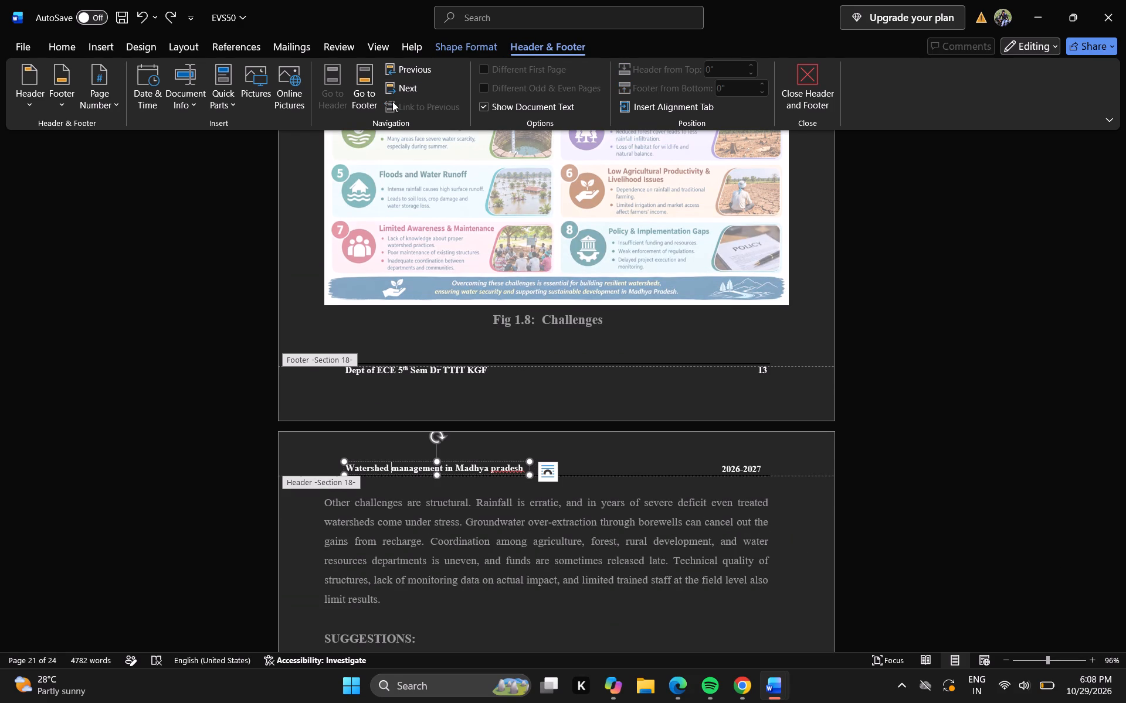
click(478, 36)
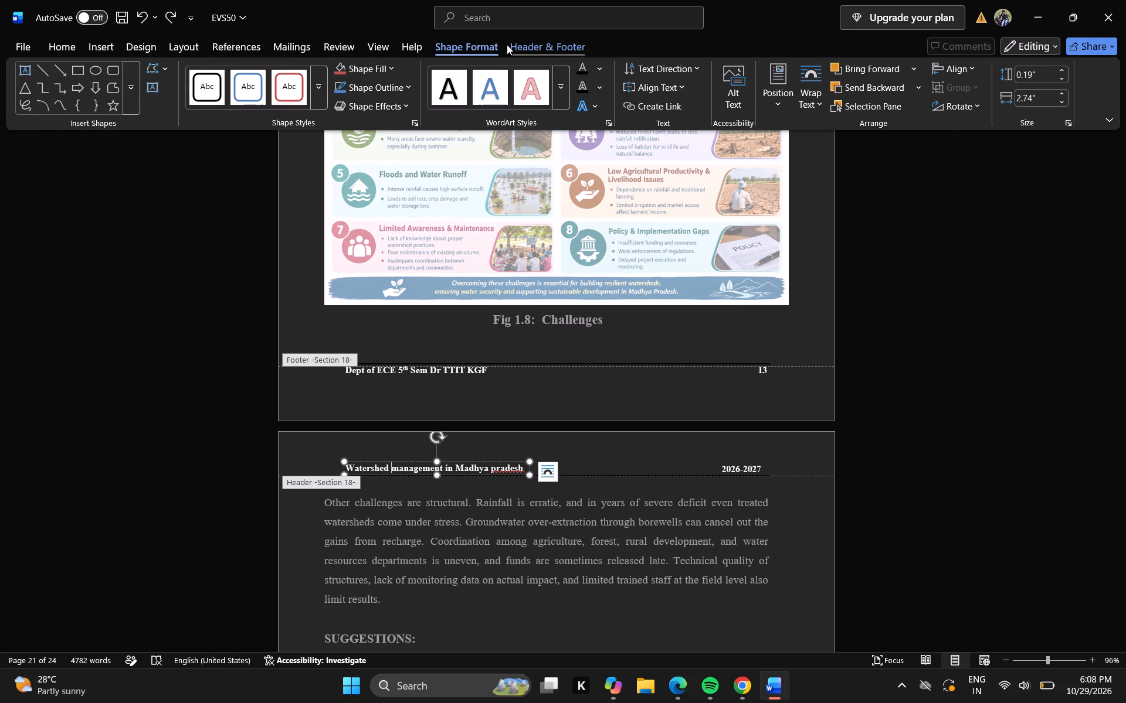
click(507, 45)
click(592, 476)
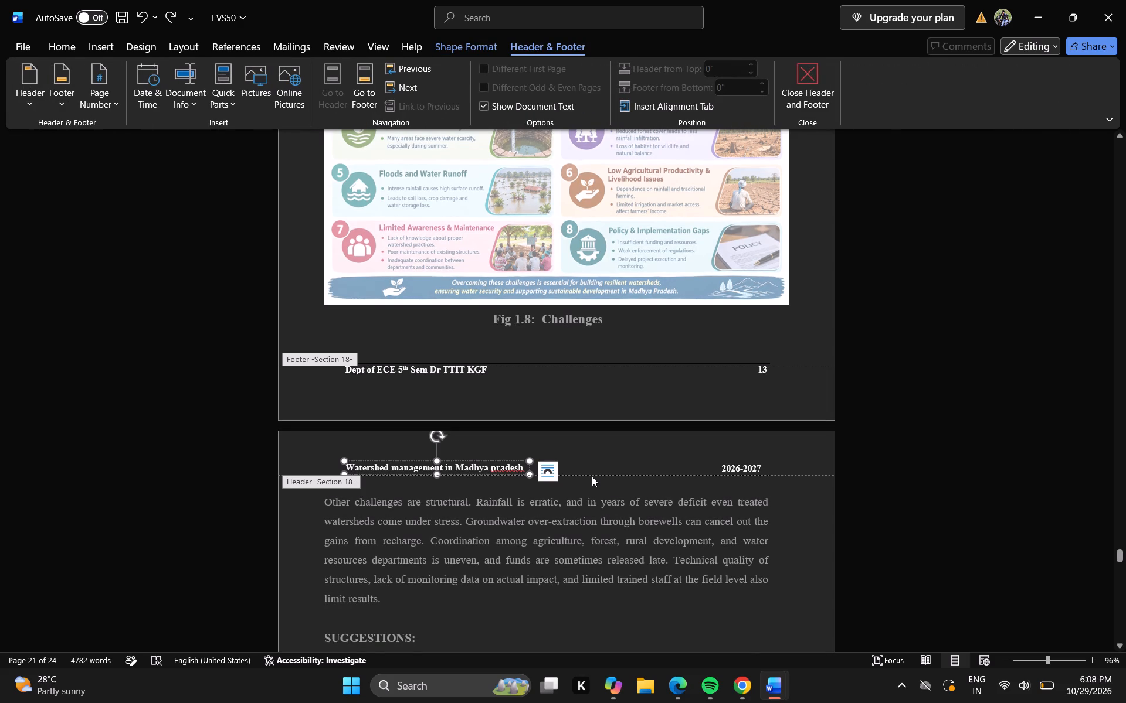
click(581, 466)
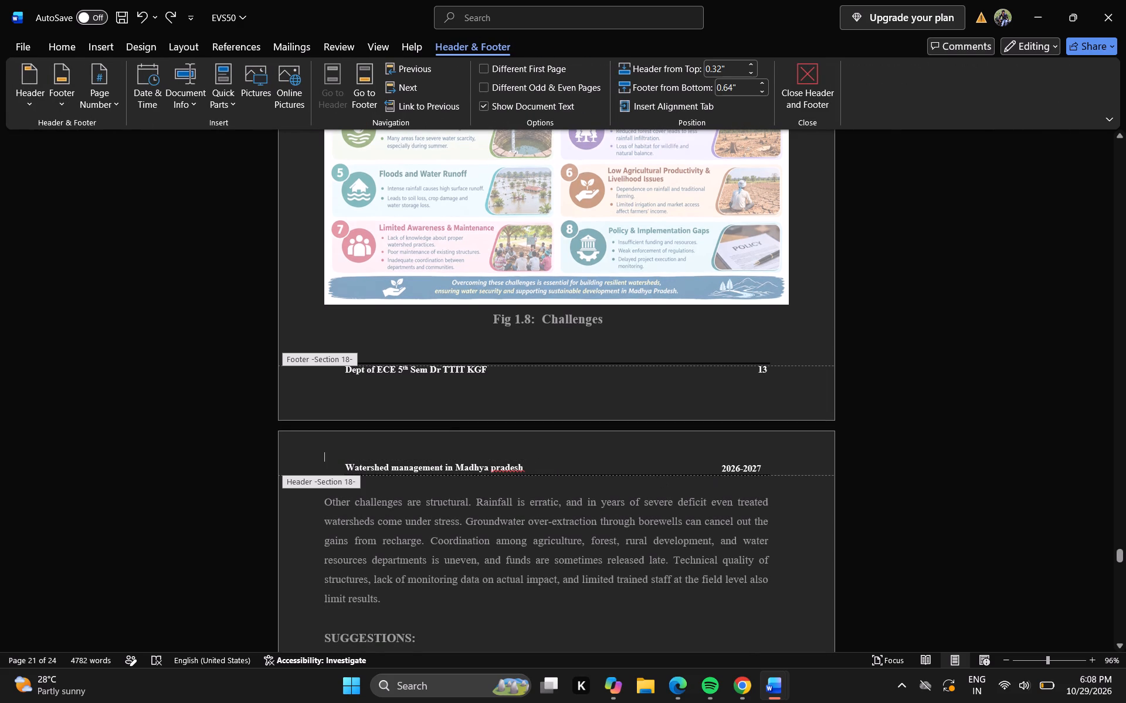
click(744, 467)
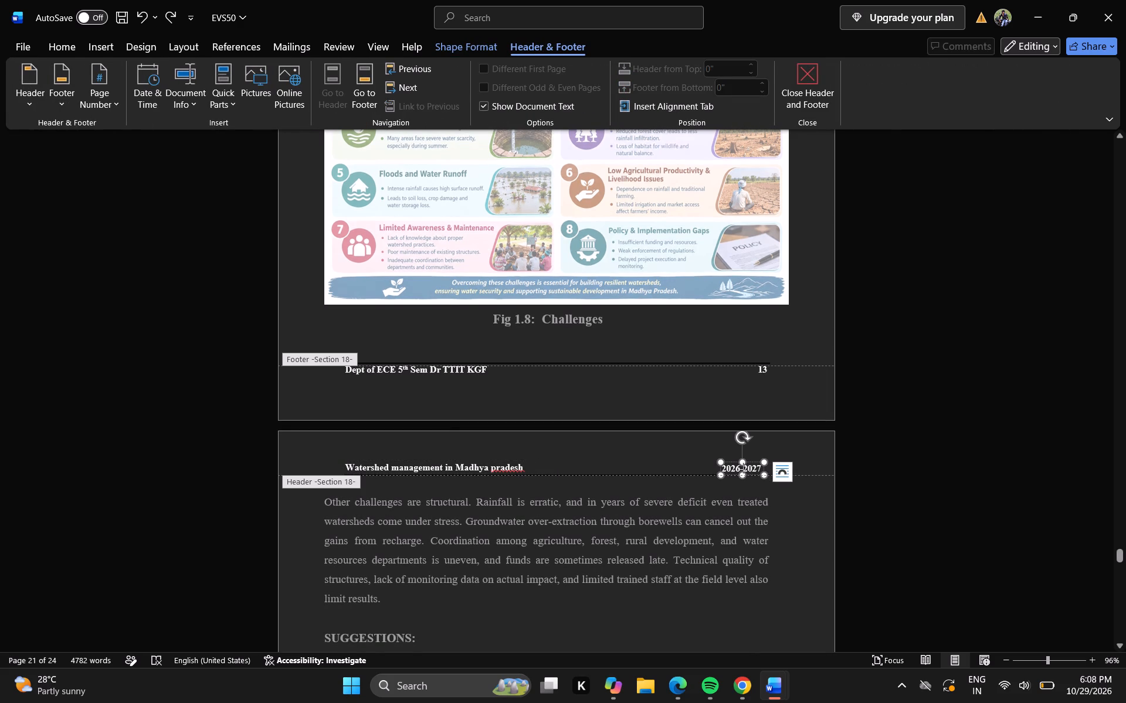
click(352, 470)
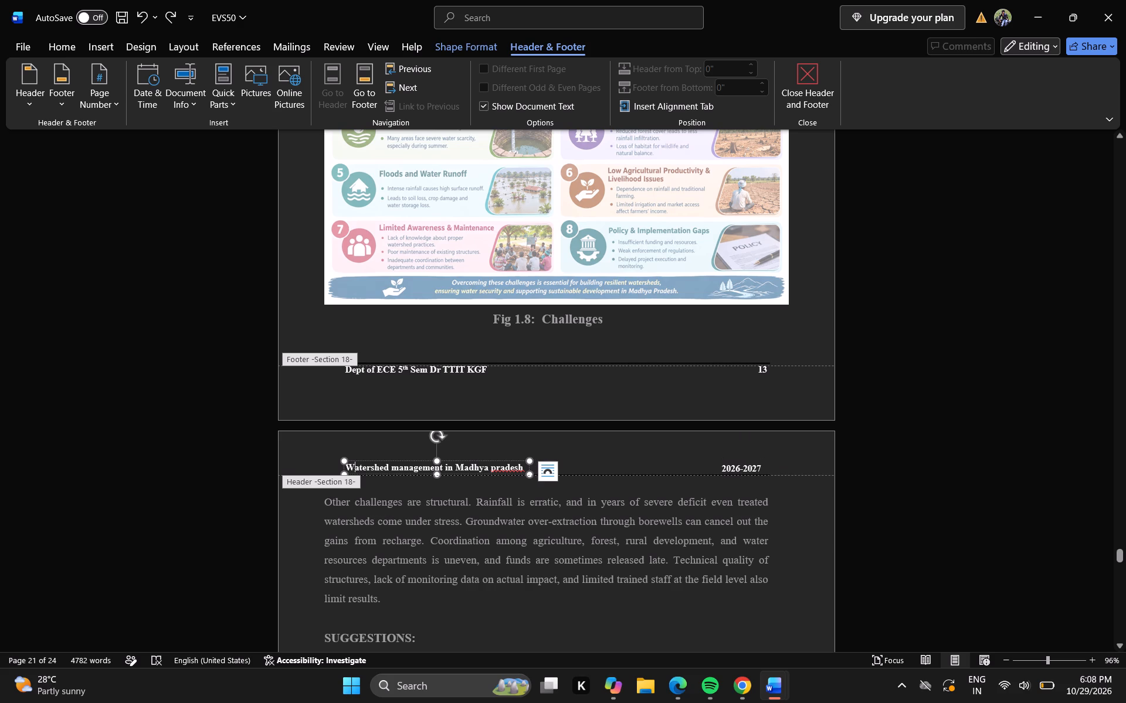
click(409, 376)
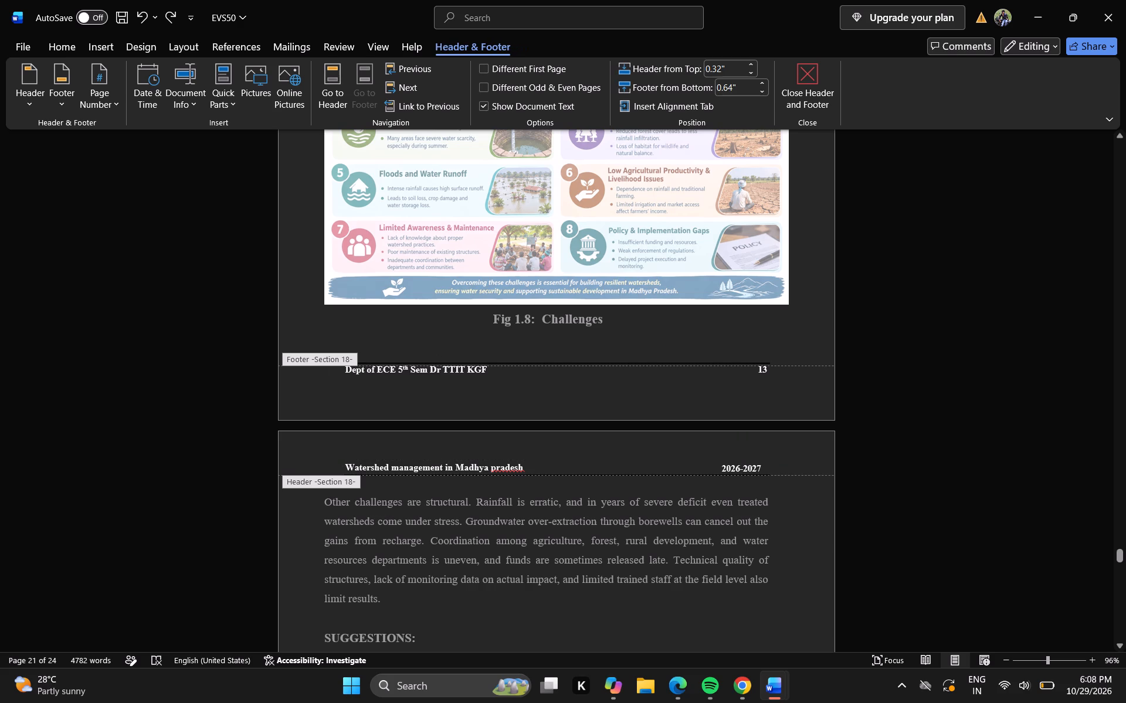
click(404, 373)
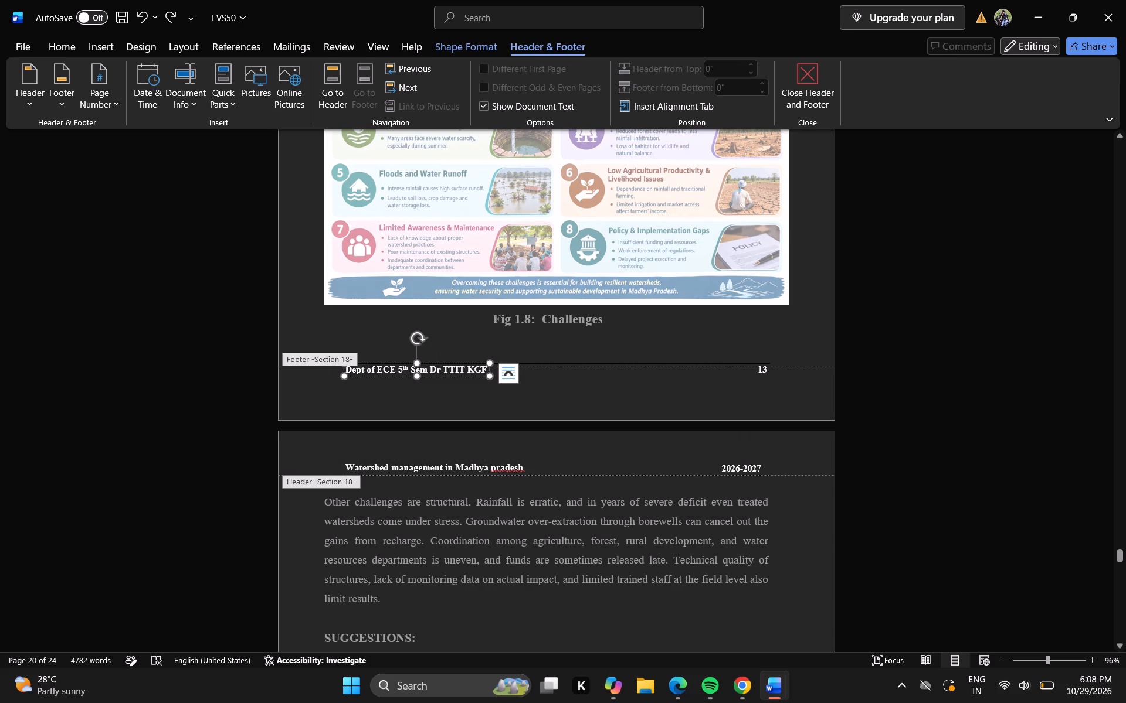
click(607, 387)
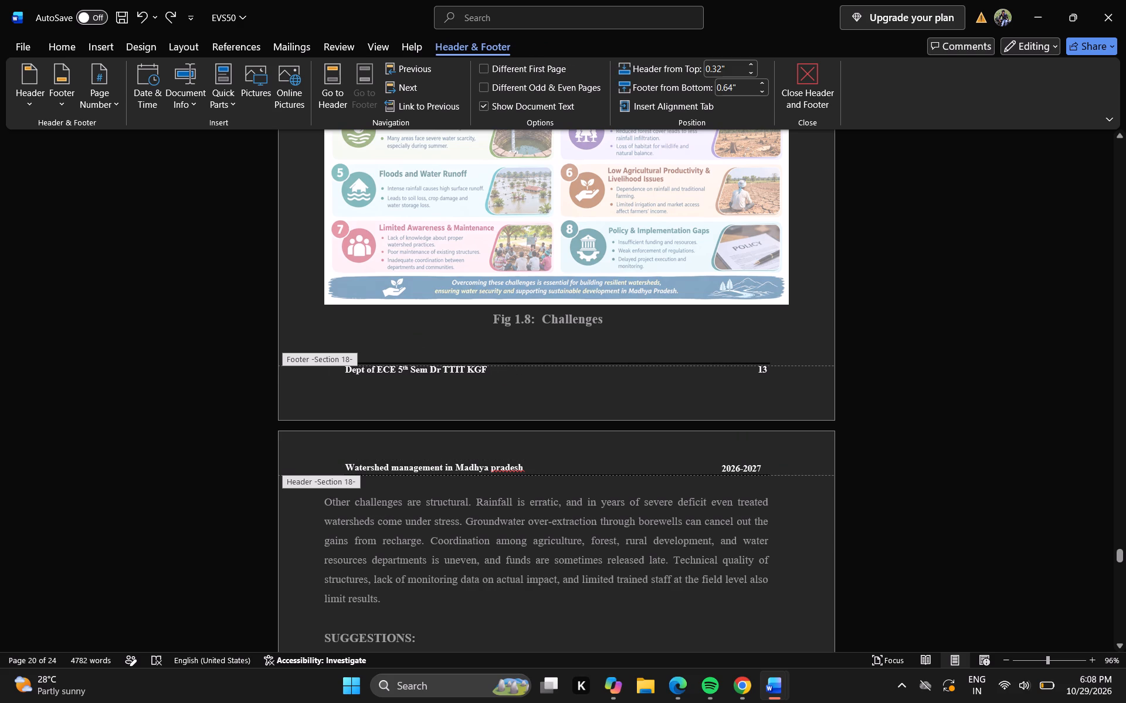
click(301, 361)
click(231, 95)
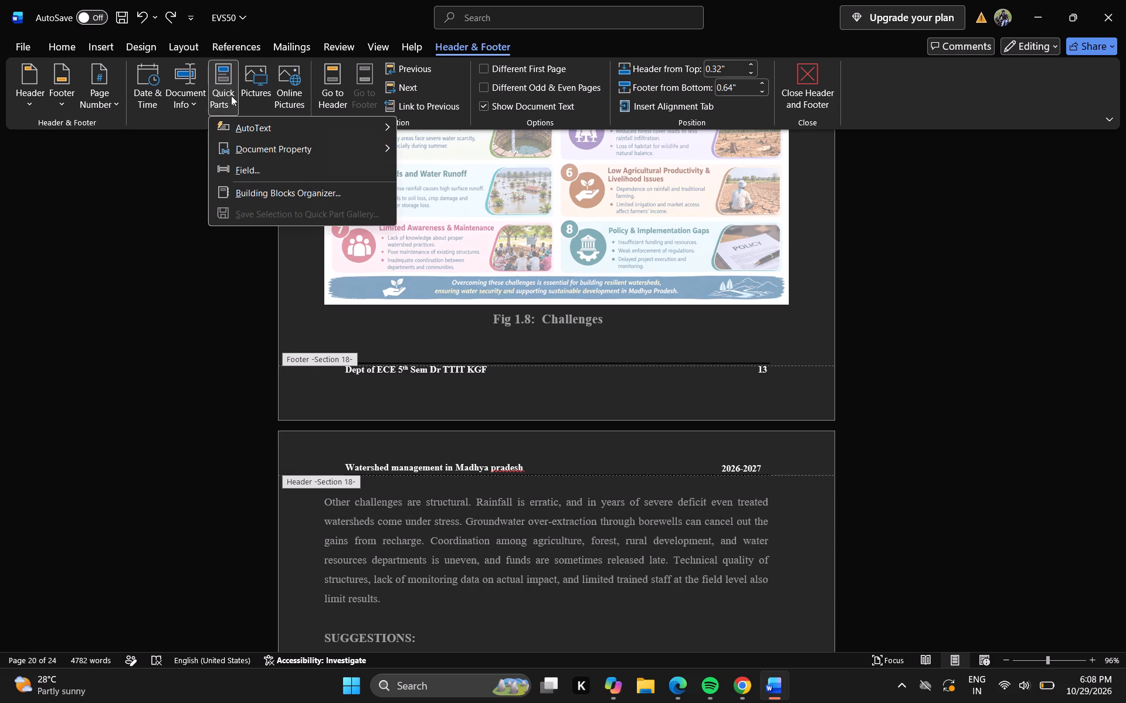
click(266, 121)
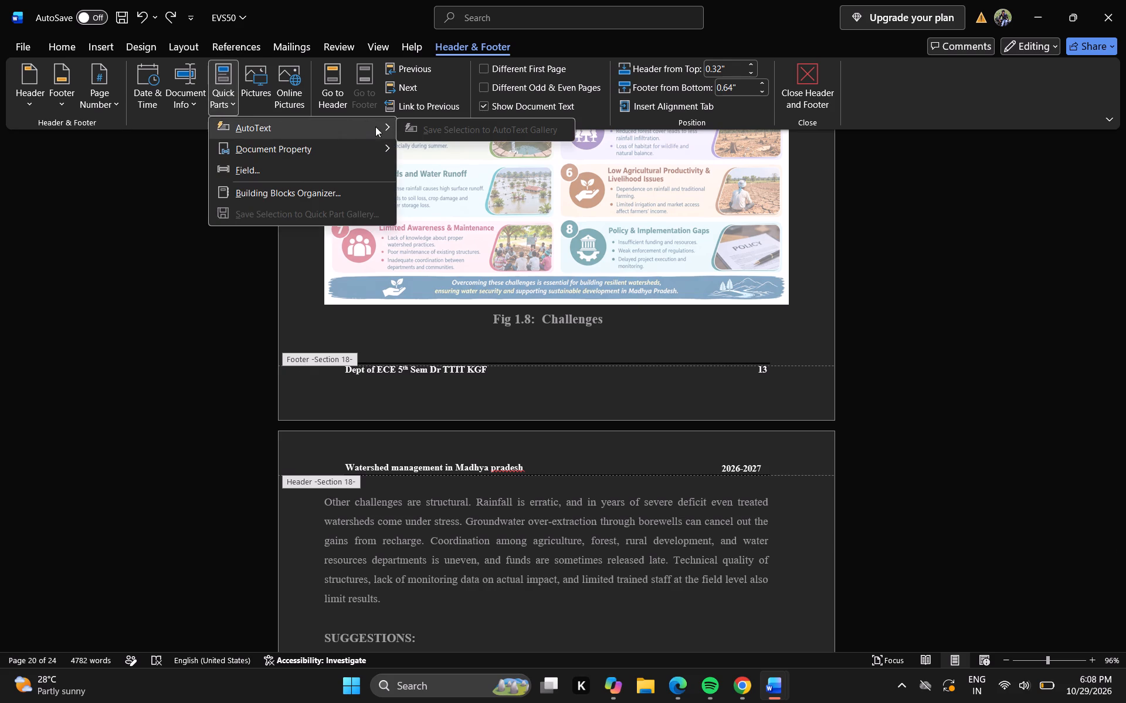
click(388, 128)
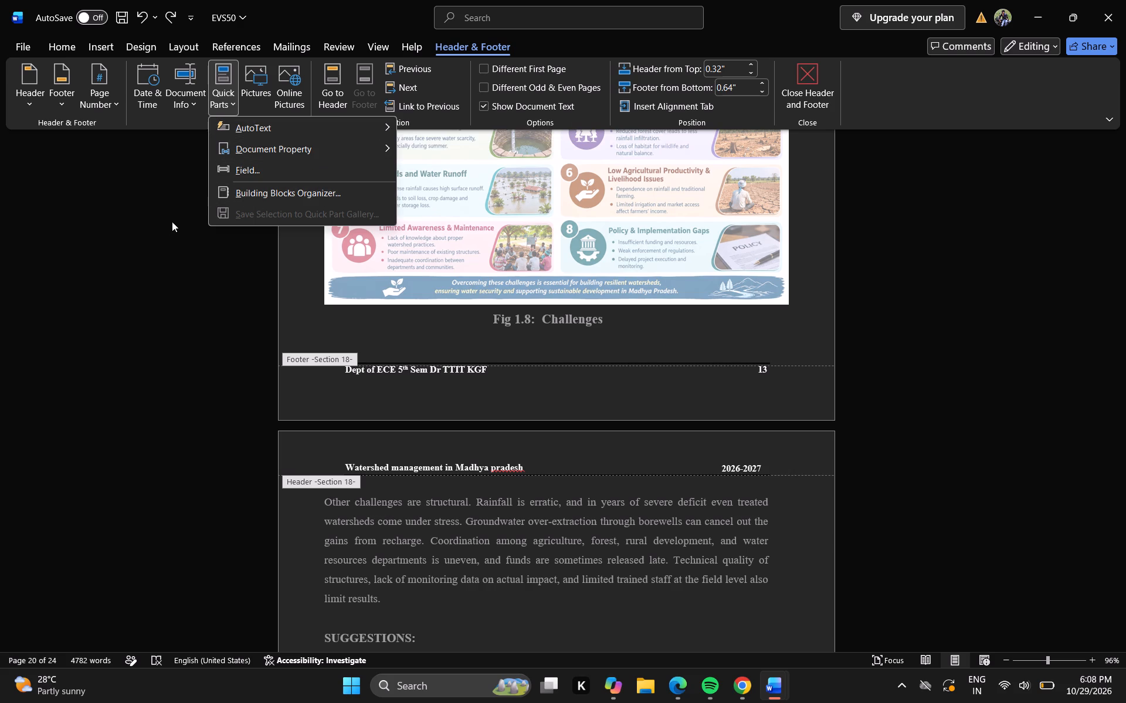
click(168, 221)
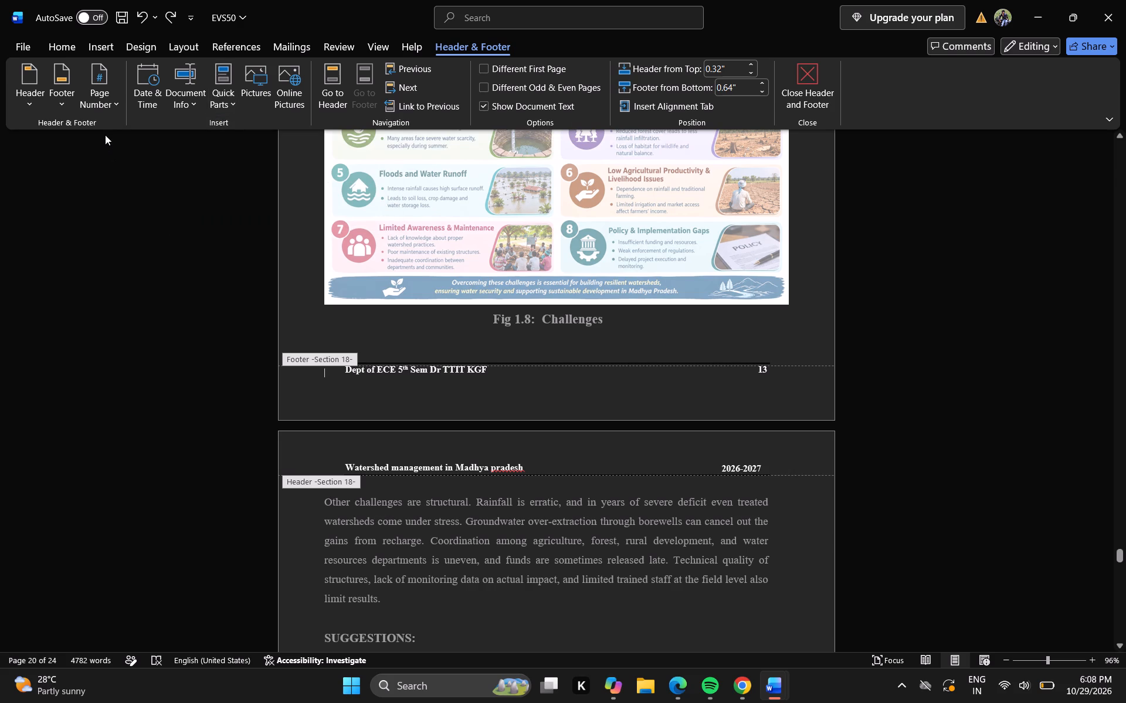
Apply the 1, 2, 3 page number format with Continue from previous section at the Fig 1.8 page footer, and return to the body text.
click(109, 90)
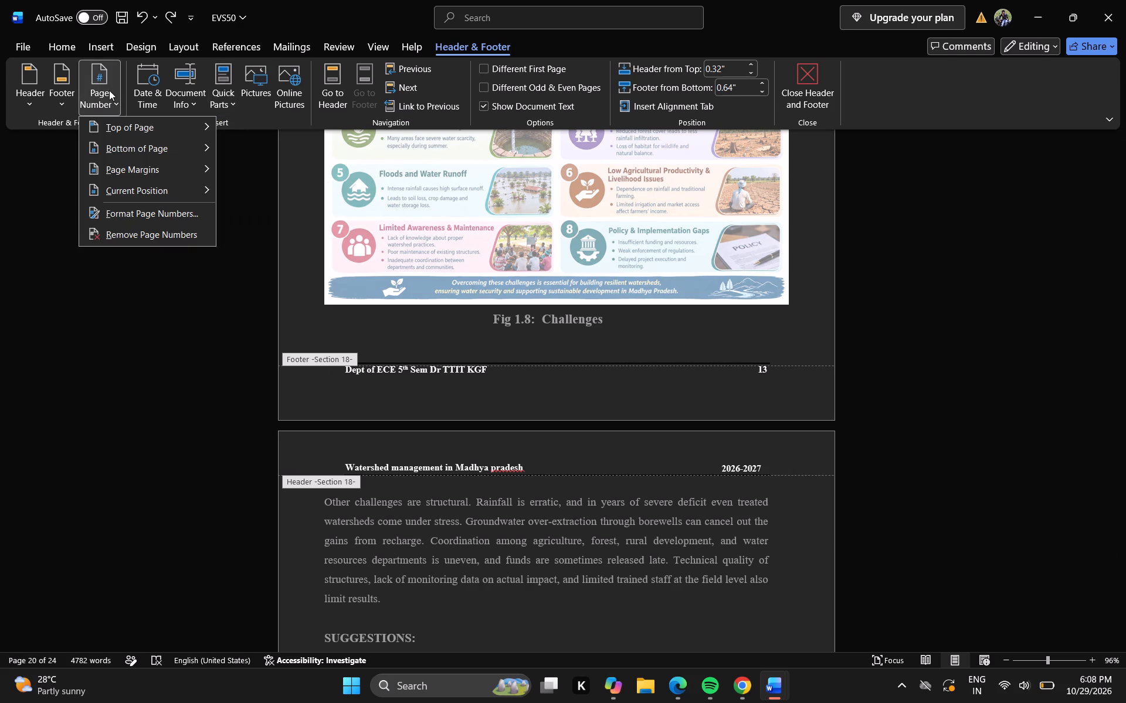
click(157, 216)
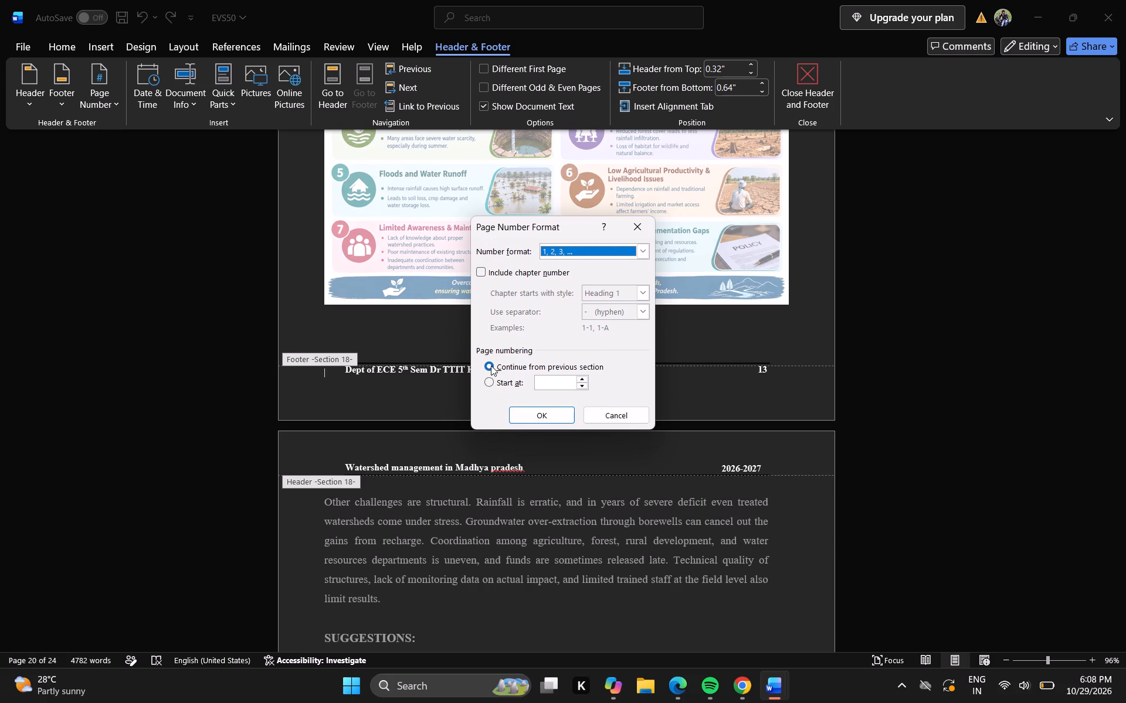
click(534, 418)
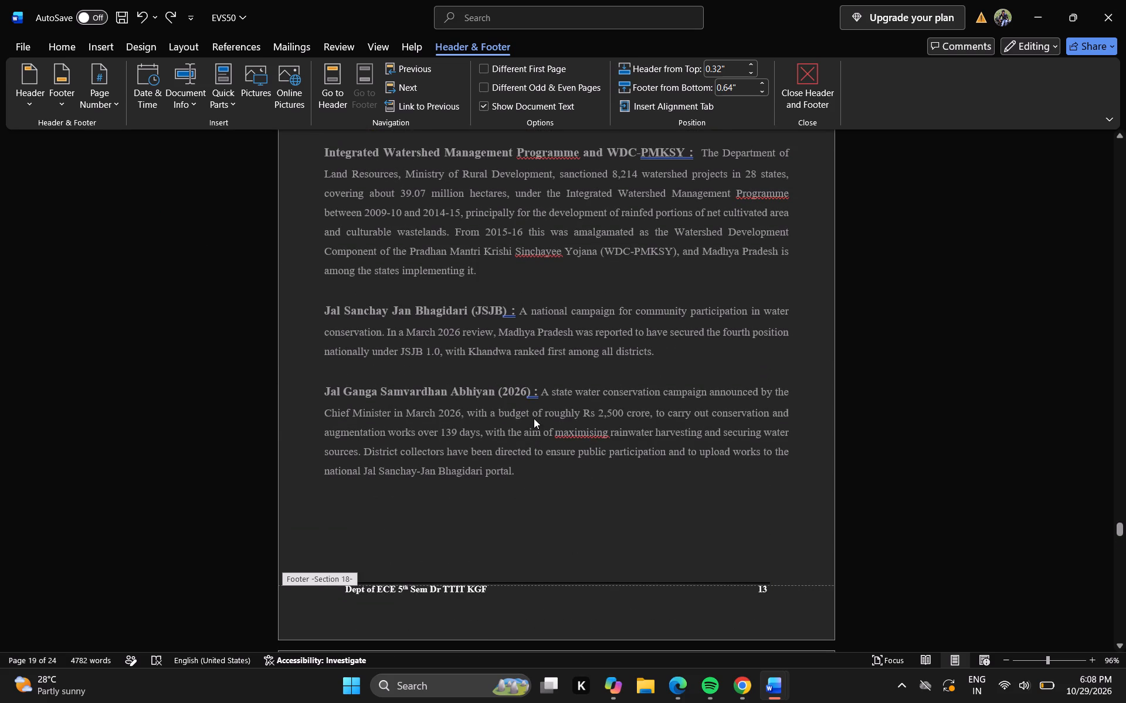
double_click(612, 512)
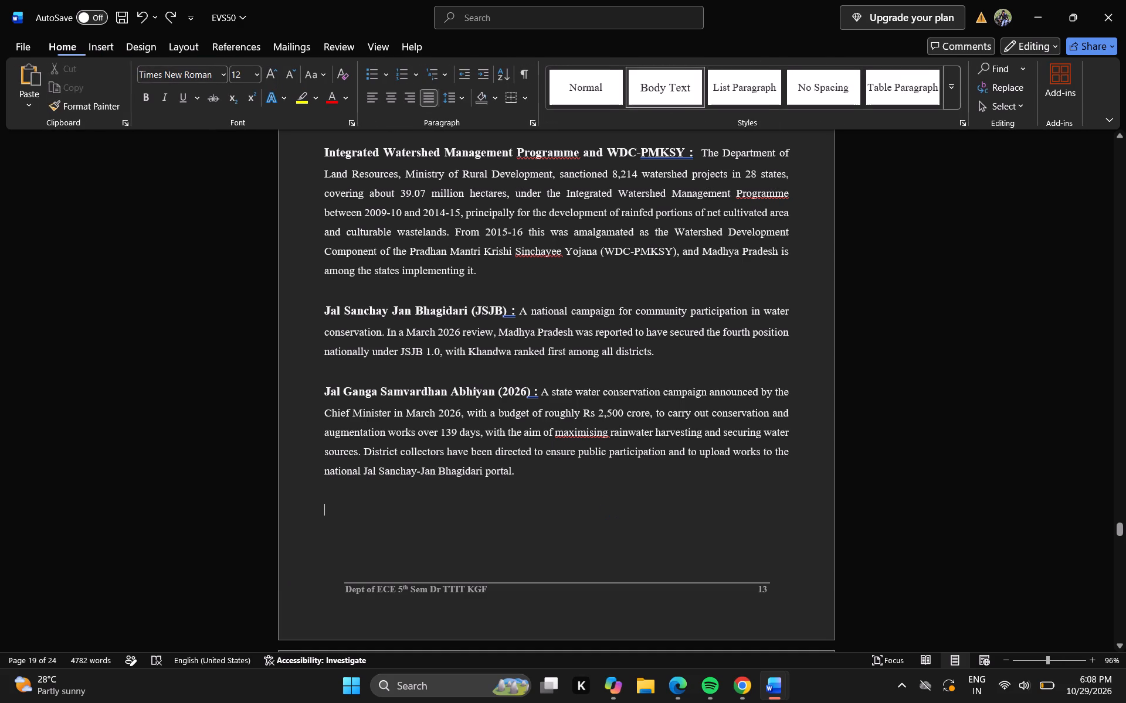
Set the page numbering of the Government Initiatives page's section to Continue from previous section, with the 1, 2, 3 number format.
click(1120, 364)
click(1120, 364)
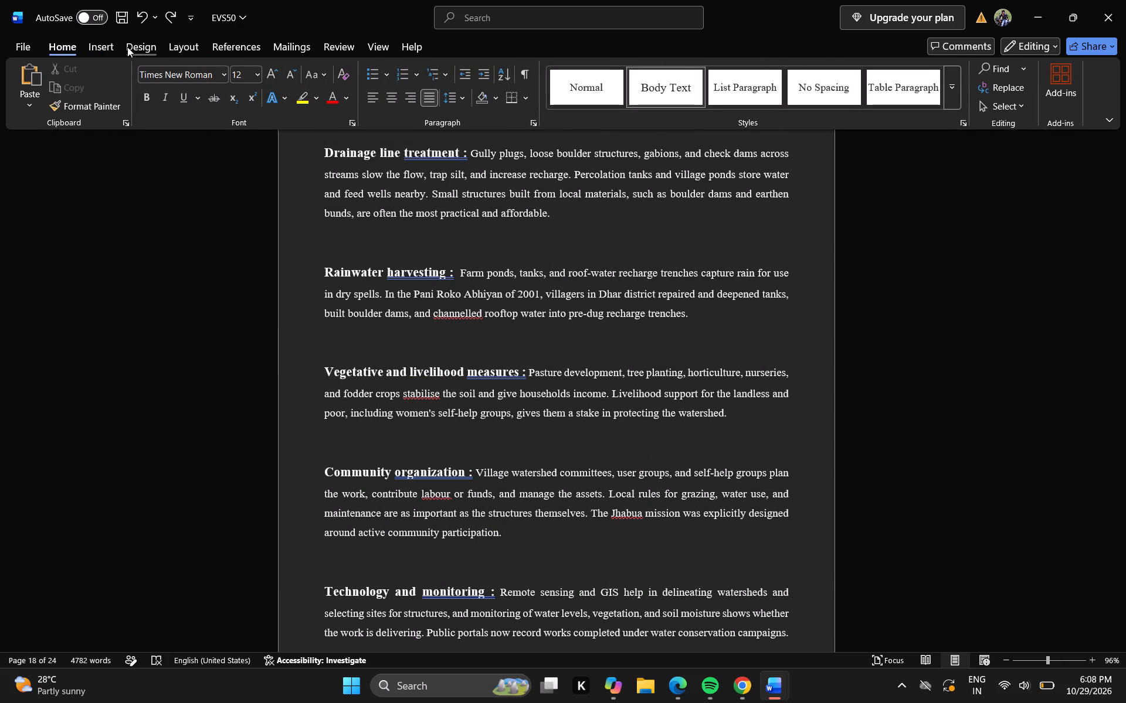
click(104, 46)
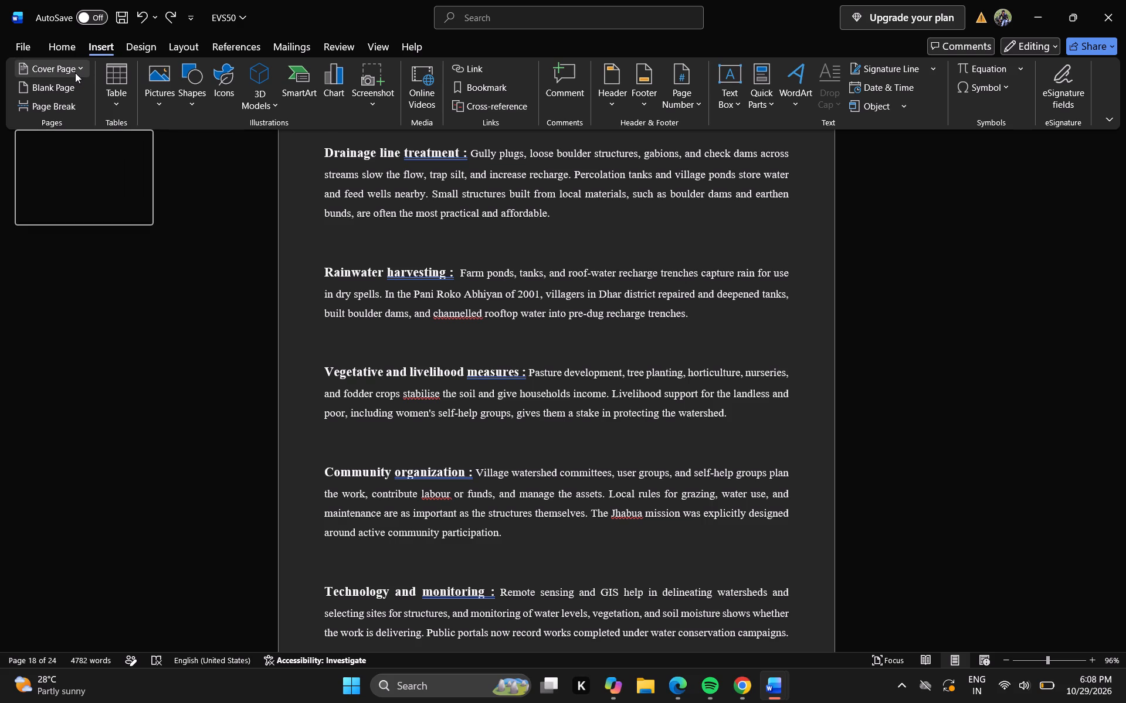
click(75, 73)
click(75, 73)
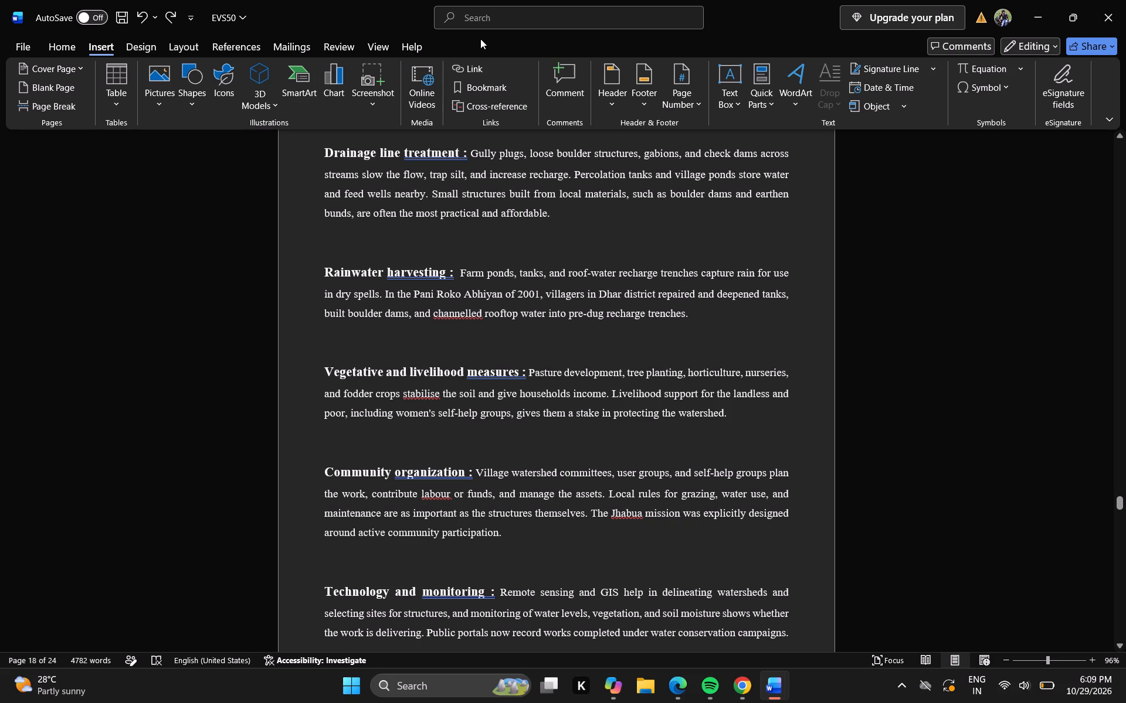
click(686, 85)
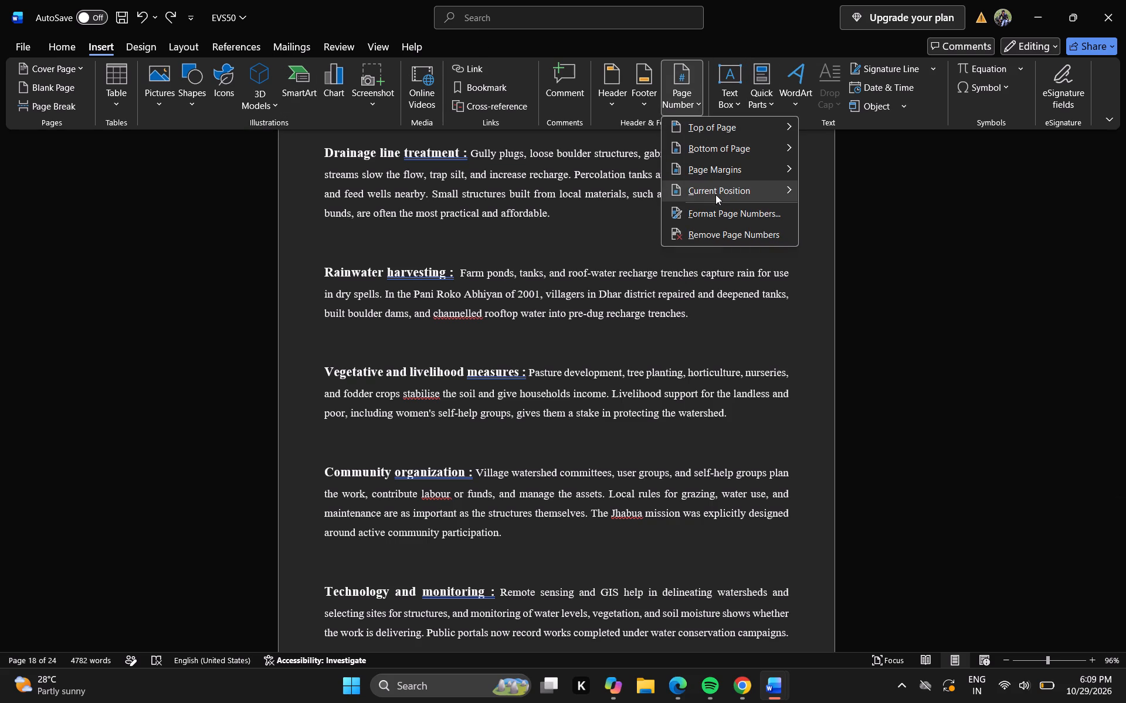
click(718, 209)
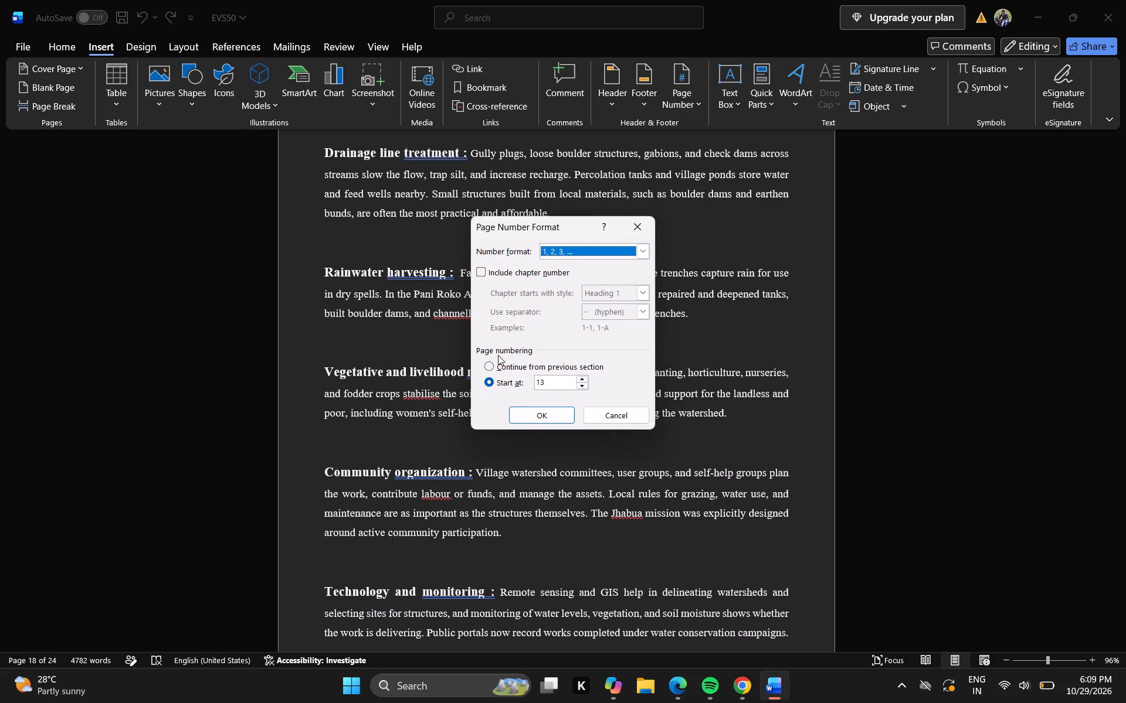
click(555, 381)
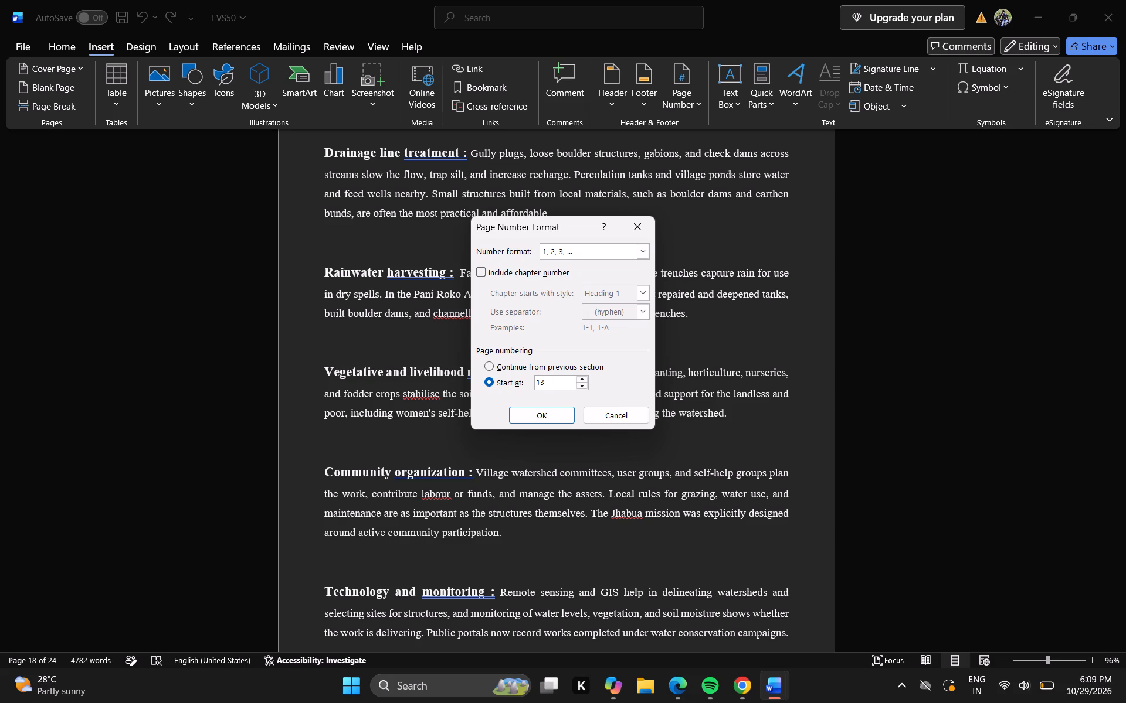
key(BackSpace)
key(BackSpace)
click(487, 367)
click(530, 420)
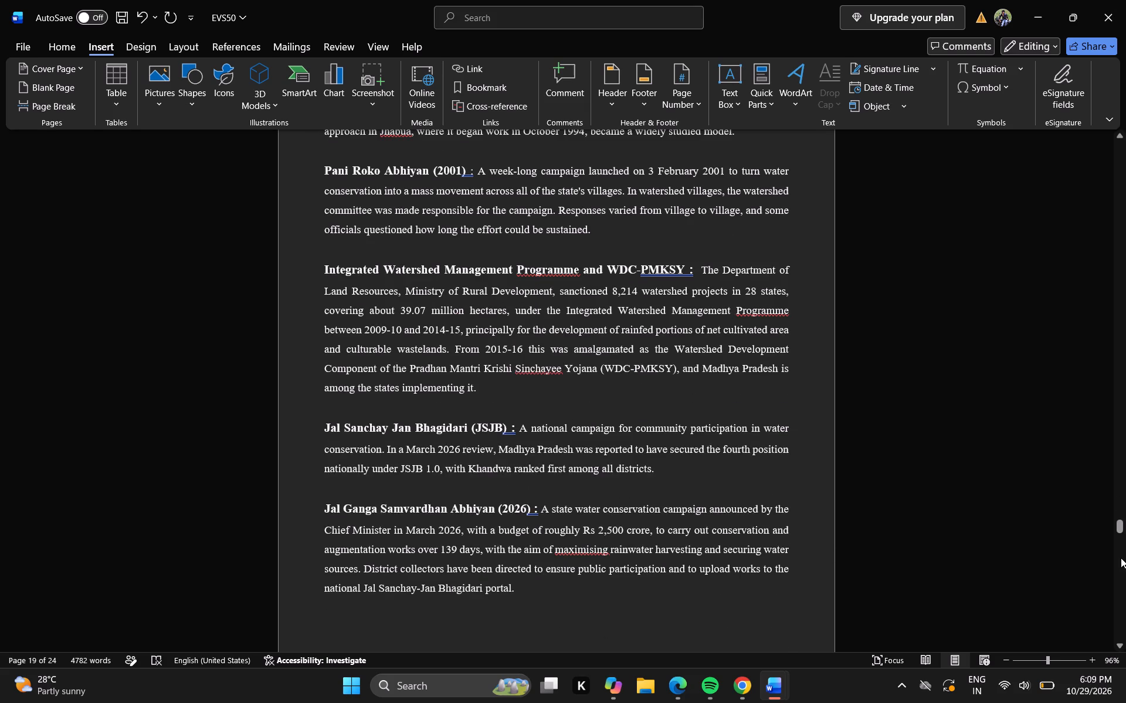
Change the page number in the Section 18 footer below Fig 1.8 to 14 and return to the body text.
click(1122, 558)
click(1122, 558)
click(1122, 558)
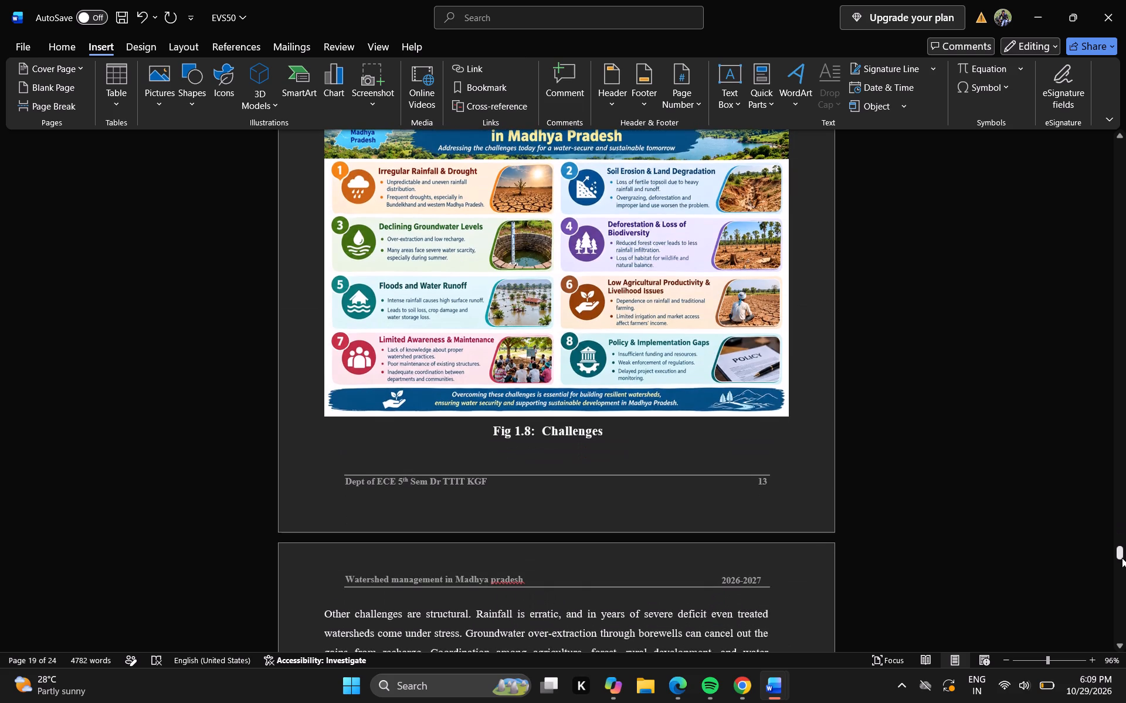
double_click(761, 487)
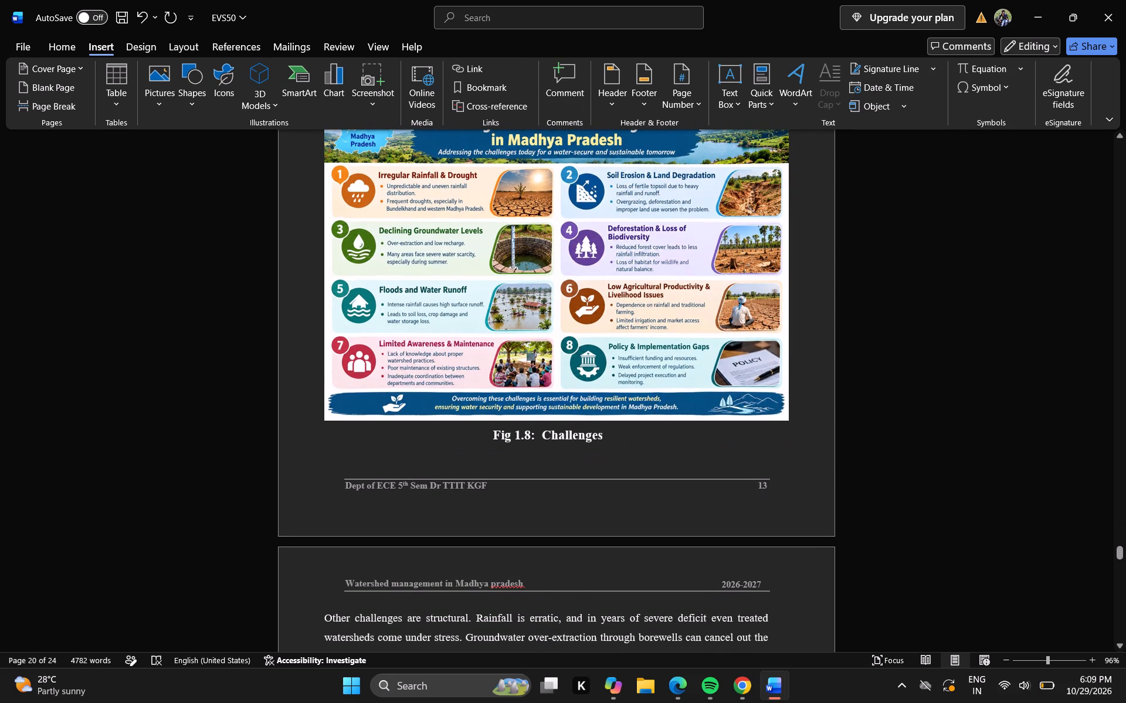
double_click(766, 485)
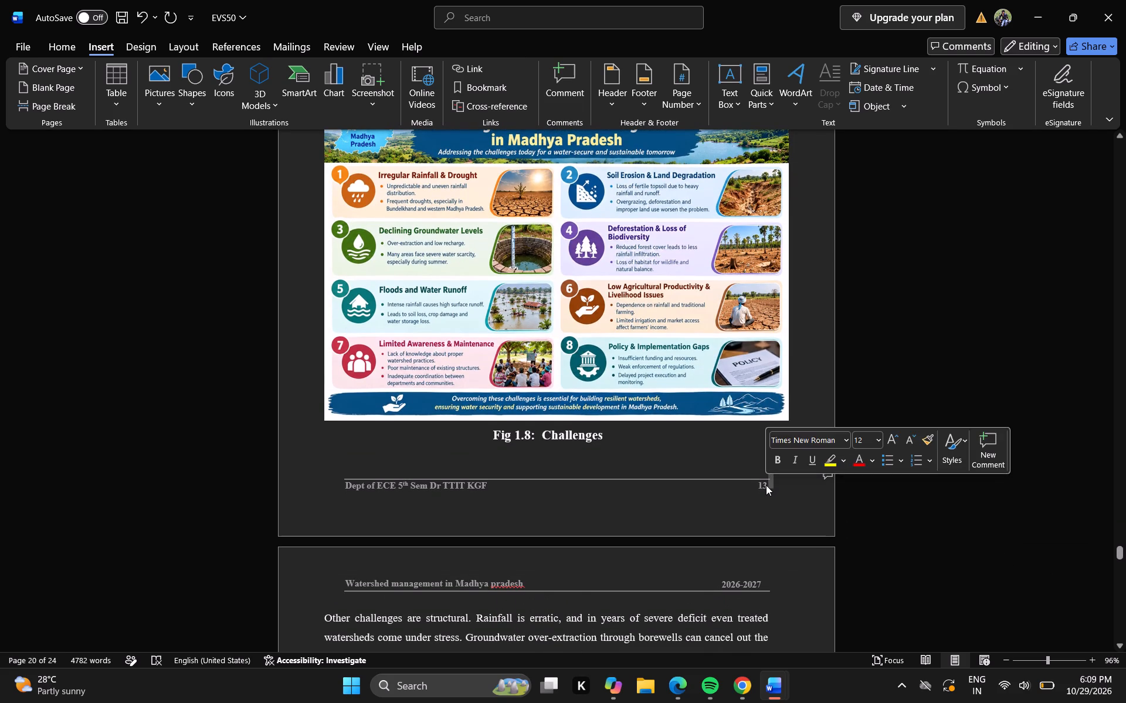
double_click(756, 483)
double_click(755, 480)
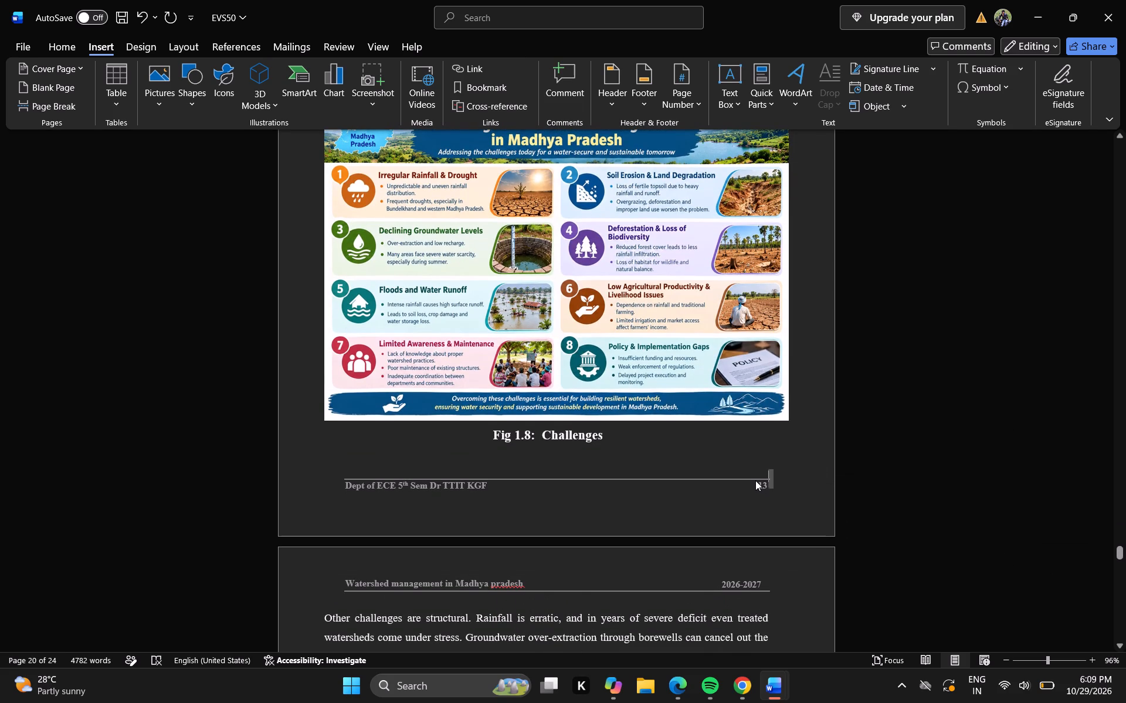
click(754, 475)
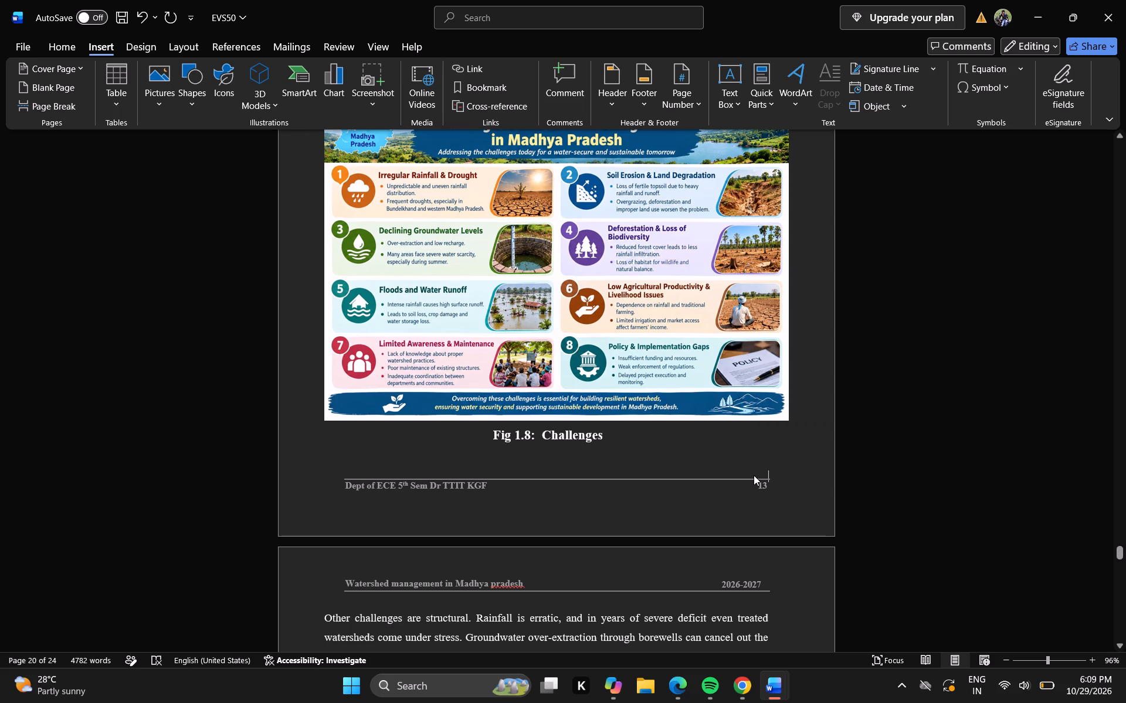
double_click(756, 477)
double_click(765, 489)
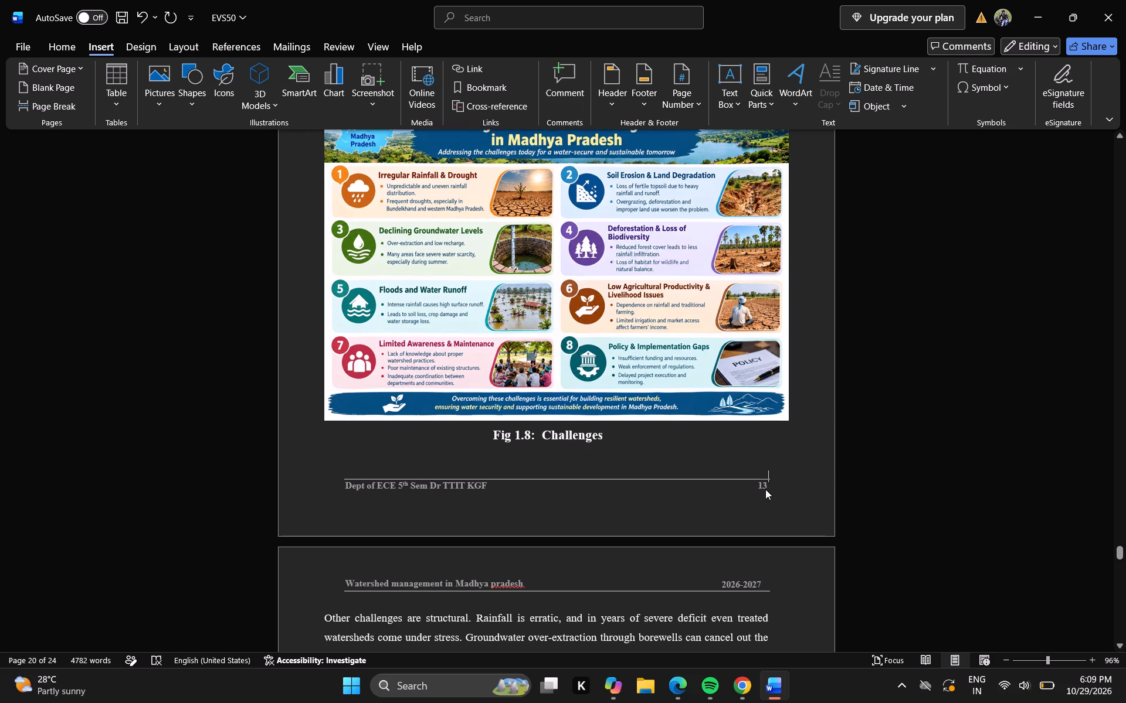
click(765, 486)
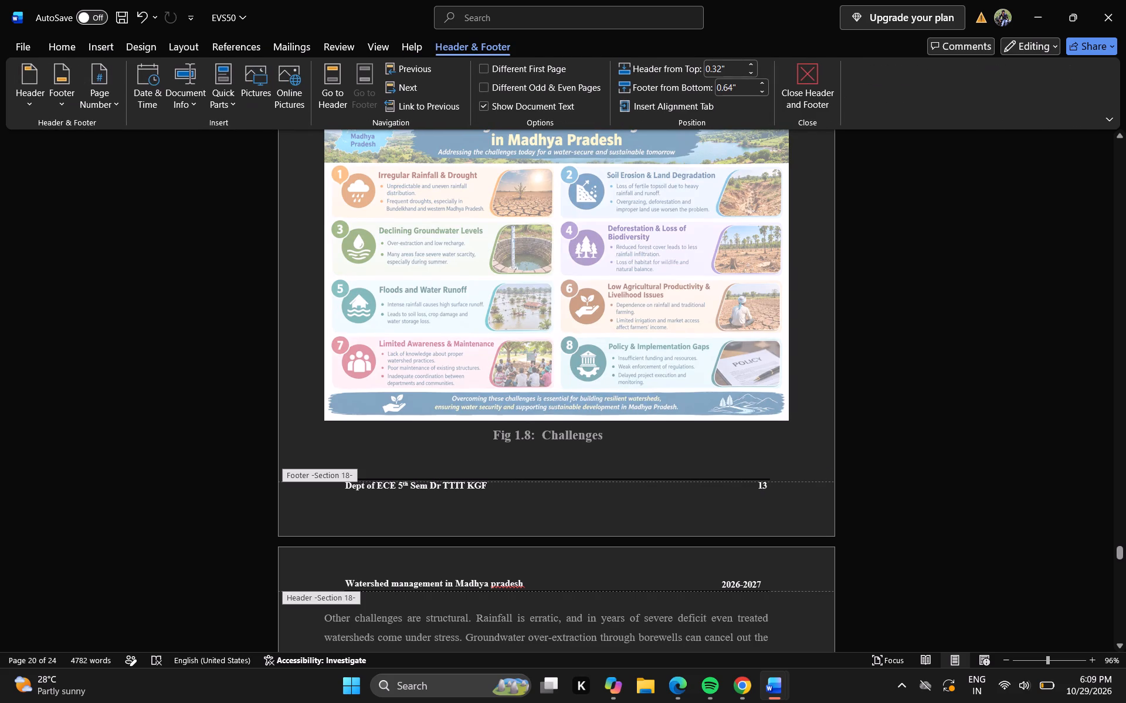
click(765, 486)
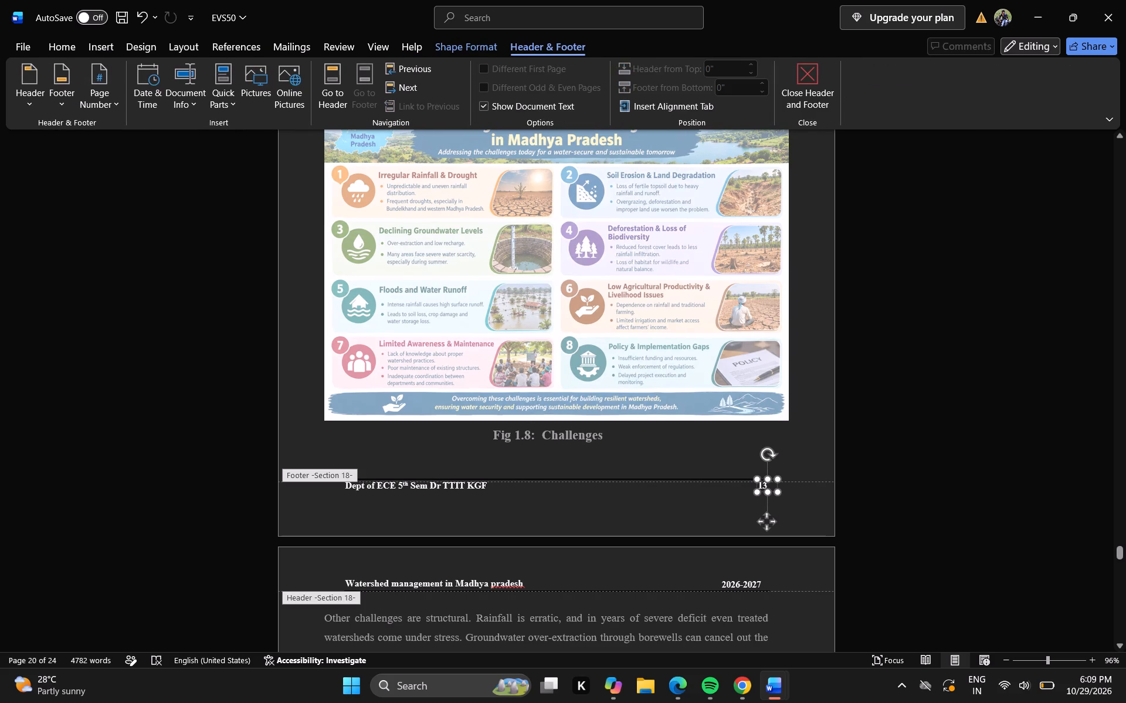
key(BackSpace)
key(4)
key(Return)
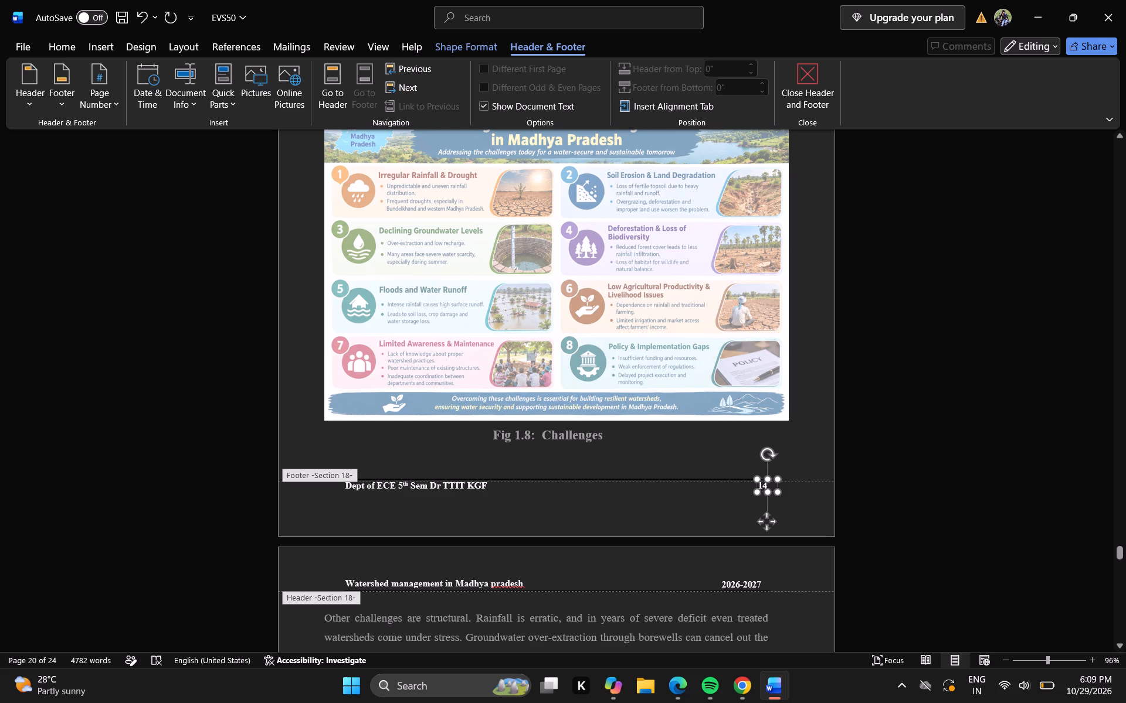
click(723, 493)
double_click(723, 493)
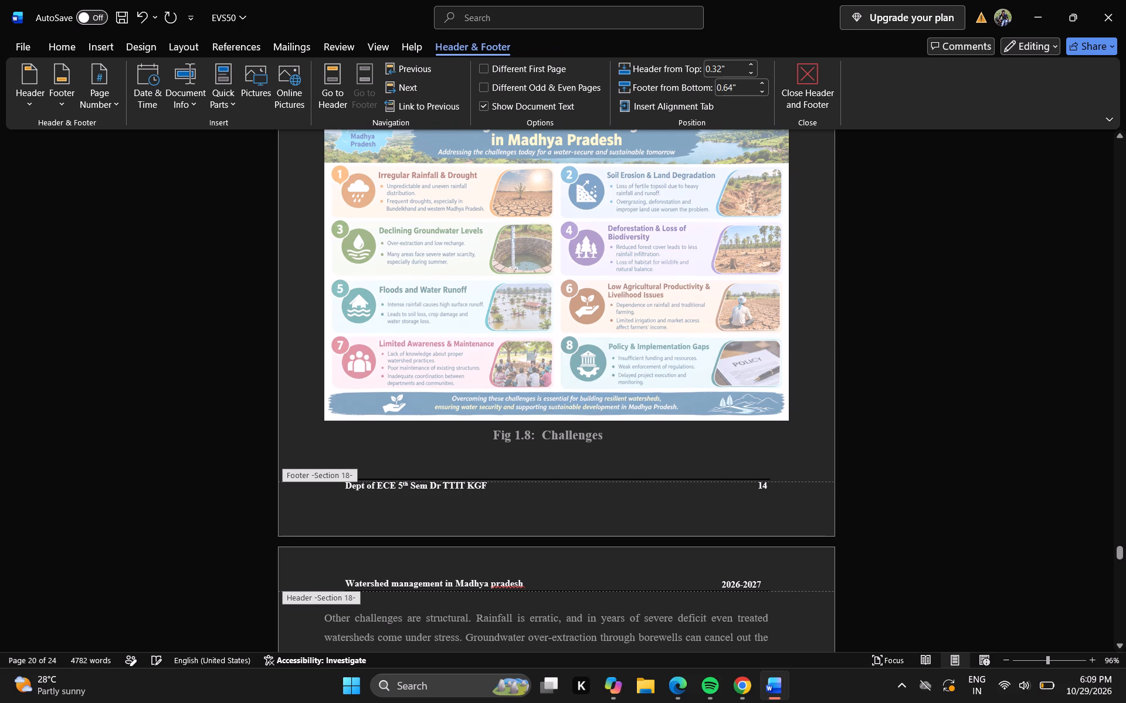
double_click(710, 501)
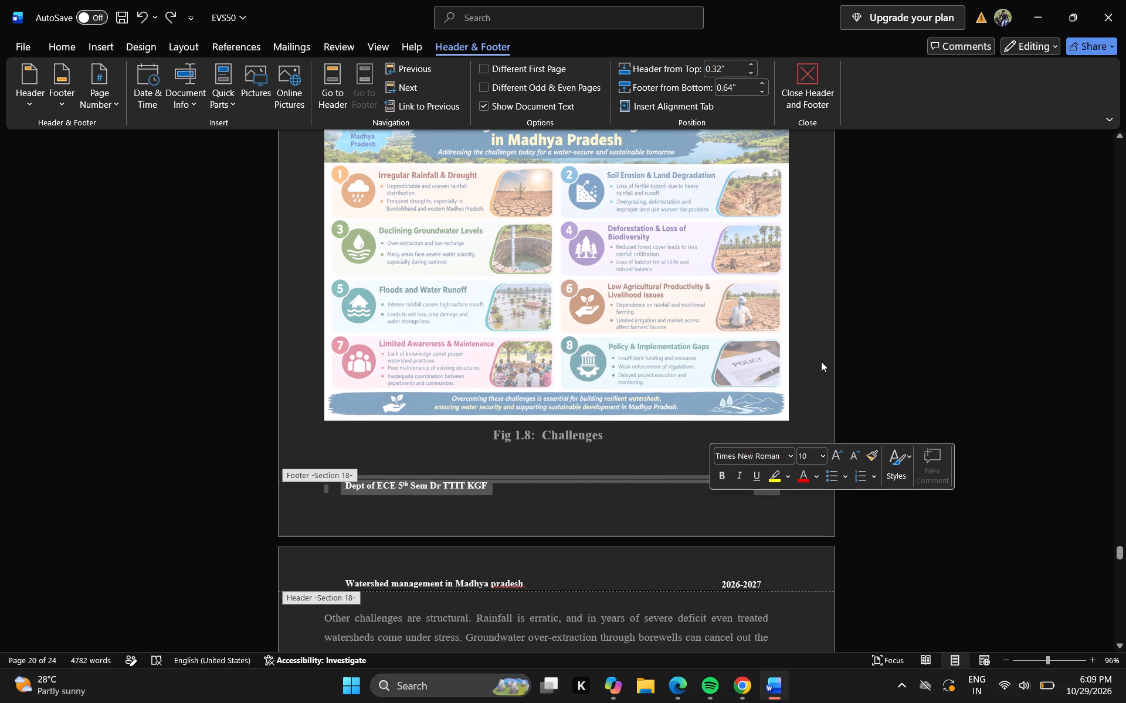
double_click(821, 361)
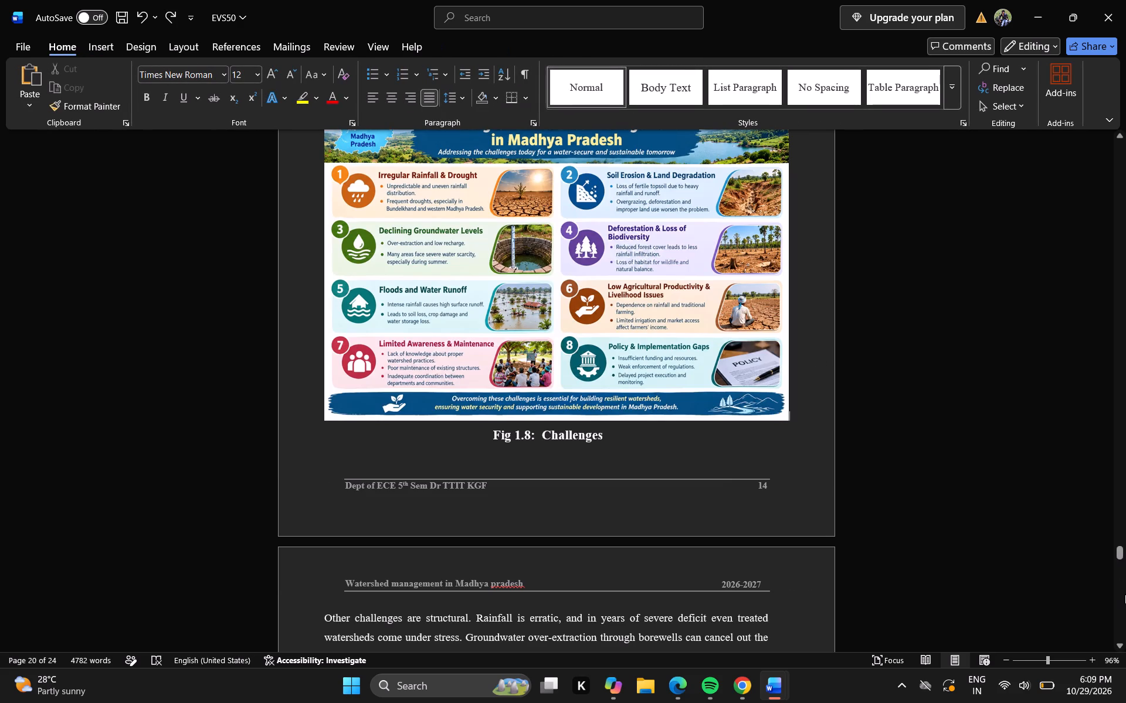
Review the footer page numbers from the Fig 1.8 page to the Conclusion, and back through the Government Initiatives and Challenges pages.
click(1125, 594)
click(1125, 594)
click(1125, 594)
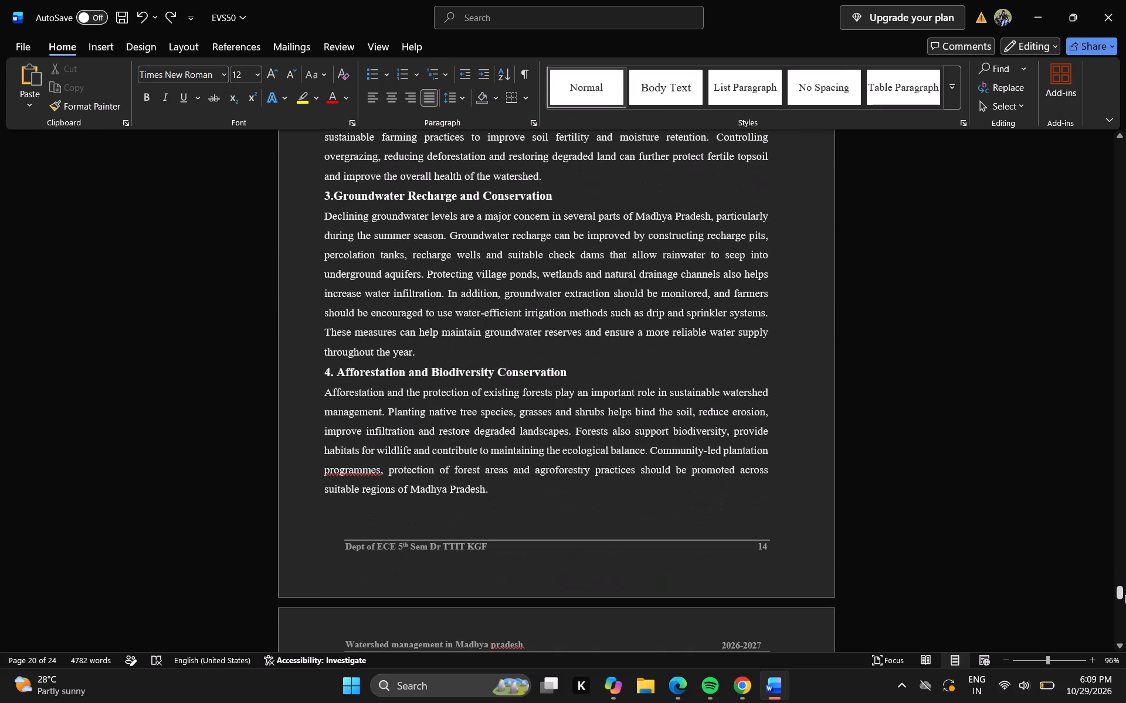
click(1125, 594)
click(1123, 608)
click(1123, 608)
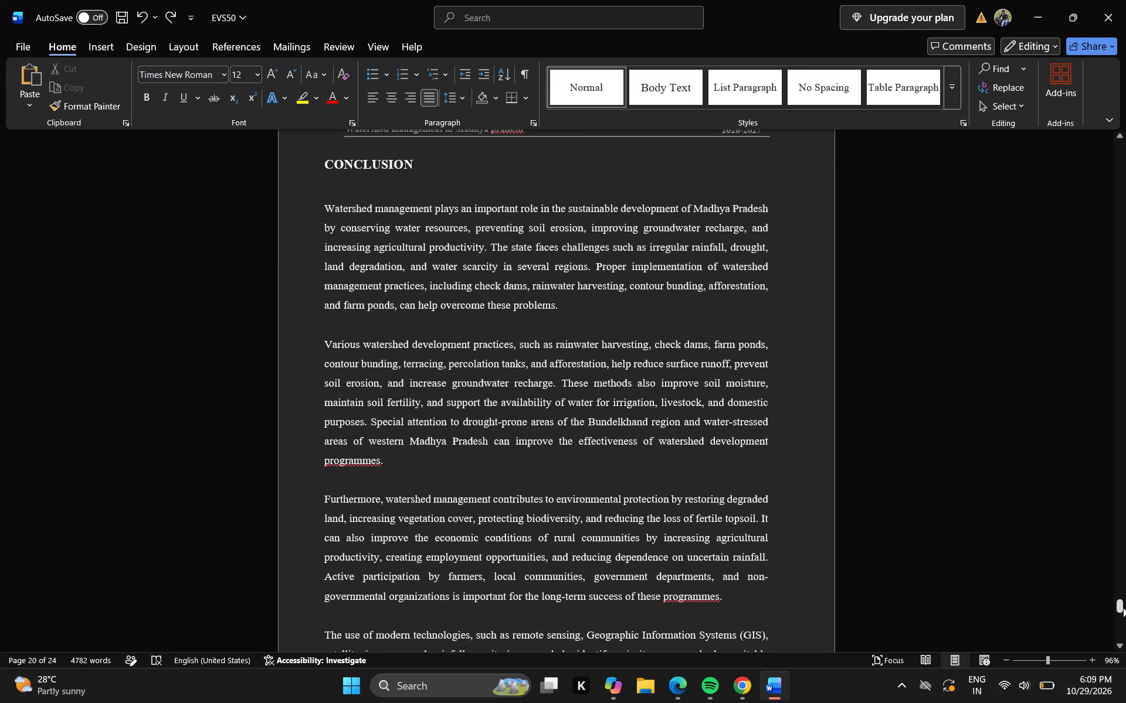
click(1125, 534)
triple_click(1125, 534)
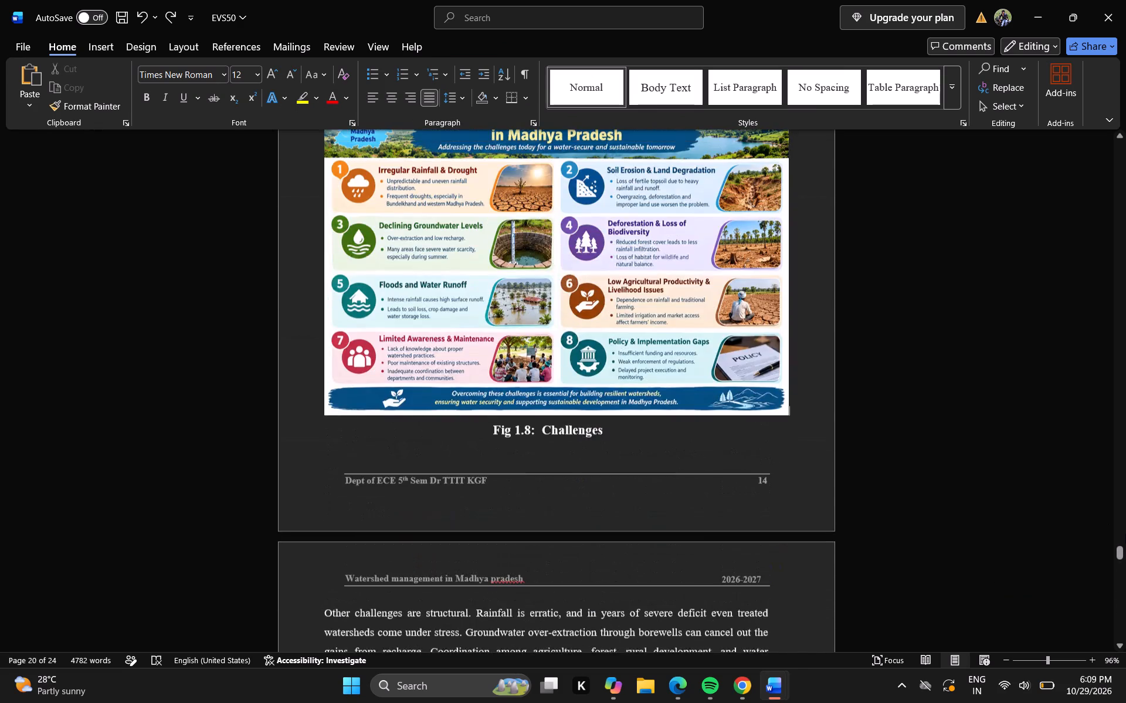
click(1125, 534)
click(1125, 534)
click(1121, 505)
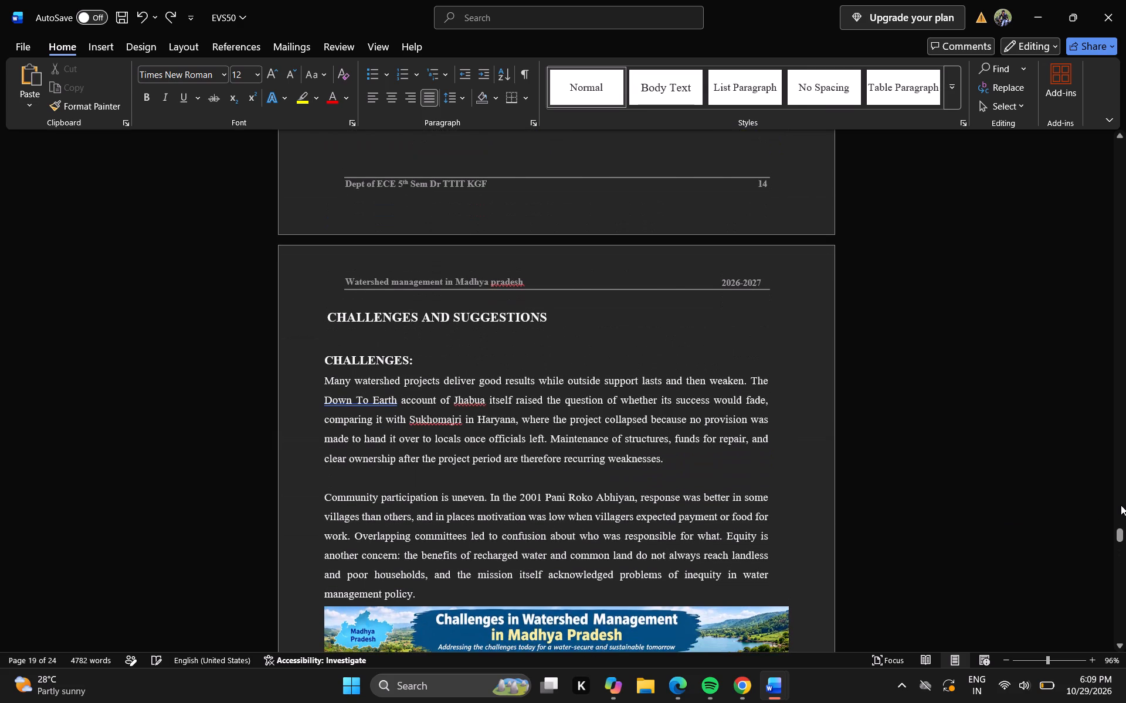
click(1121, 505)
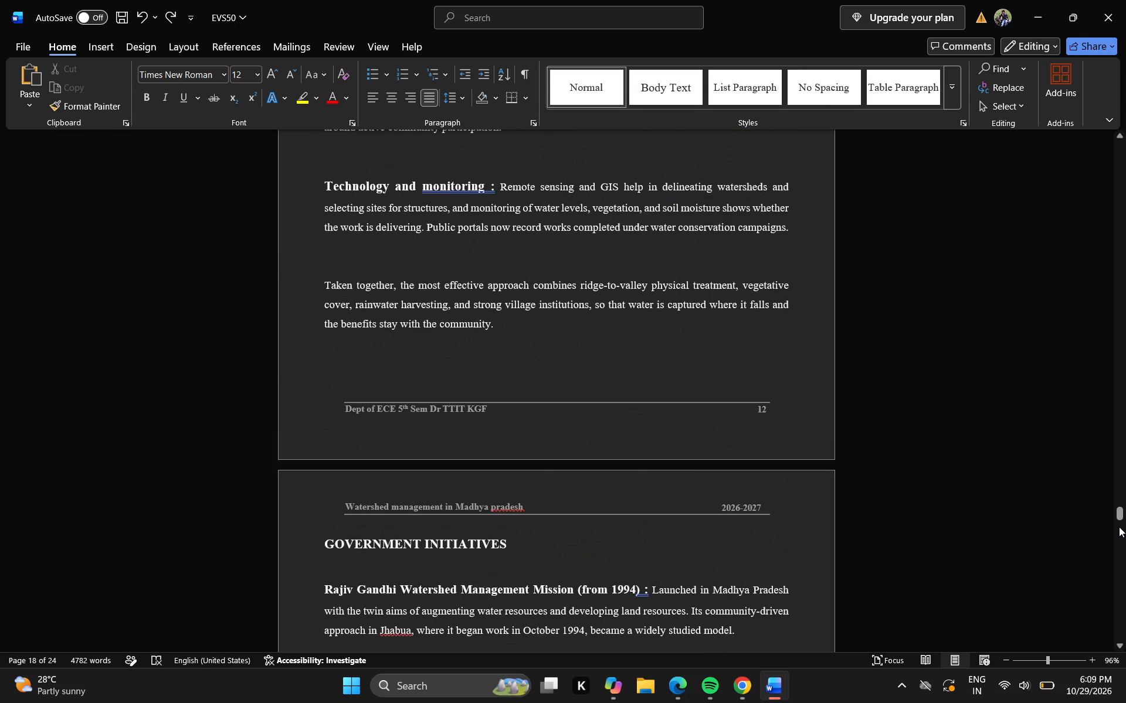
click(1119, 527)
click(1118, 538)
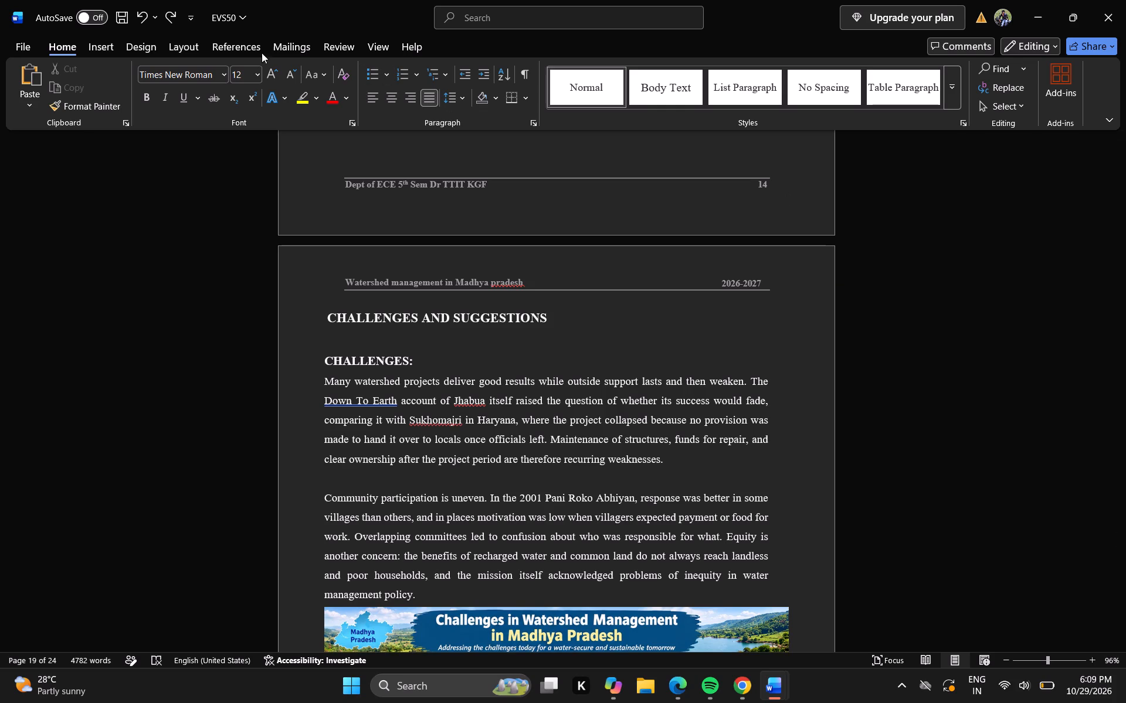
Reapply Continue from previous section in the page number format at the Challenges pages, and place the cursor after the Challenges and Suggestions heading.
click(108, 43)
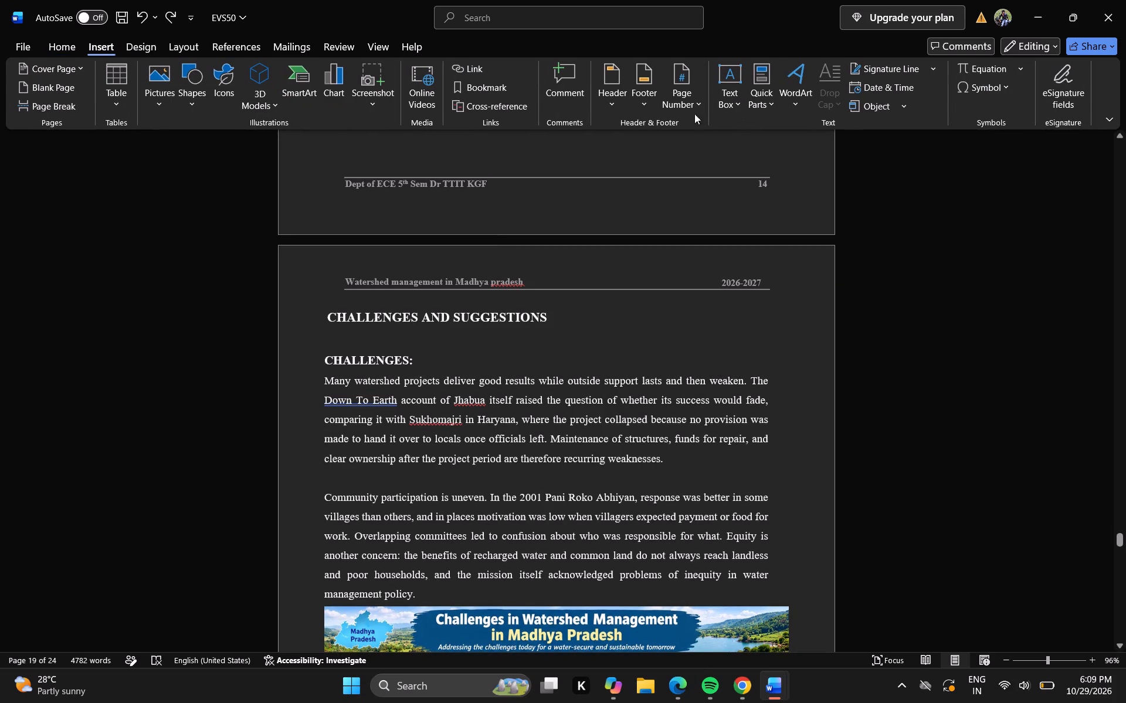
click(679, 104)
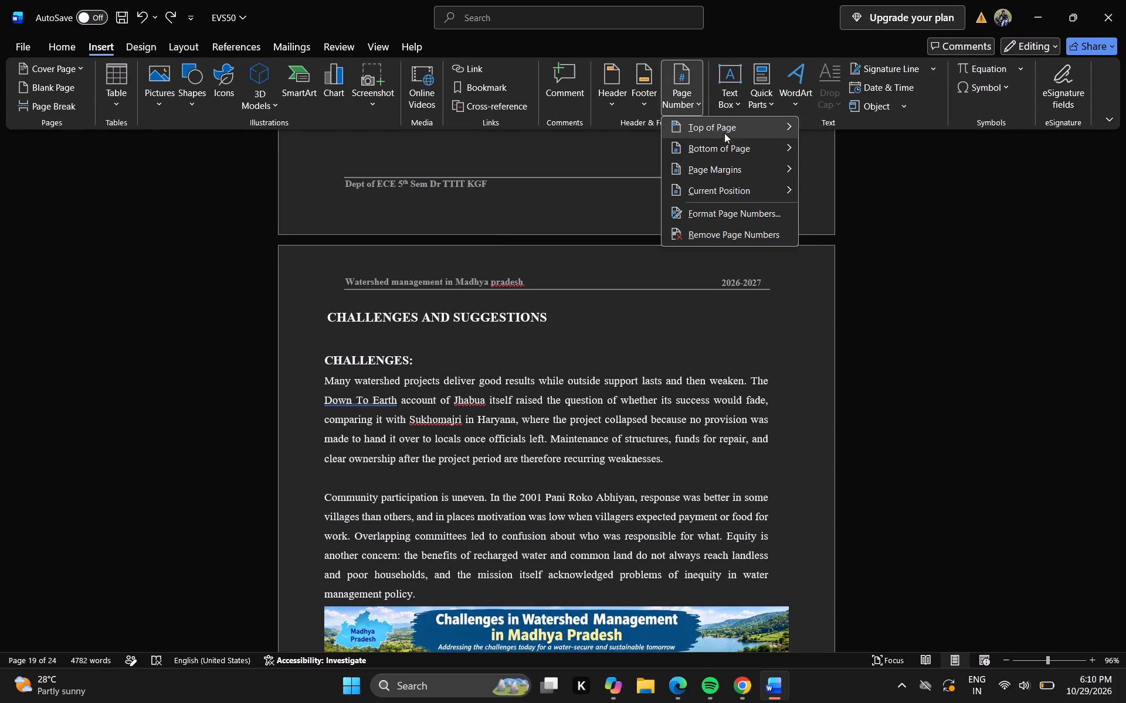
click(723, 211)
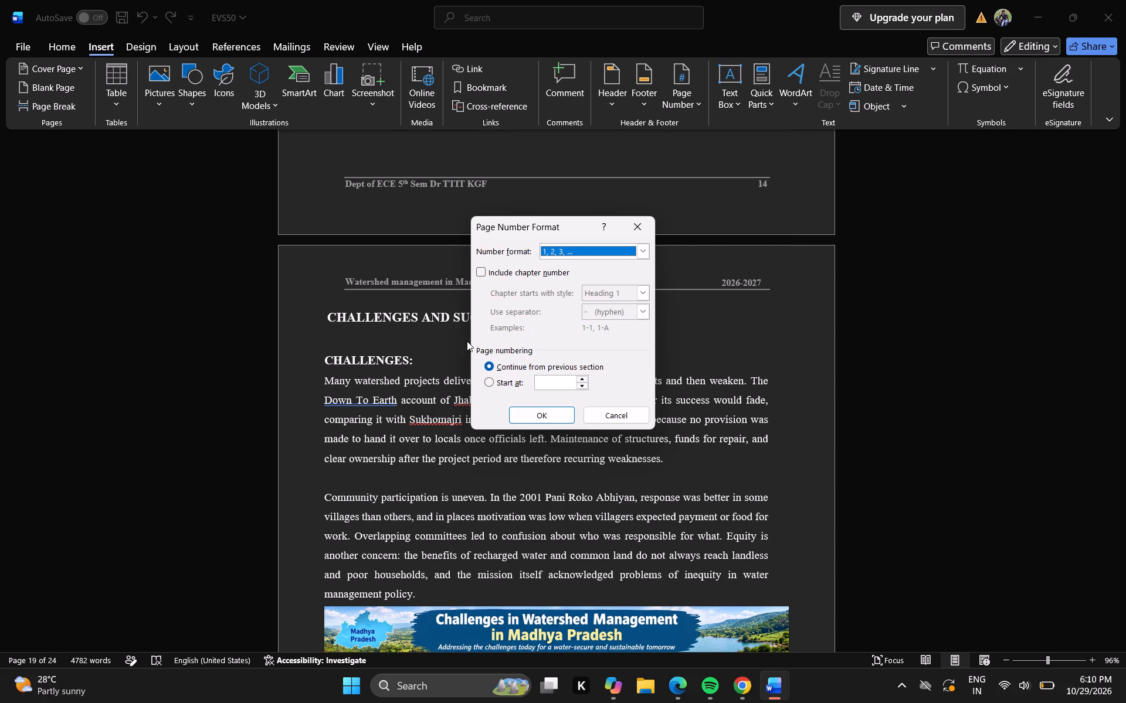
triple_click(489, 362)
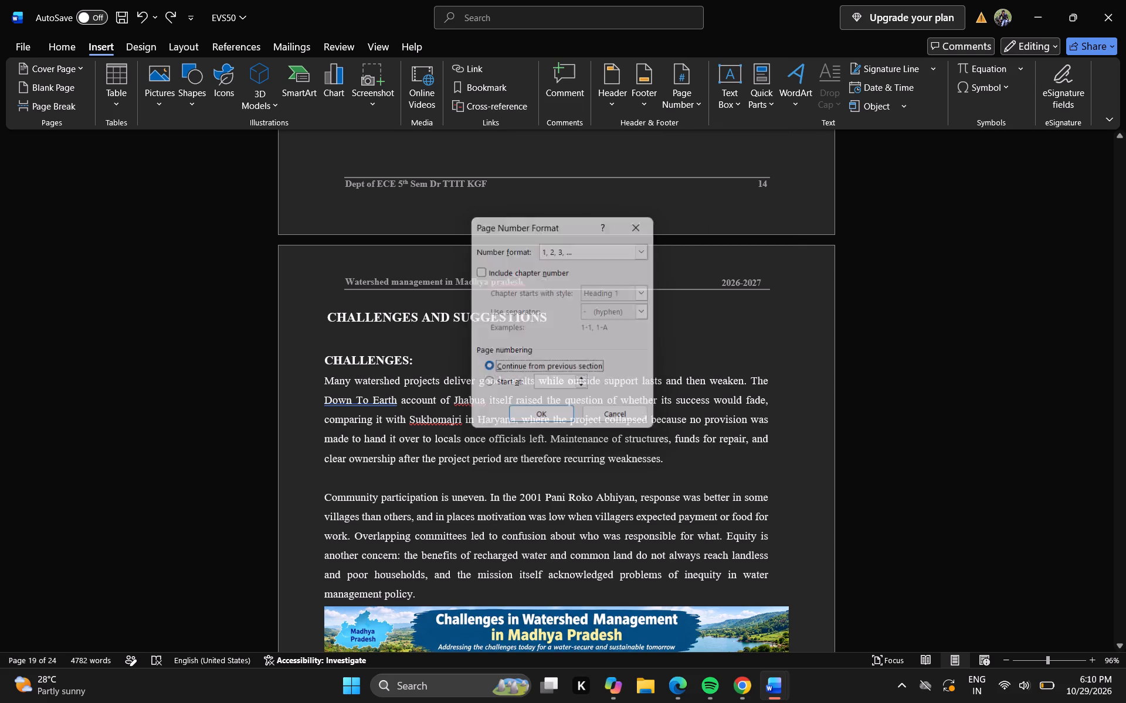
double_click(489, 362)
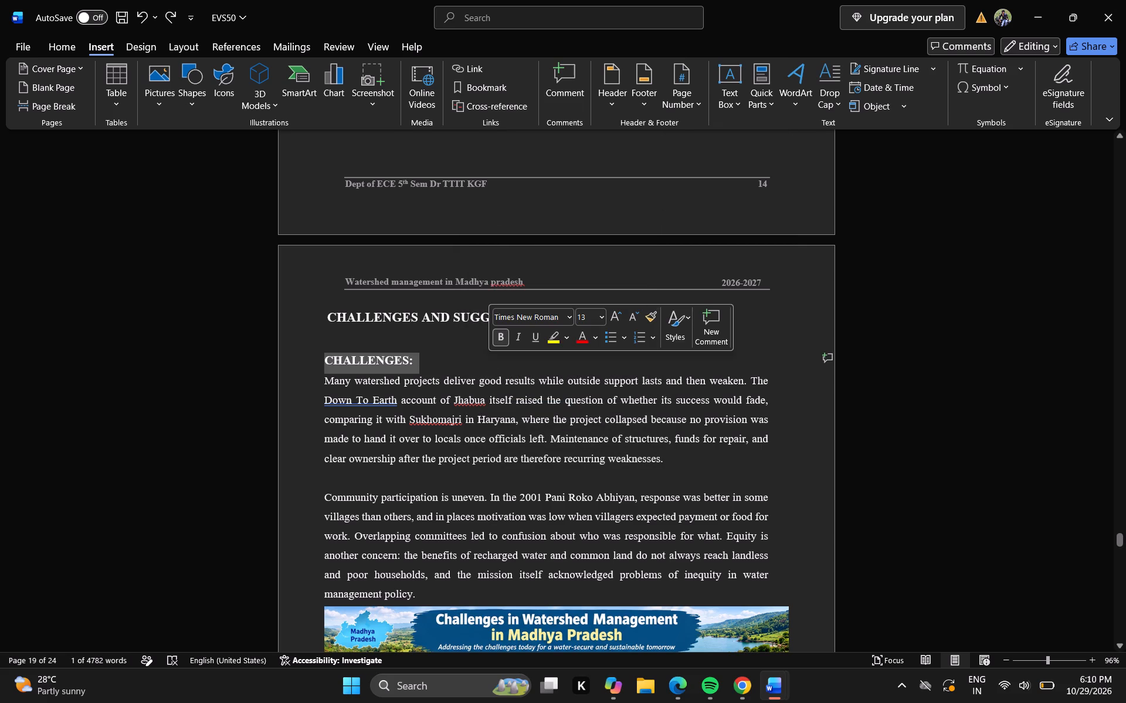
click(781, 312)
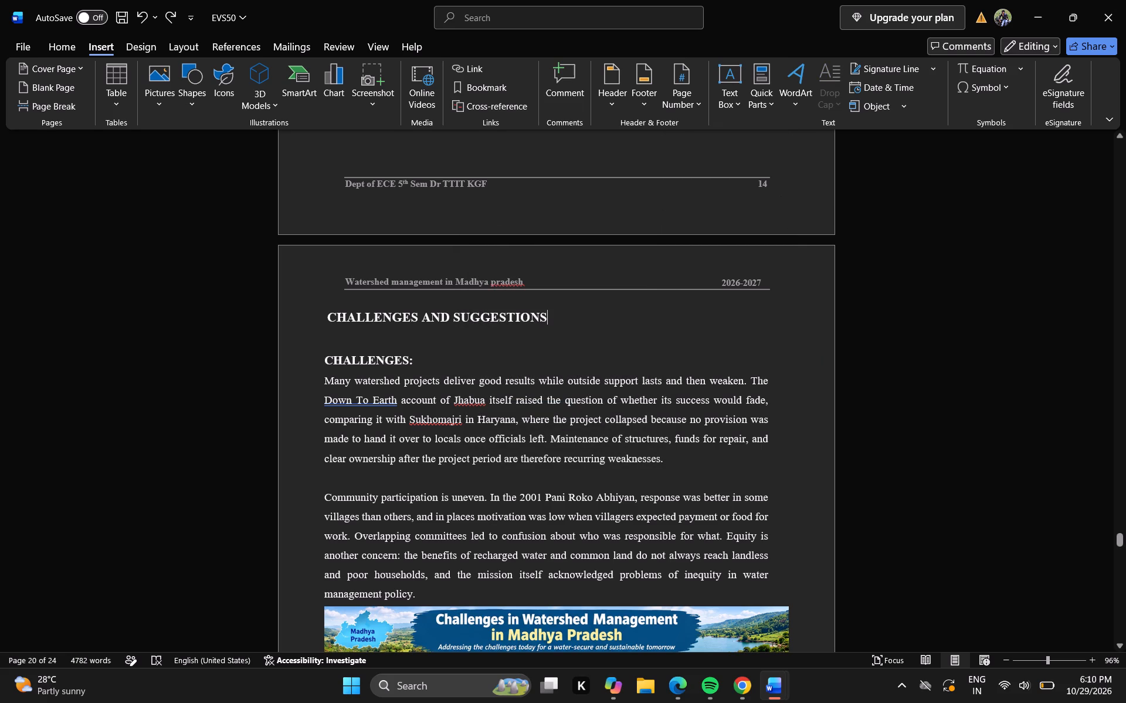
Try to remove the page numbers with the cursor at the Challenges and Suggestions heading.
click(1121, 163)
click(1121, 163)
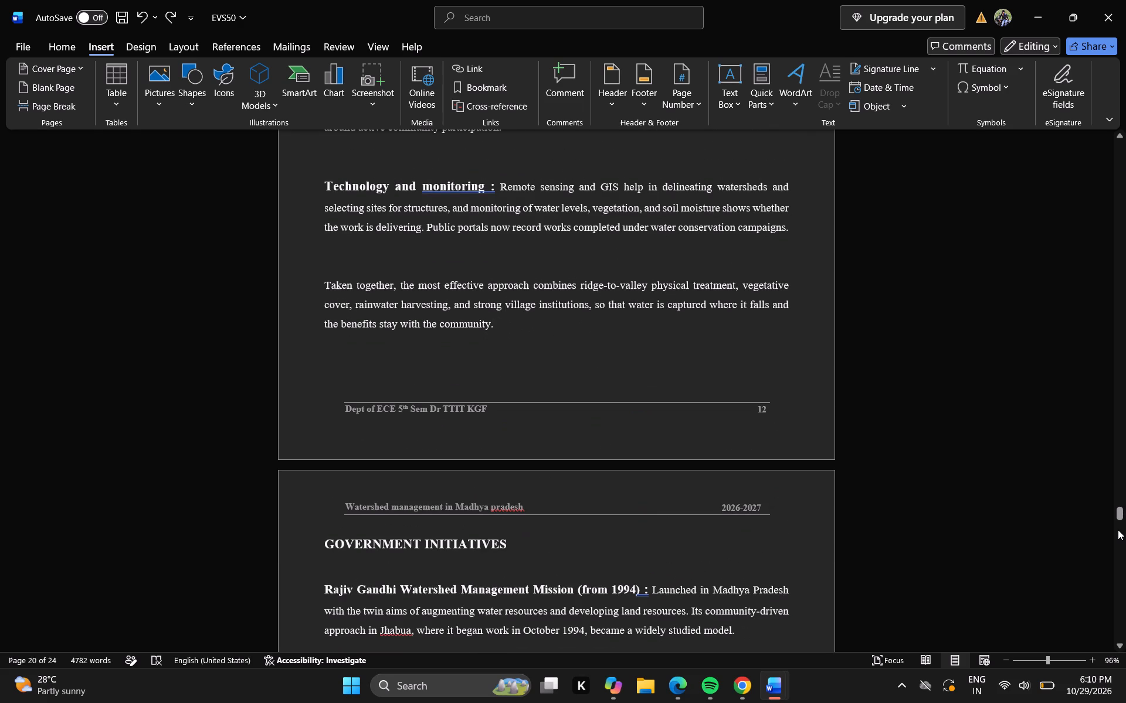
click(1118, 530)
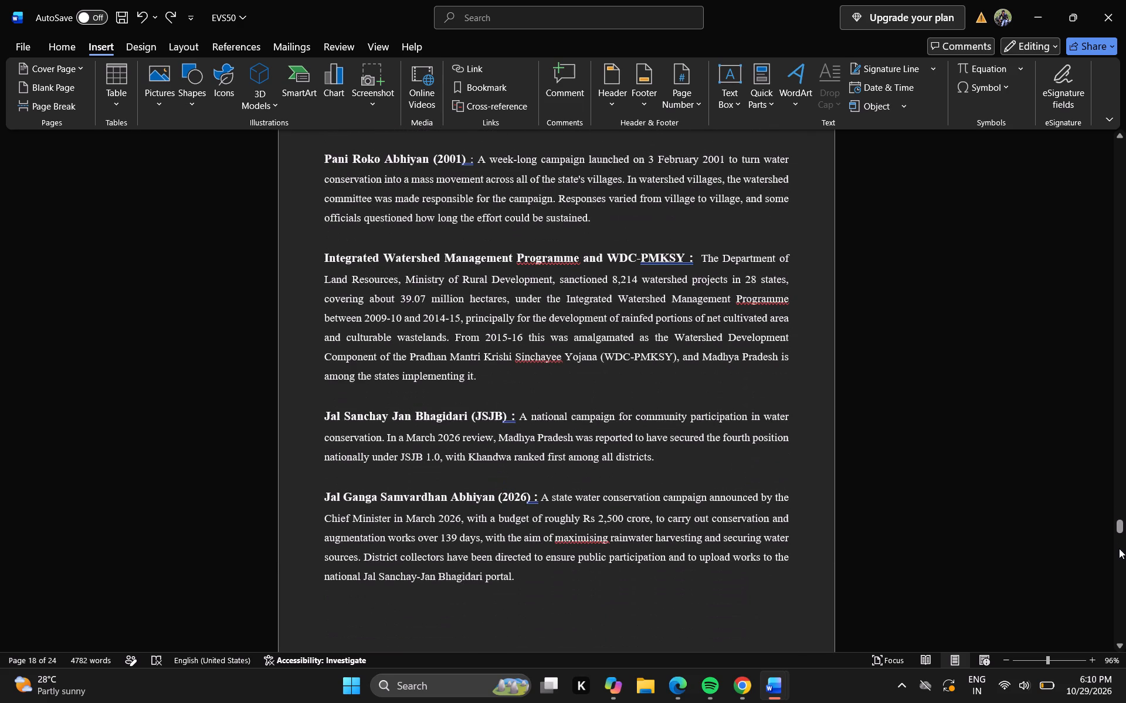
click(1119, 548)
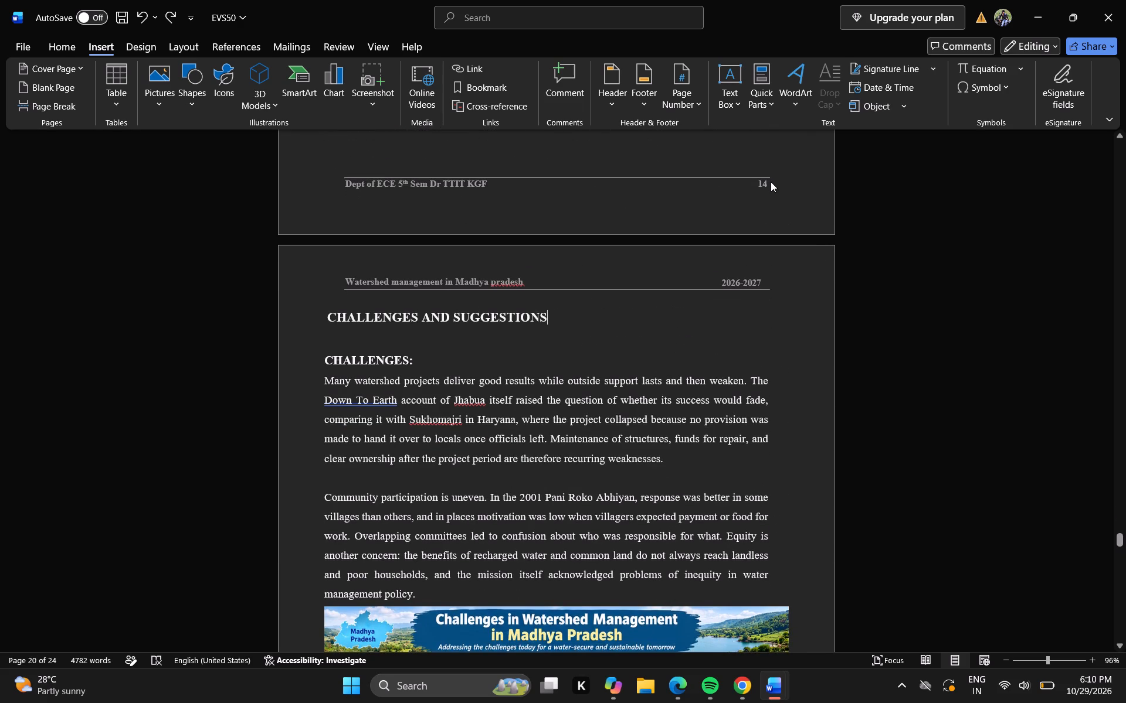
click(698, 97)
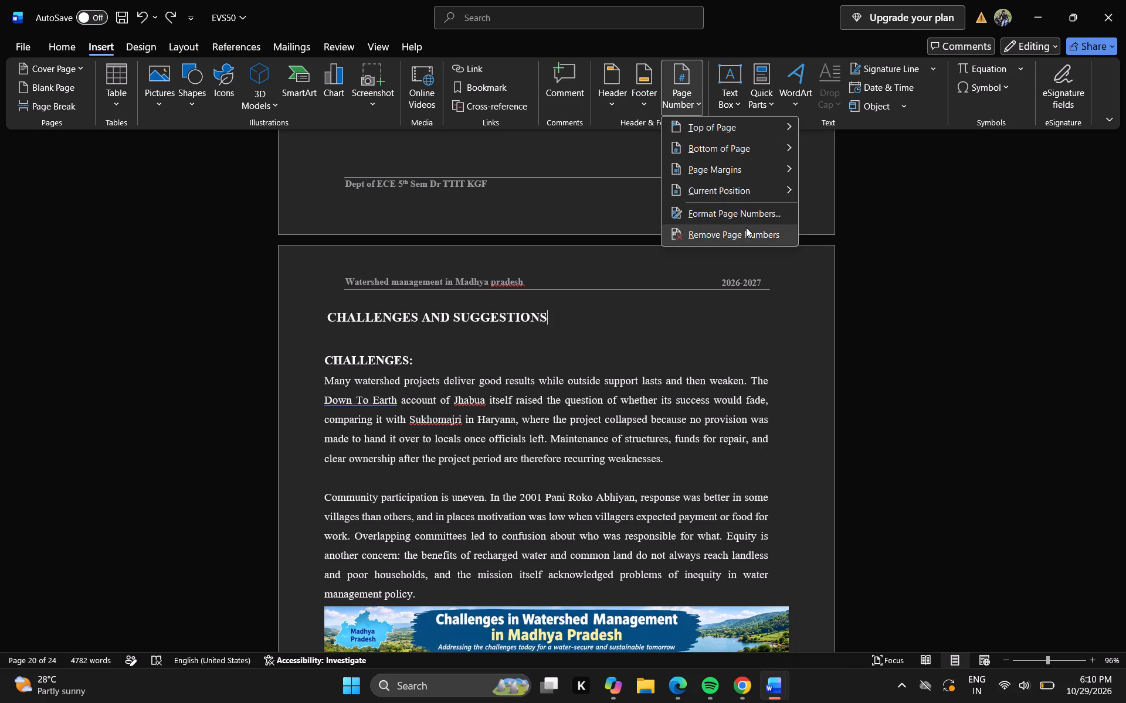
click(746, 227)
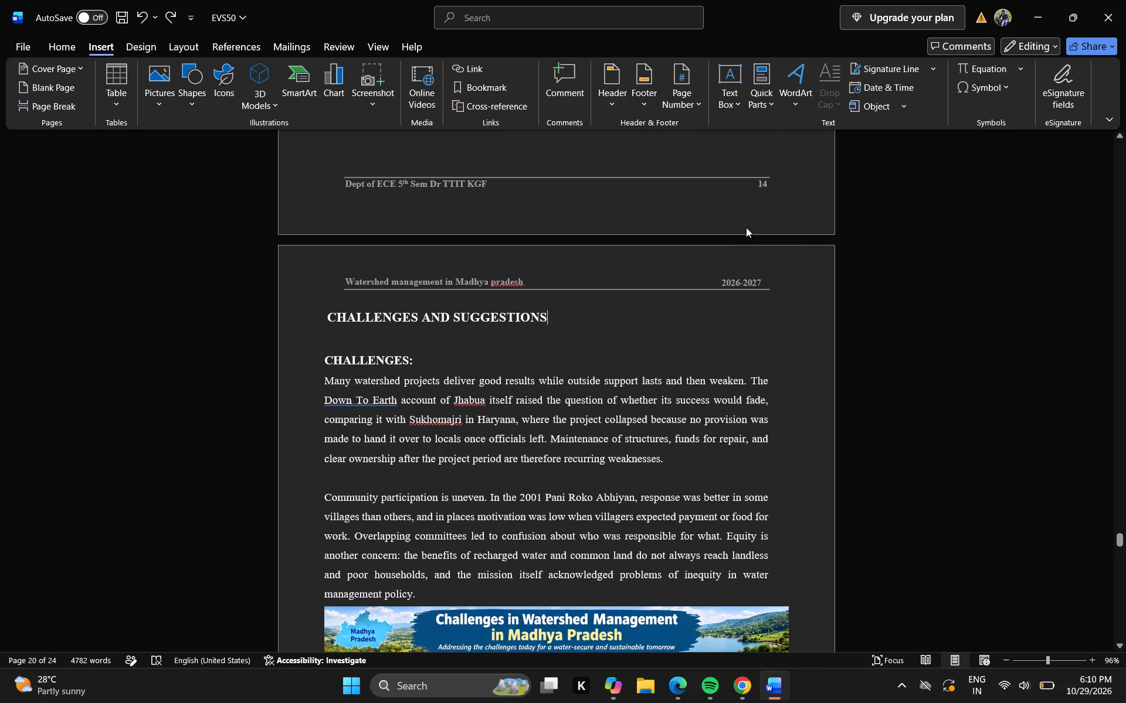
Set the page numbering of the Challenges and Suggestions page's section to start at 0.
click(683, 94)
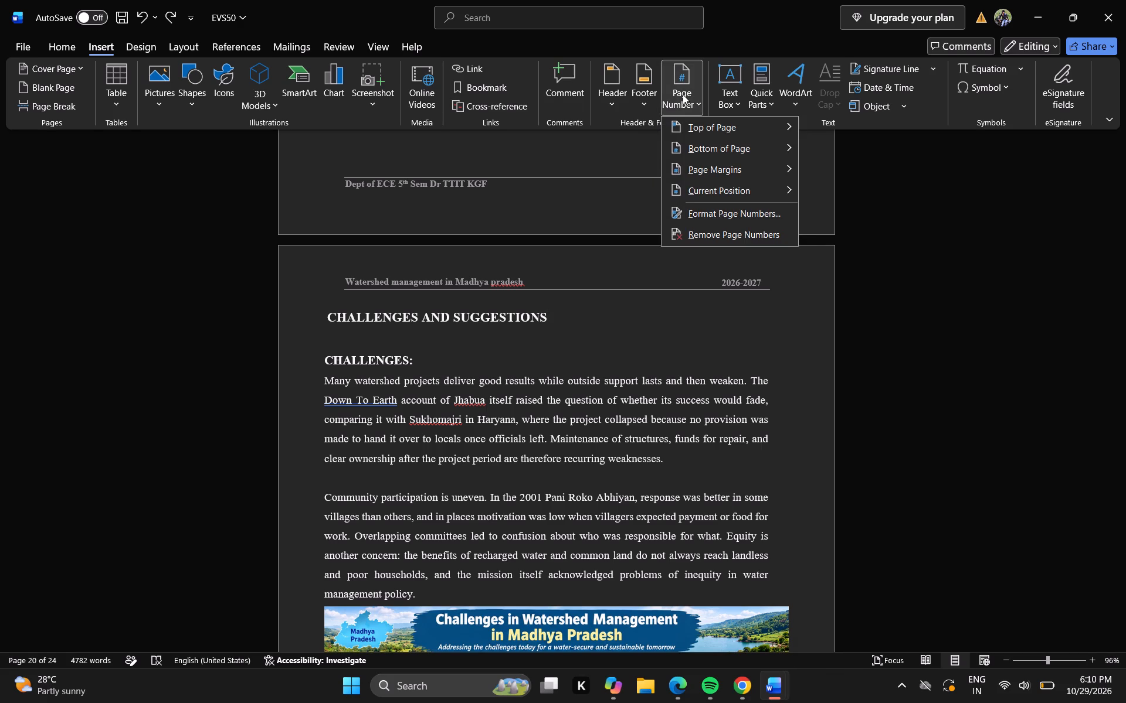
click(730, 215)
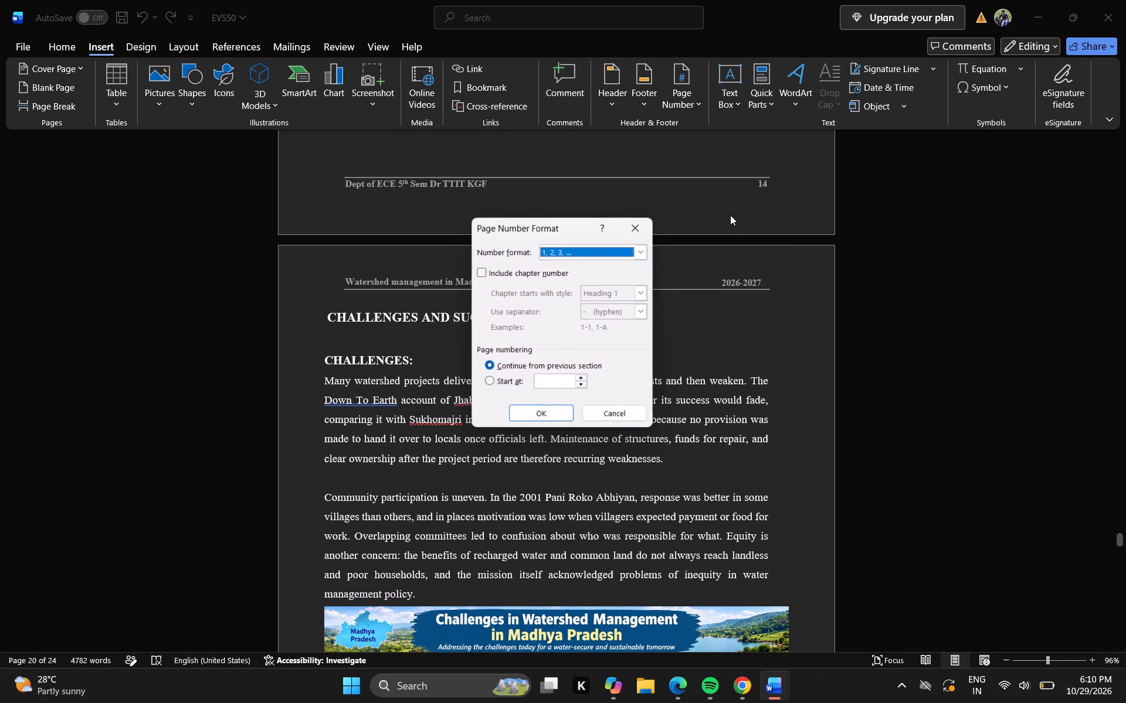
click(486, 383)
click(552, 385)
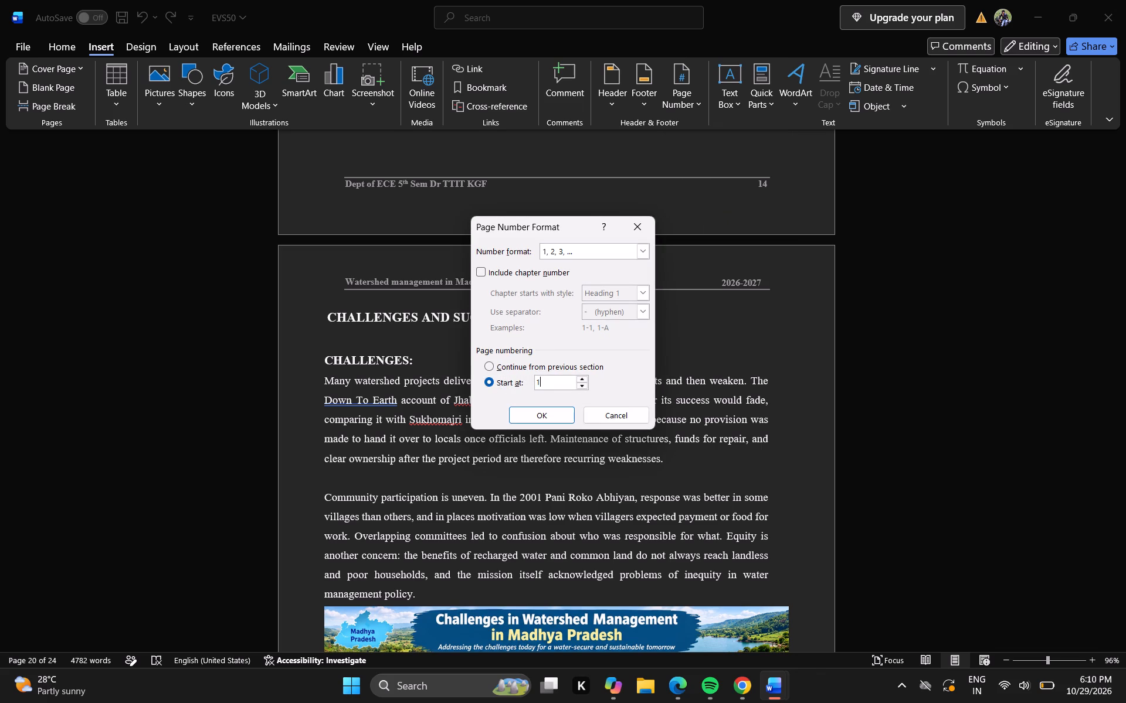
key(BackSpace)
key(0)
click(519, 419)
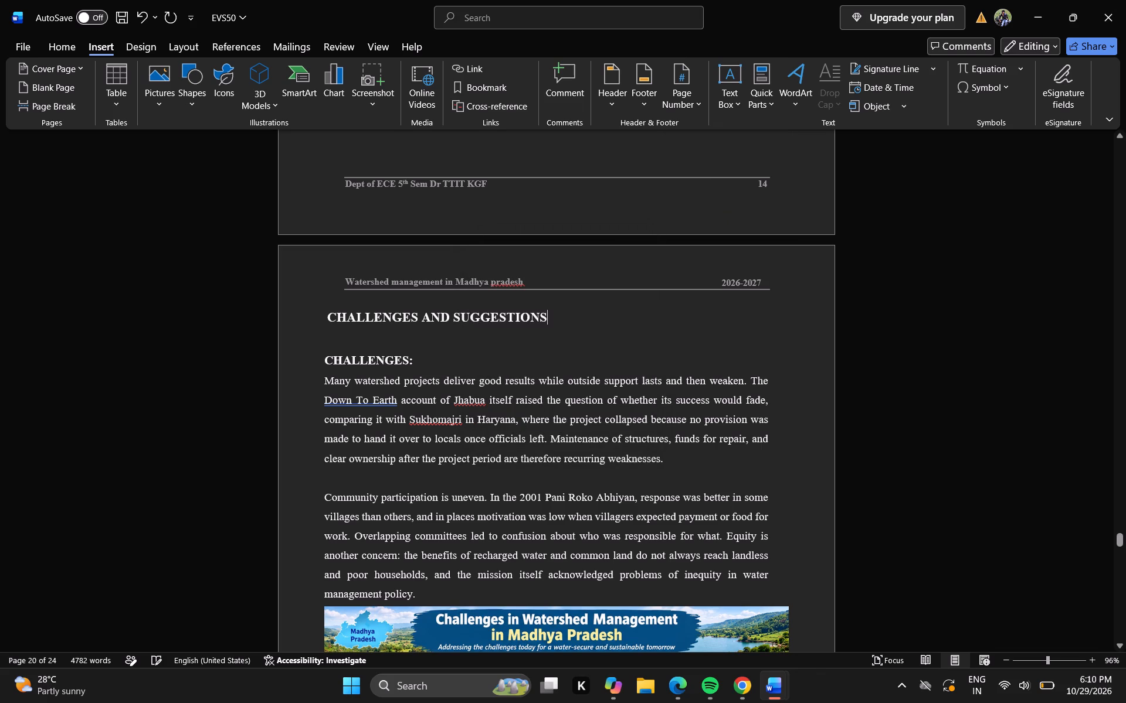
Change the page number in the Section 18 footer above the Challenges and Suggestions page to 13 and return to the body text.
double_click(762, 186)
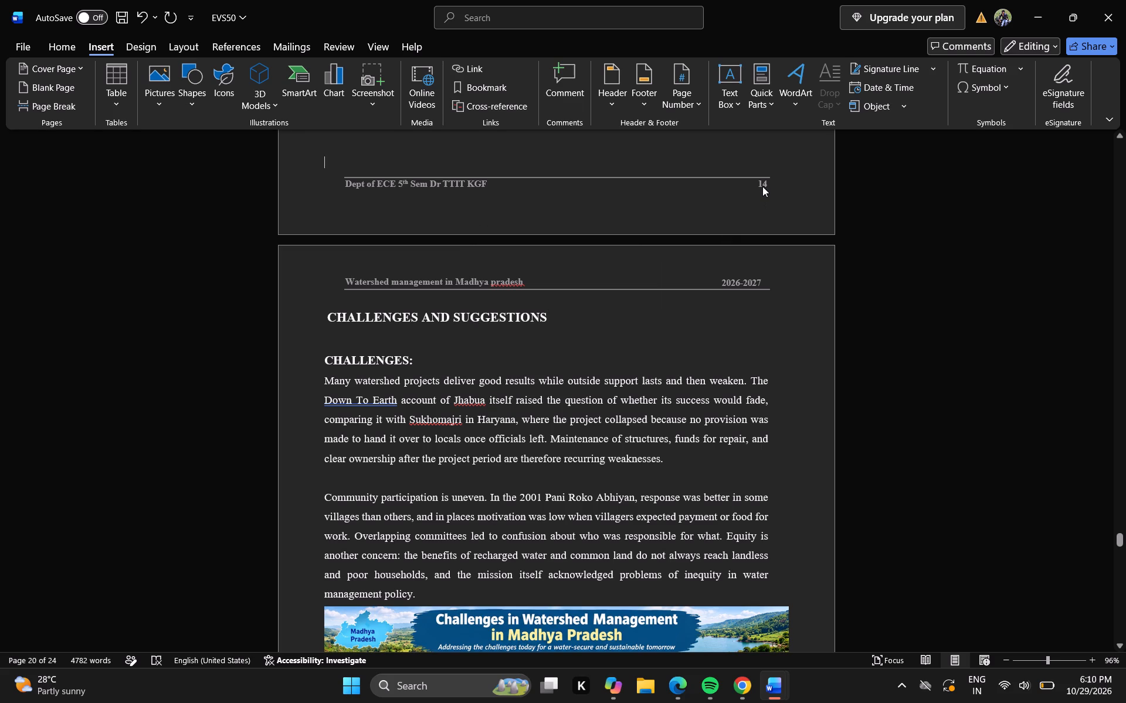
click(765, 181)
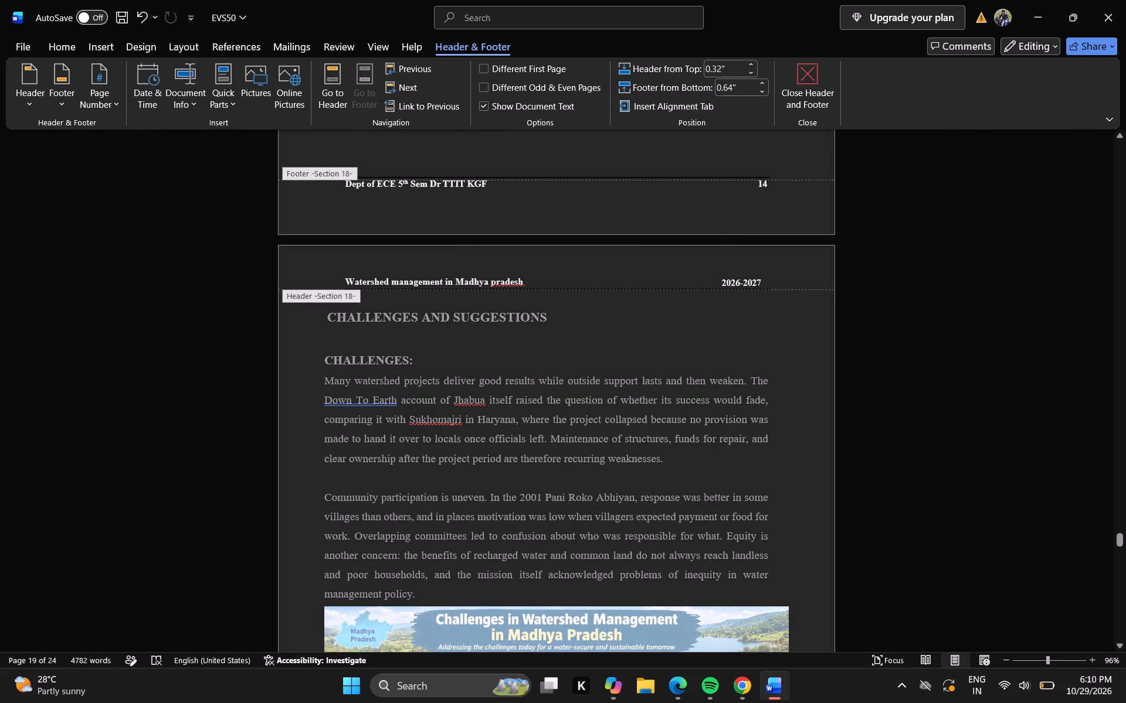
key(BackSpace)
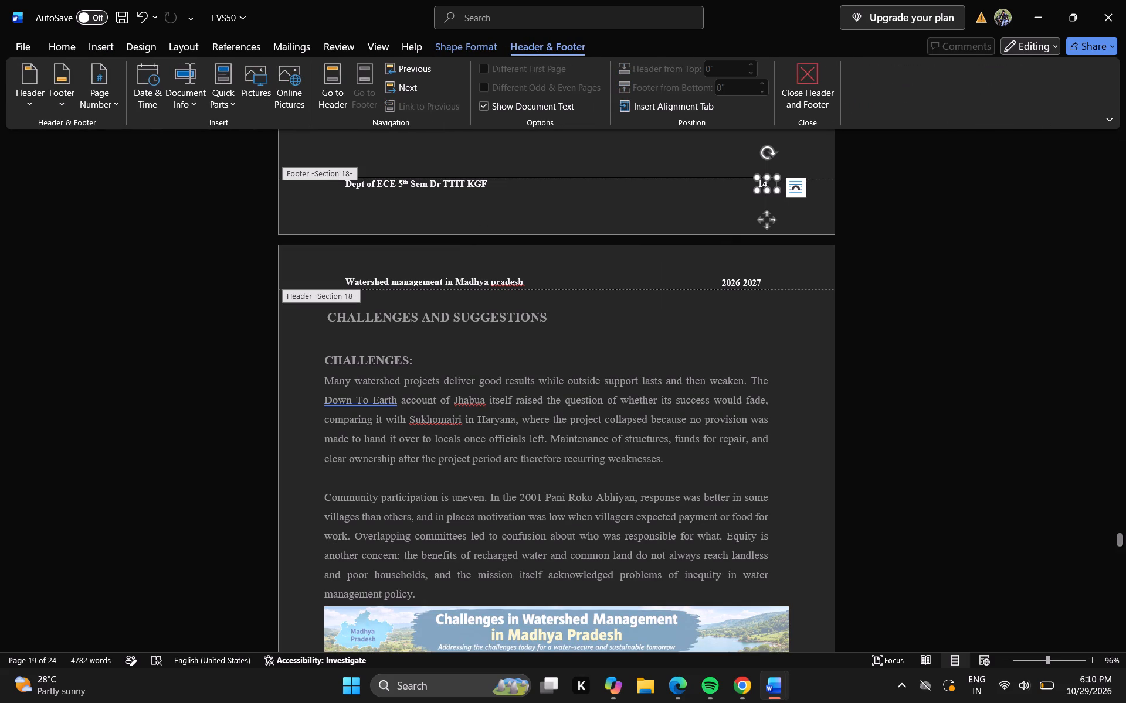
key(3)
key(Return)
double_click(698, 207)
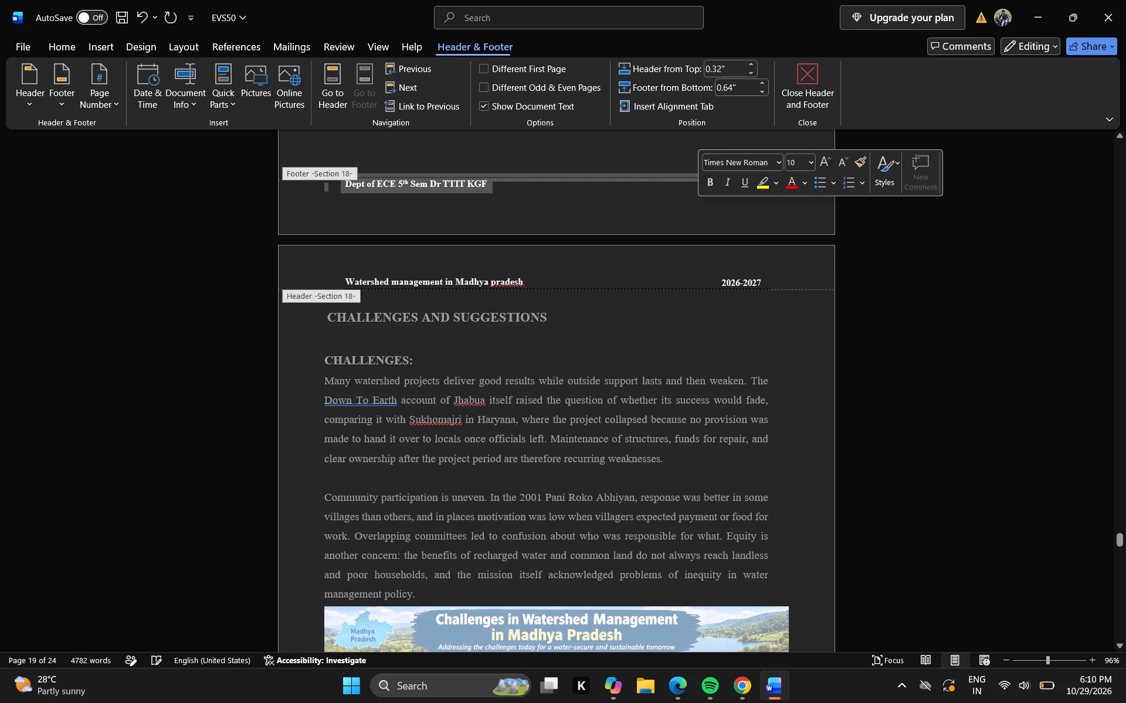
double_click(784, 367)
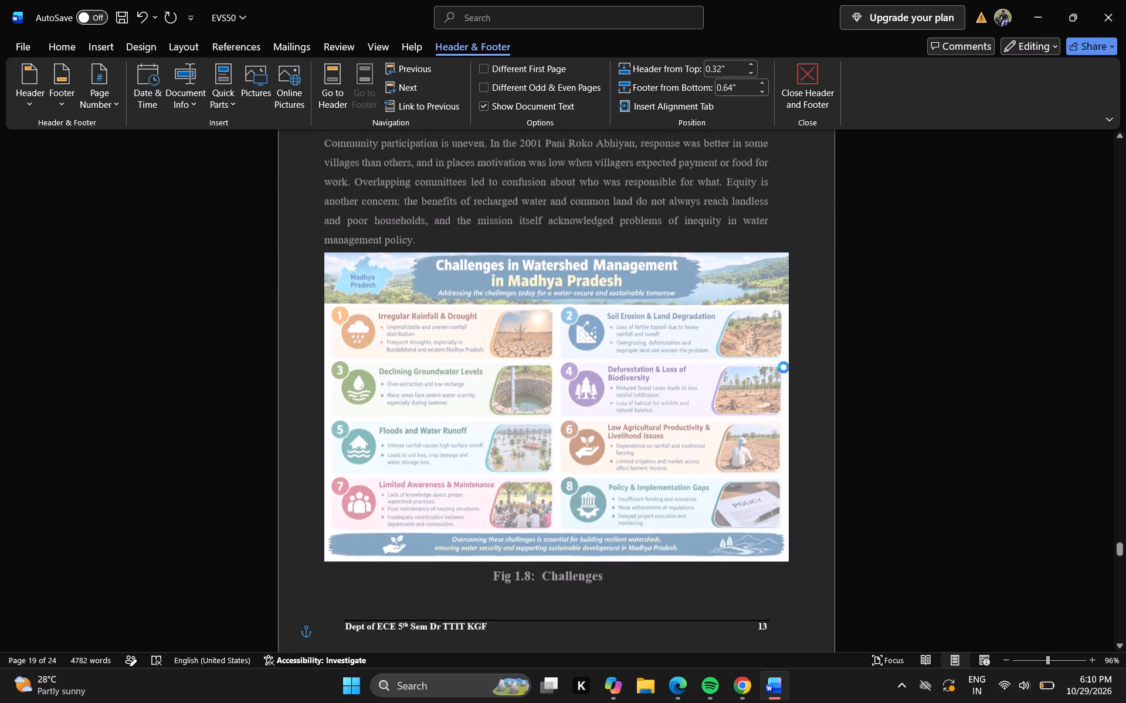
double_click(804, 405)
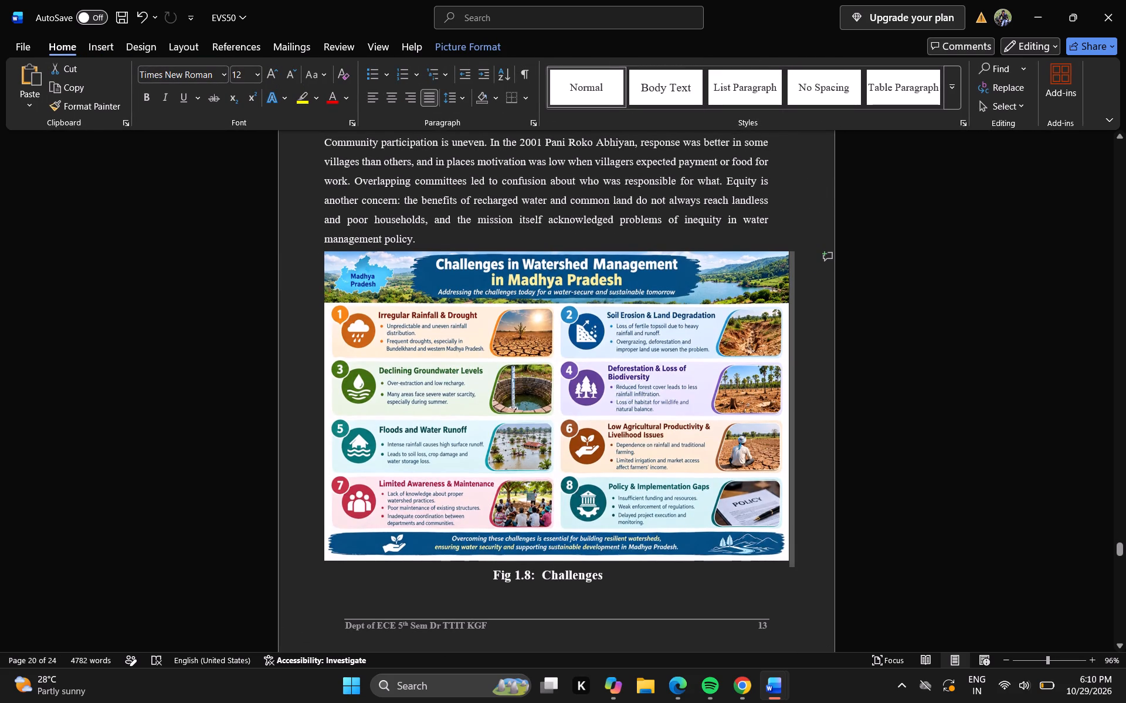
Export the report by changing its file type, choosing the Word Document format.
click(21, 43)
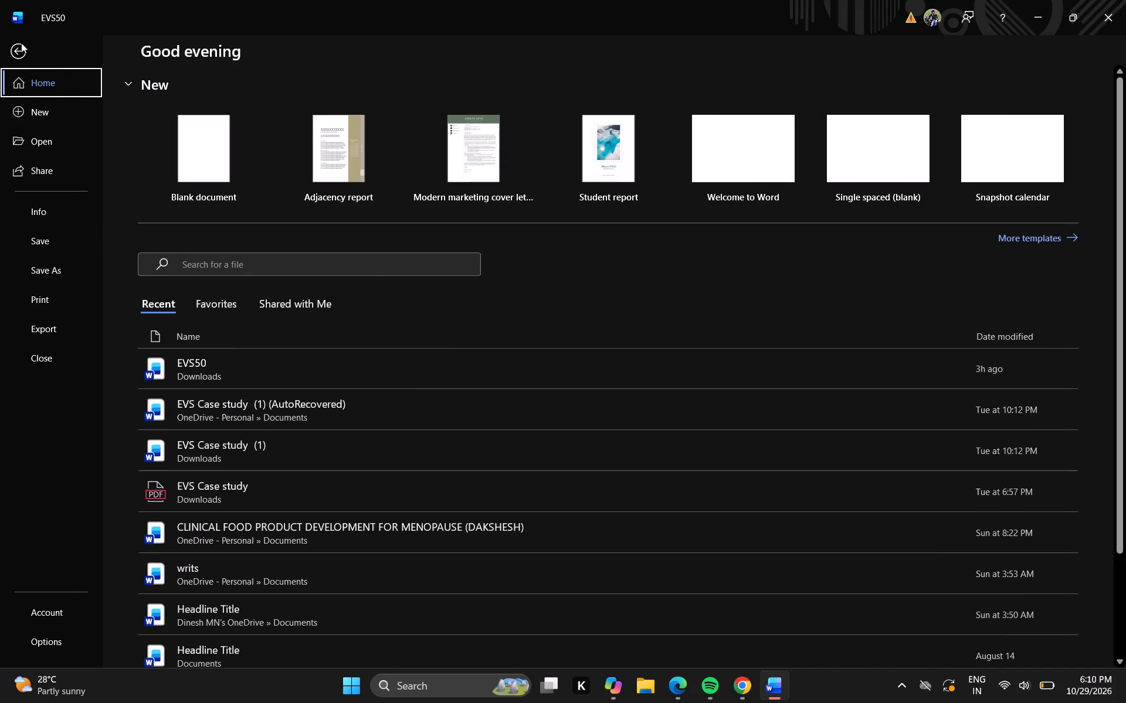
click(36, 329)
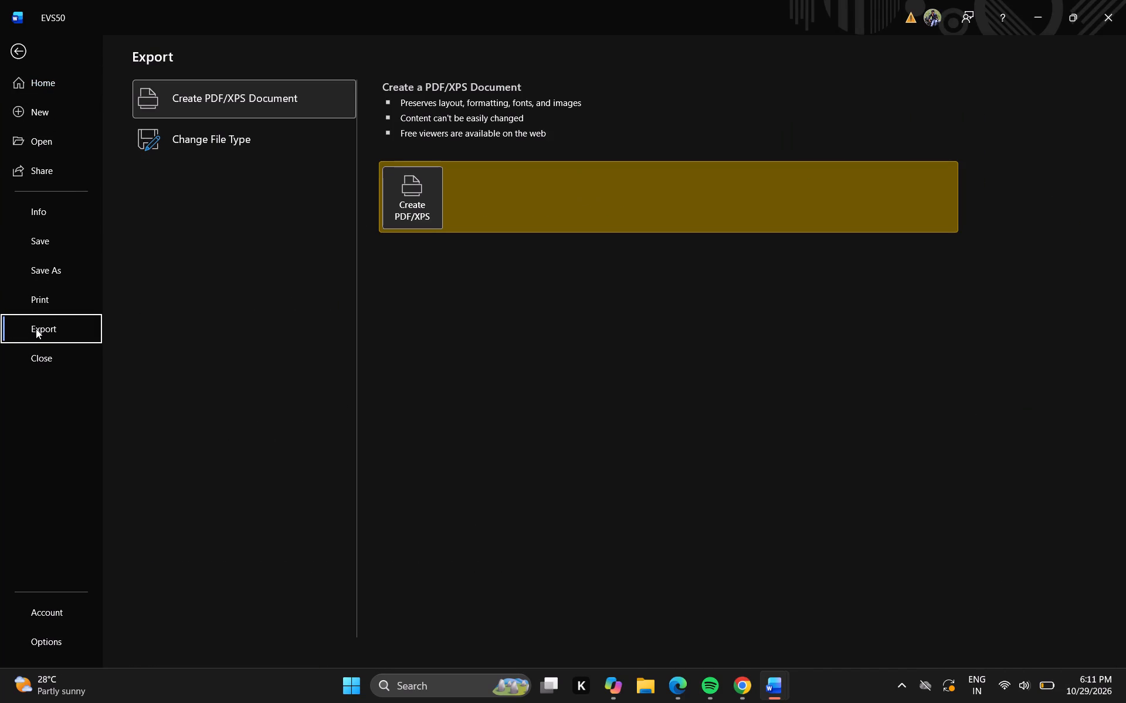
click(230, 155)
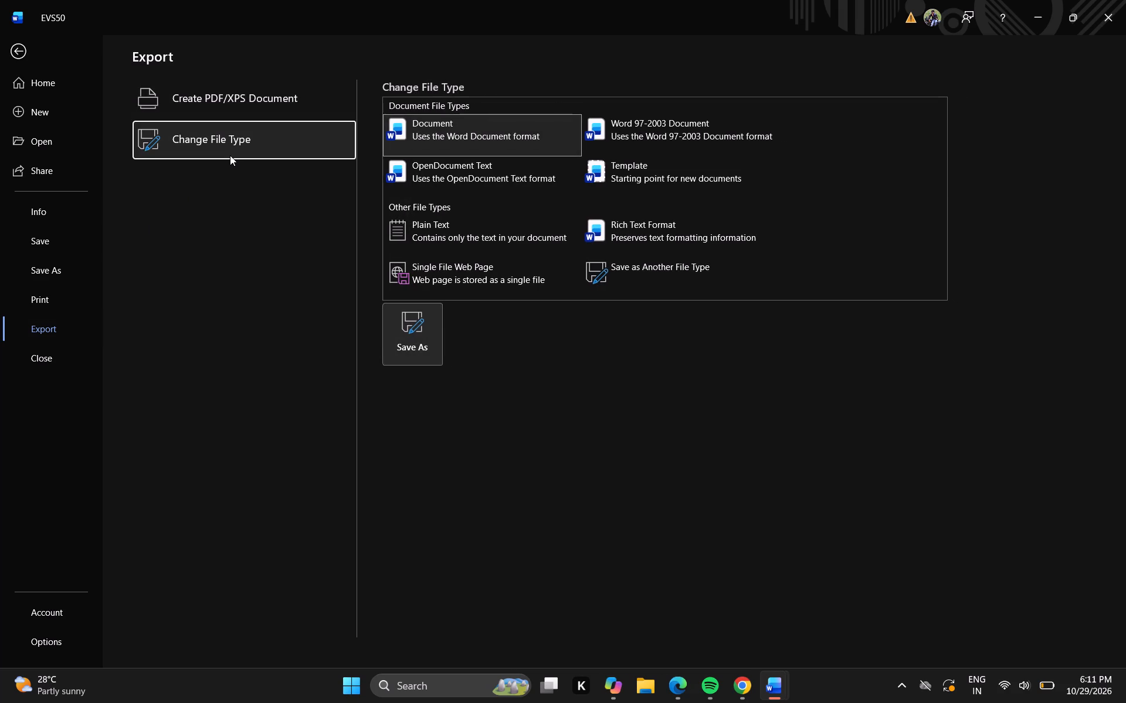
click(436, 131)
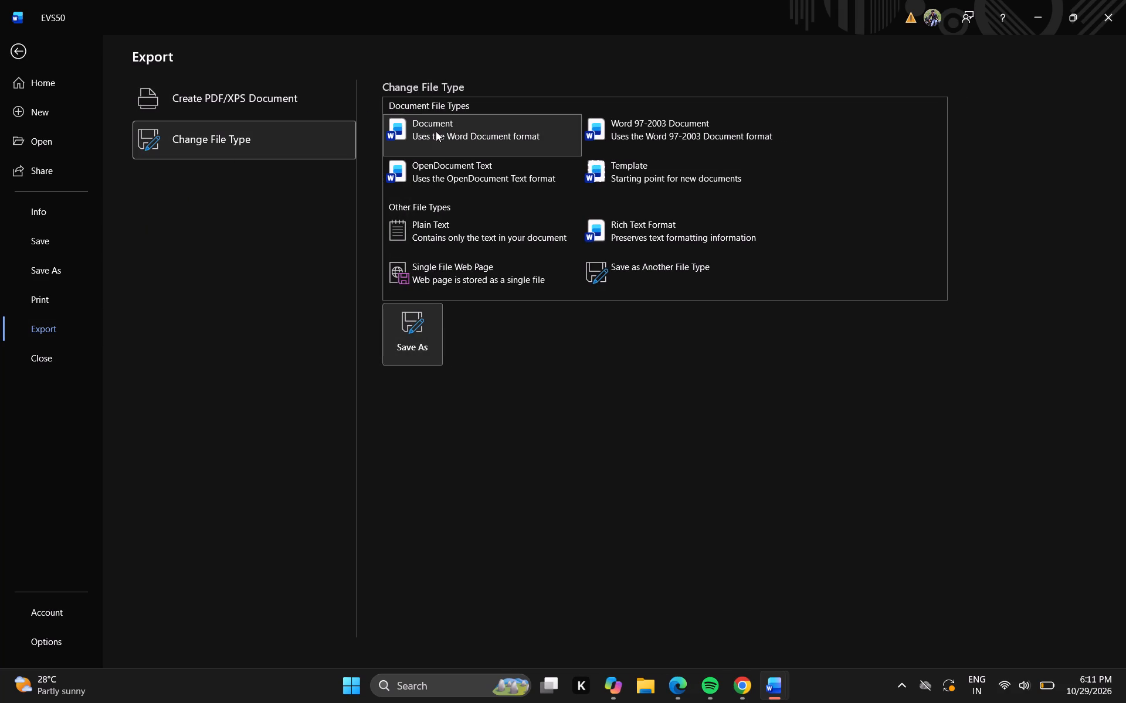
Save a copy of the report as a Word Document named watershed in the Downloads folder.
click(416, 326)
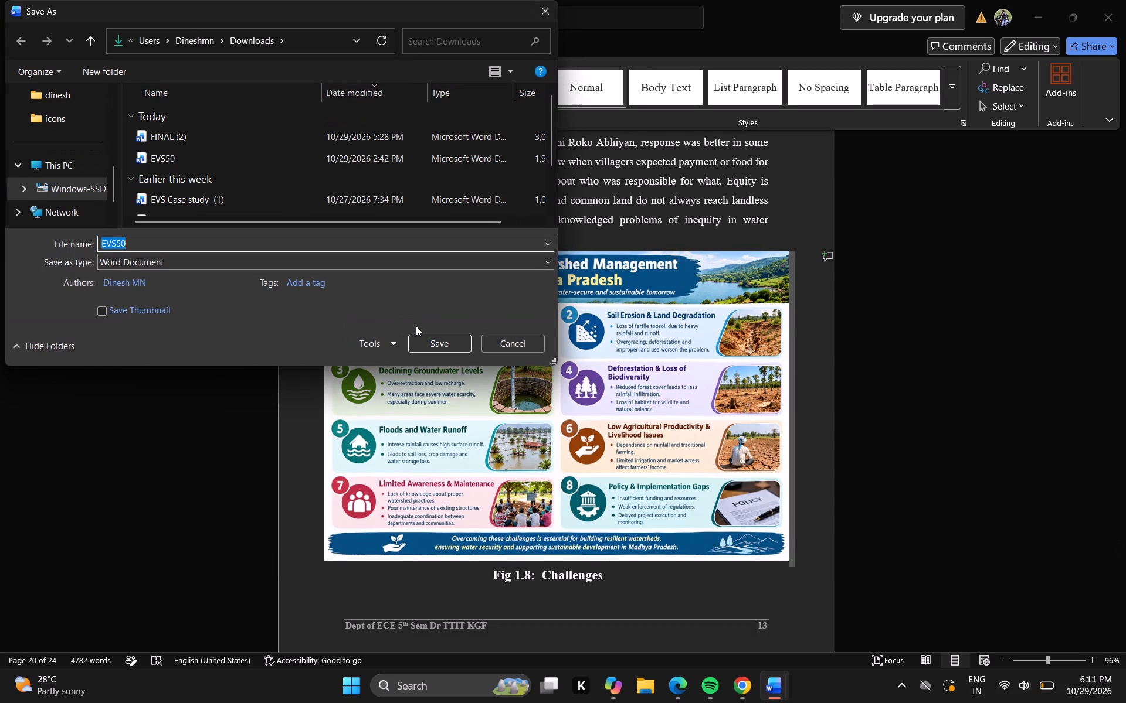
key(BackSpace)
key(BackSpace)
key(BackSpace)
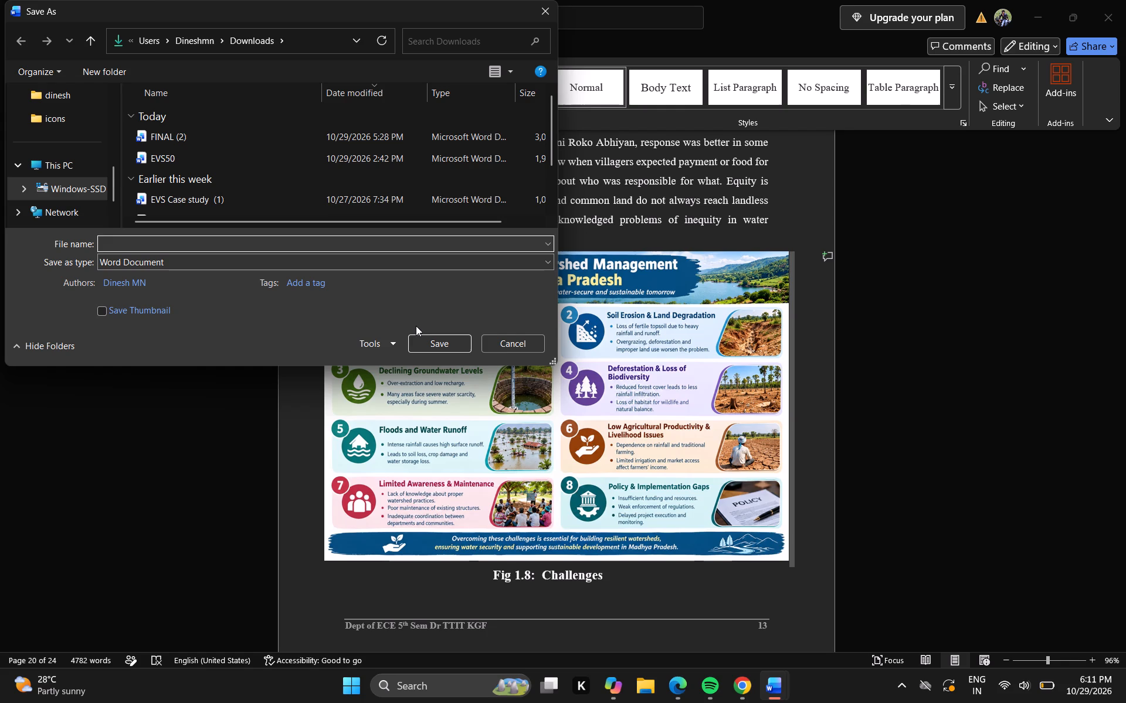